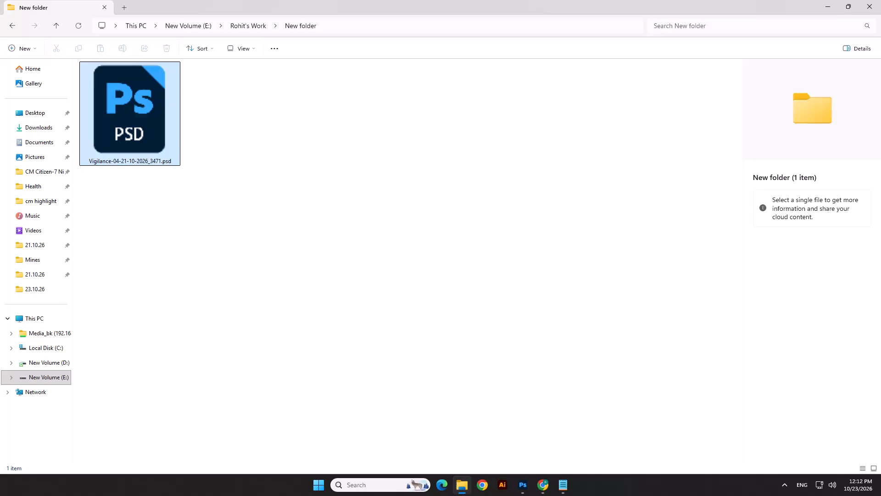
# Rename the PSD file's parent folder, New folder, as Vigilance, copying that word from the file's name.
pyautogui.click(168, 203)
pyautogui.click(105, 157)
pyautogui.click(108, 164)
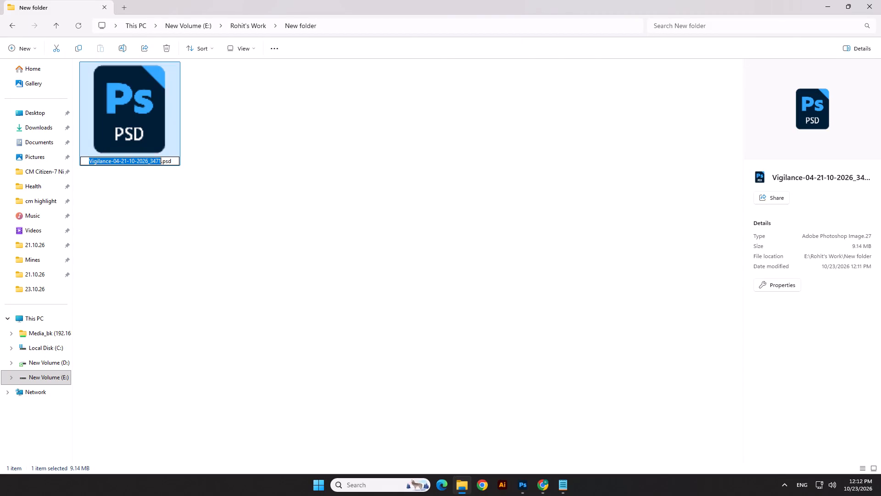
pyautogui.moveTo(111, 162); pyautogui.dragTo(78, 164)
pyautogui.hotkey('ctrl', 'c')
pyautogui.hotkey('ctrl', 'c')
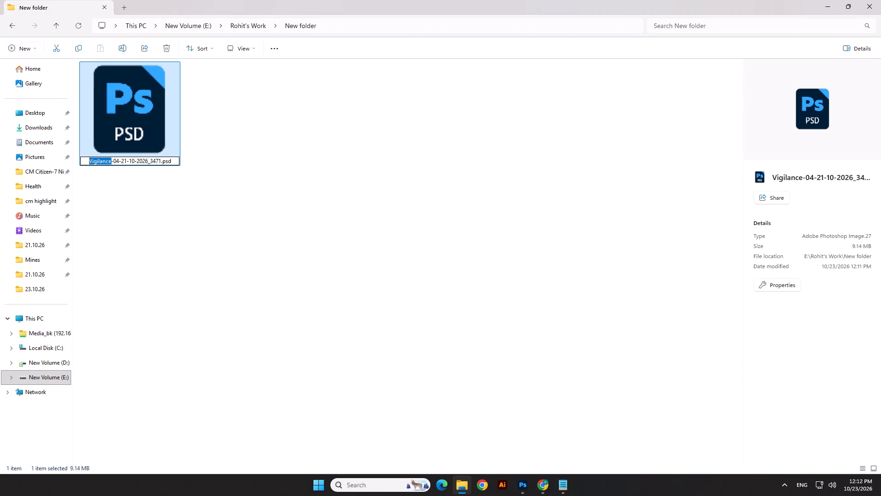
pyautogui.click(12, 22)
pyautogui.click(470, 297)
pyautogui.doubleClick(691, 100)
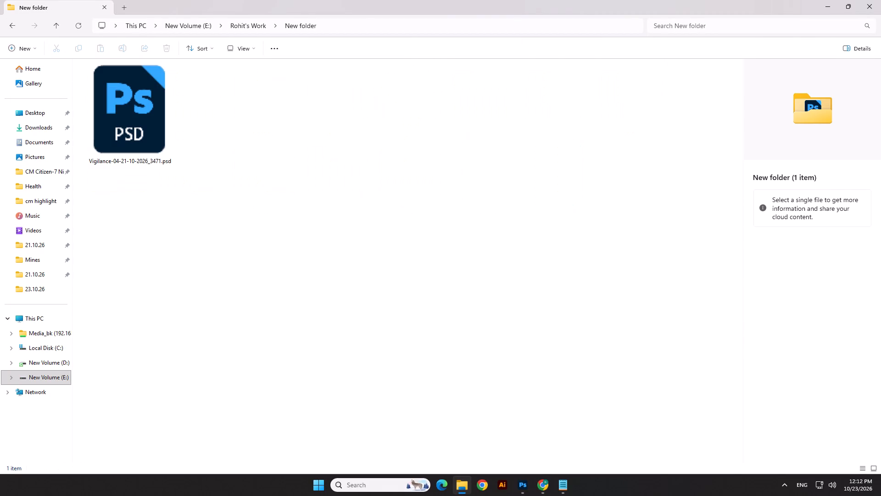
pyautogui.click(16, 23)
pyautogui.click(699, 136)
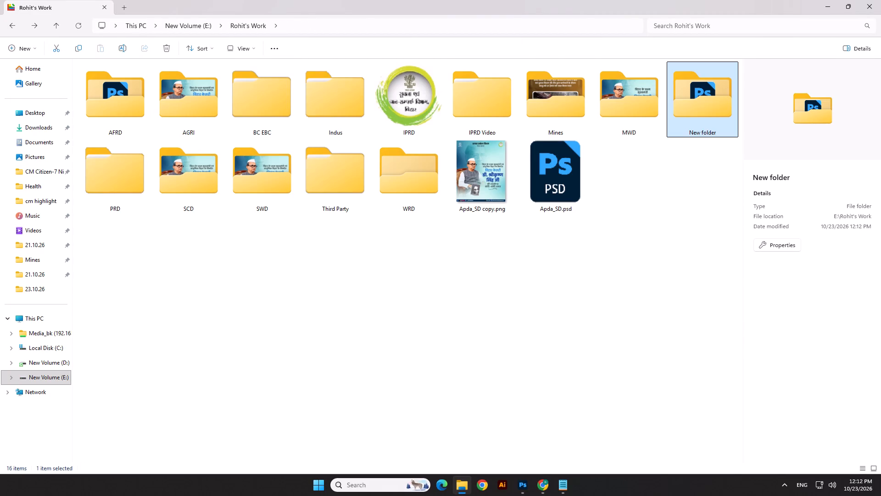
pyautogui.hotkey('ctrl', 'v')
pyautogui.click(624, 261)
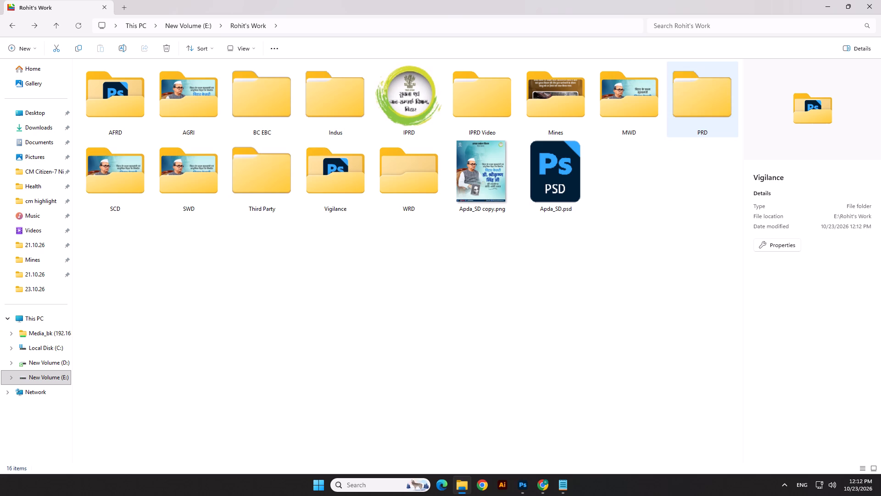
pyautogui.click(460, 279)
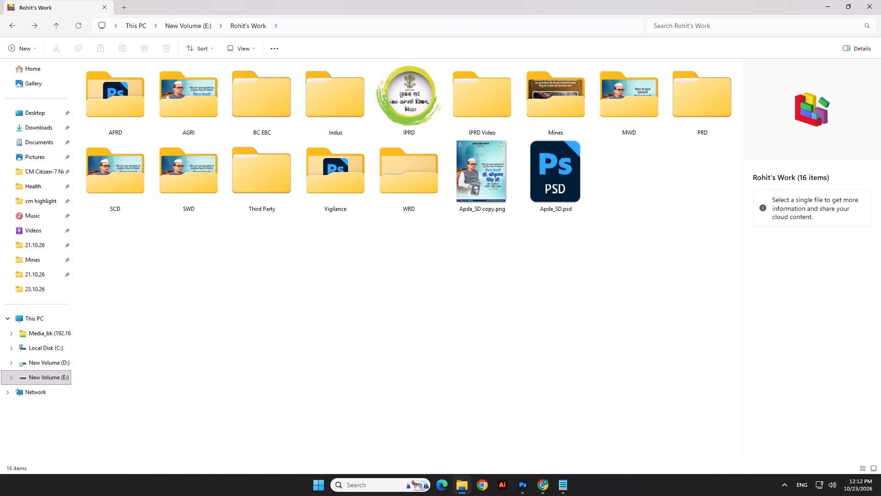
# Open the Vigilance folder.
pyautogui.doubleClick(342, 168)
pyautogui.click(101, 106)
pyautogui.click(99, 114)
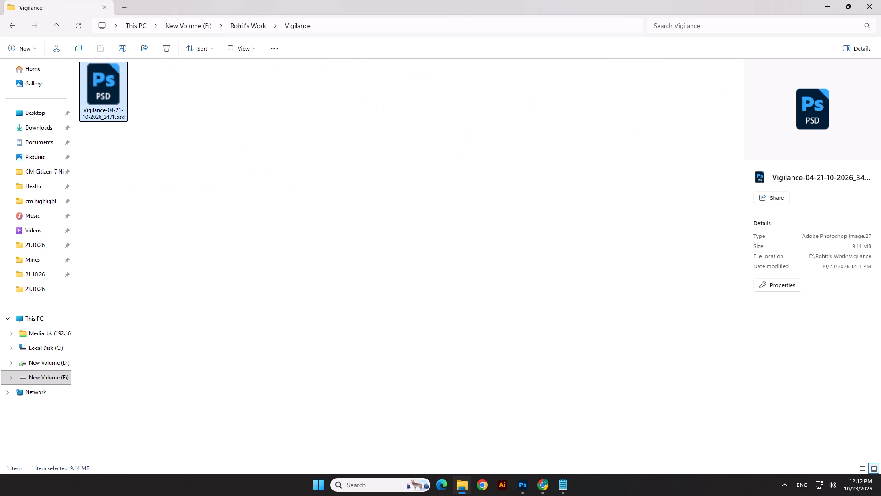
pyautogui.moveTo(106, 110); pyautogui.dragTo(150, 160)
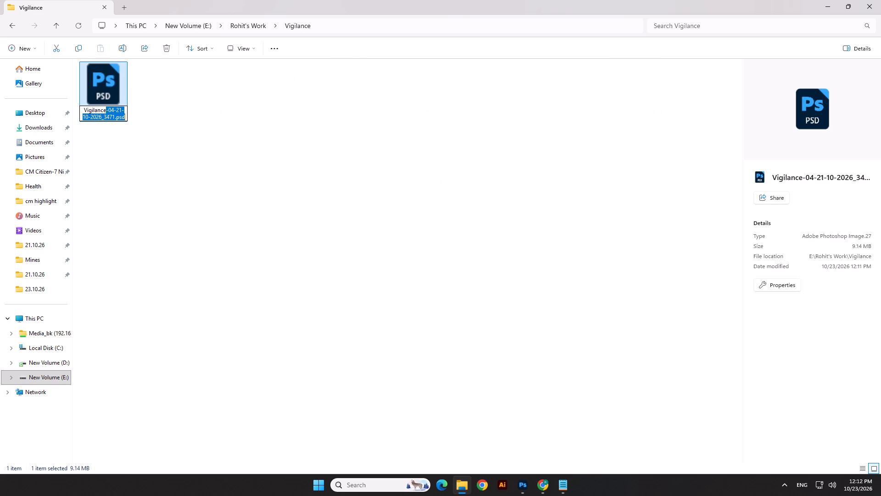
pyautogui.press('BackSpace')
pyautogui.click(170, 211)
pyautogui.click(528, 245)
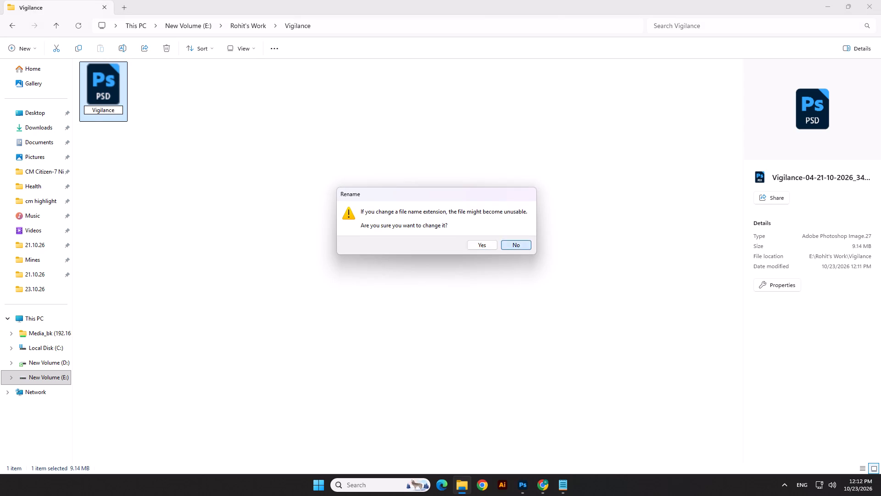
# Rename the PSD file as Vigilance.psd, removing the date and number suffix but keeping the extension.
pyautogui.click(94, 112)
pyautogui.click(110, 113)
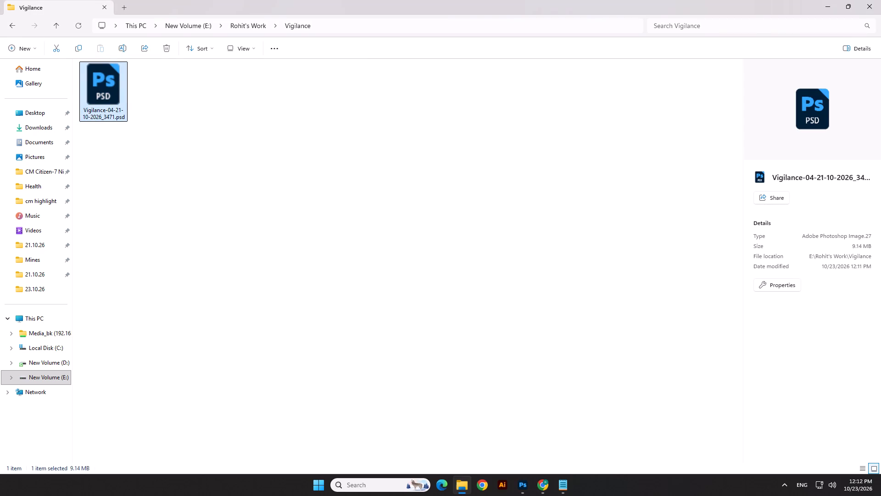
pyautogui.moveTo(105, 107); pyautogui.dragTo(114, 121)
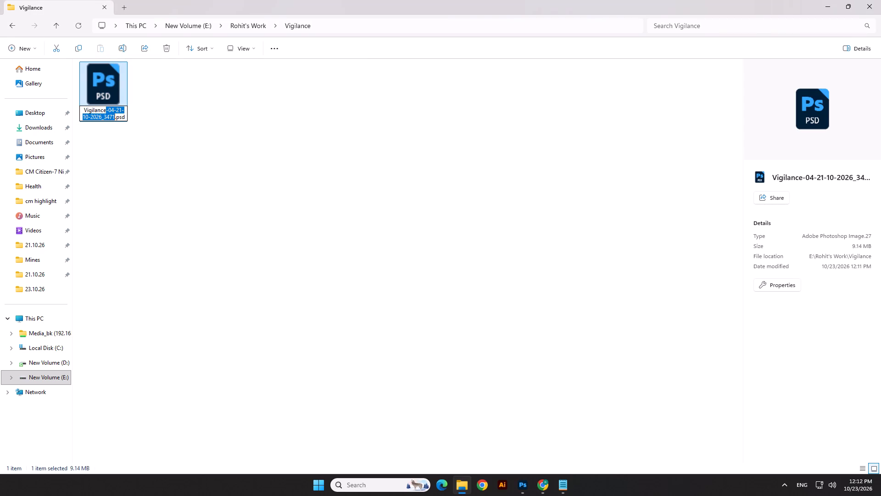
pyautogui.press('BackSpace')
pyautogui.press('Return')
pyautogui.click(142, 195)
# Open Vigilance.psd in Photoshop and update its text layers.
pyautogui.doubleClick(105, 86)
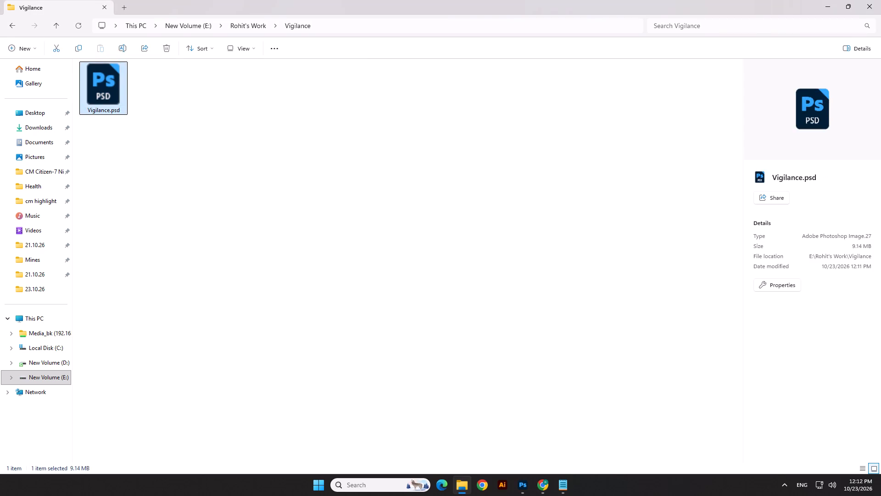
pyautogui.click(463, 187)
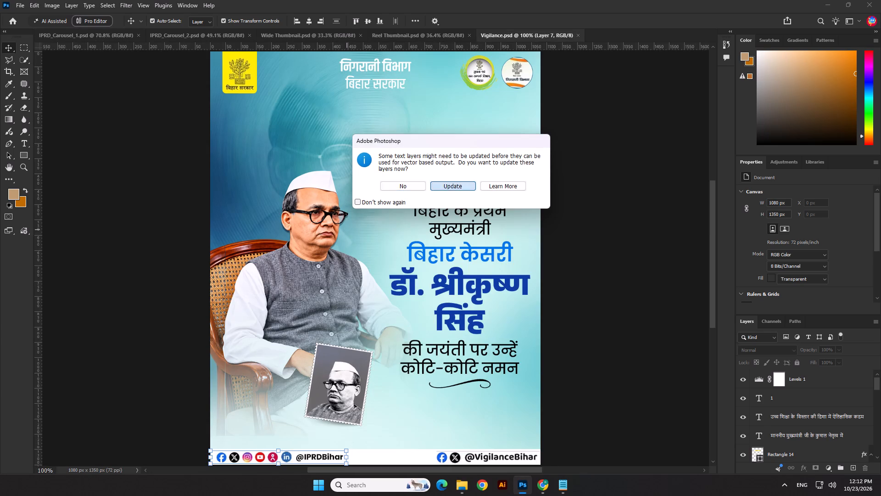
# Delete the blue backdrop, portraits, tribute text and curved line from the poster, leaving the header and footer elements.
pyautogui.scroll(-4, 307, 209)
pyautogui.moveTo(217, 170); pyautogui.dragTo(496, 323)
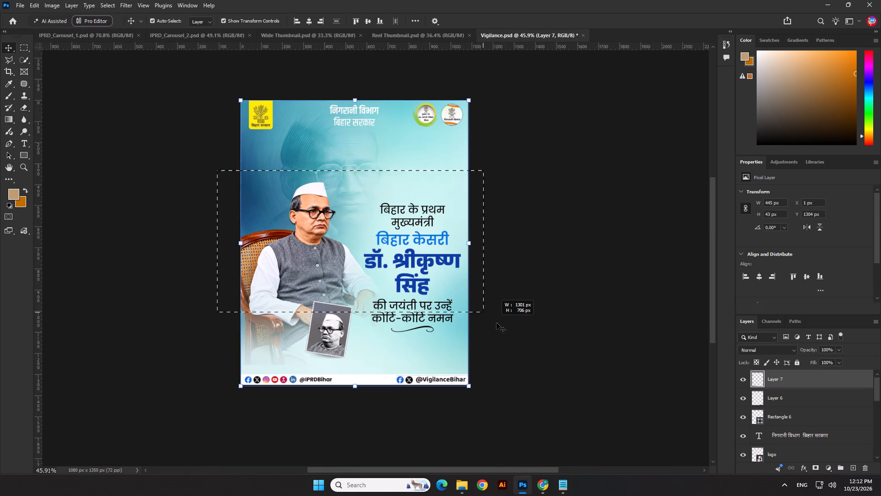
pyautogui.moveTo(496, 323); pyautogui.dragTo(498, 325)
pyautogui.press('Delete')
pyautogui.click(414, 327)
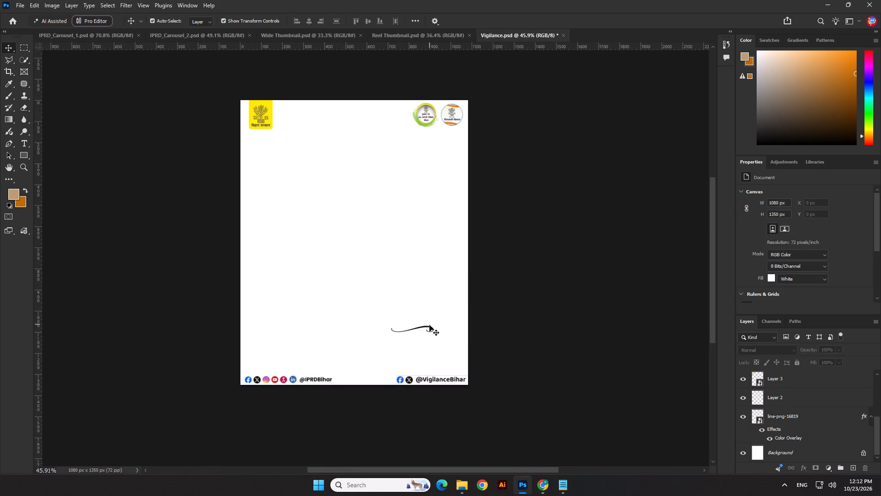
pyautogui.click(429, 326)
pyautogui.click(433, 328)
pyautogui.press('Delete')
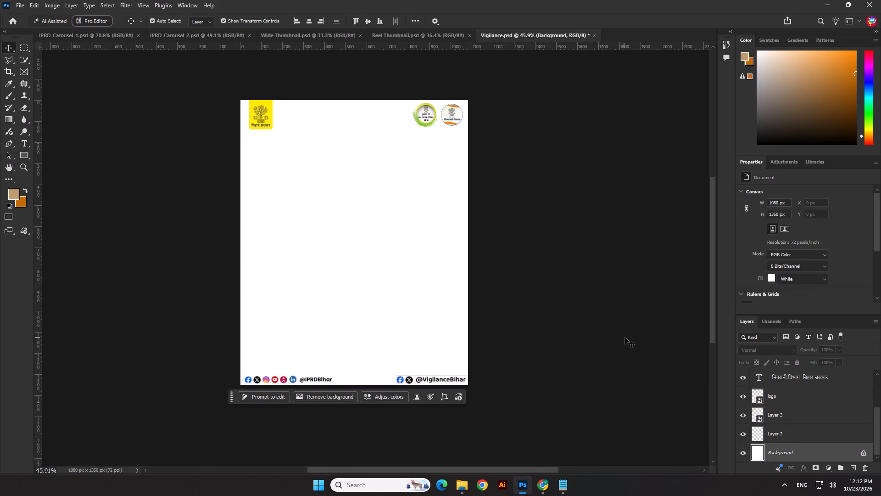
# Group all layers above the Background, from Layer 2 to Layer 7, and name the group Frame.
pyautogui.scroll(-4, 792, 441)
pyautogui.click(782, 430)
pyautogui.scroll(9, 782, 429)
pyautogui.scroll(2, 784, 391)
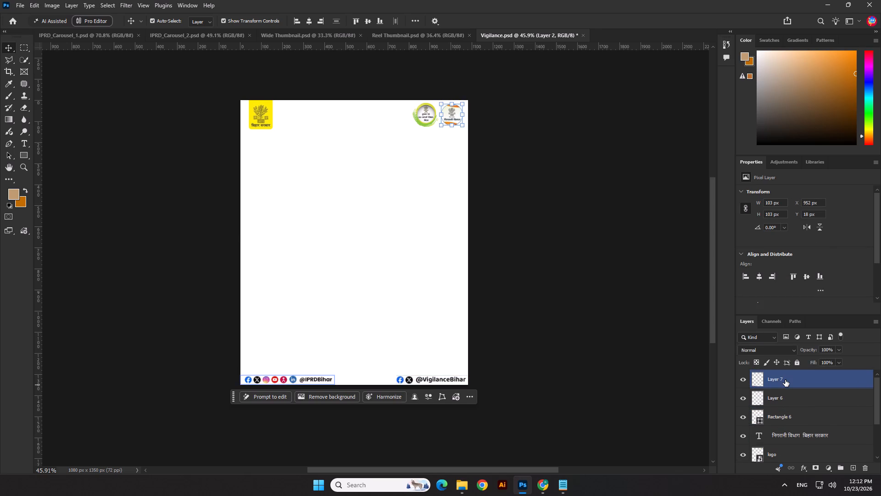
pyautogui.keyDown('shift'); pyautogui.click(785, 380); pyautogui.keyUp('shift')
pyautogui.hotkey('ctrl', 'g')
pyautogui.doubleClick(744, 376)
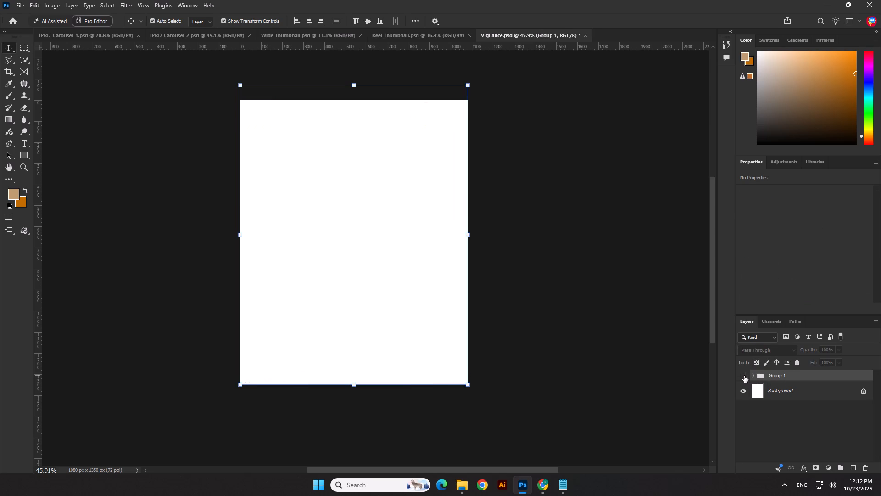
pyautogui.doubleClick(785, 377)
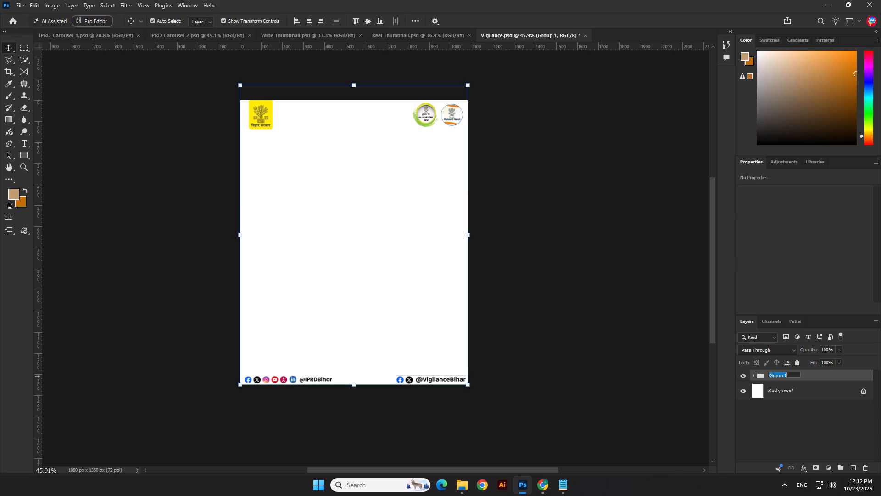
pyautogui.write('Frame')
pyautogui.press('Return')
pyautogui.click(619, 280)
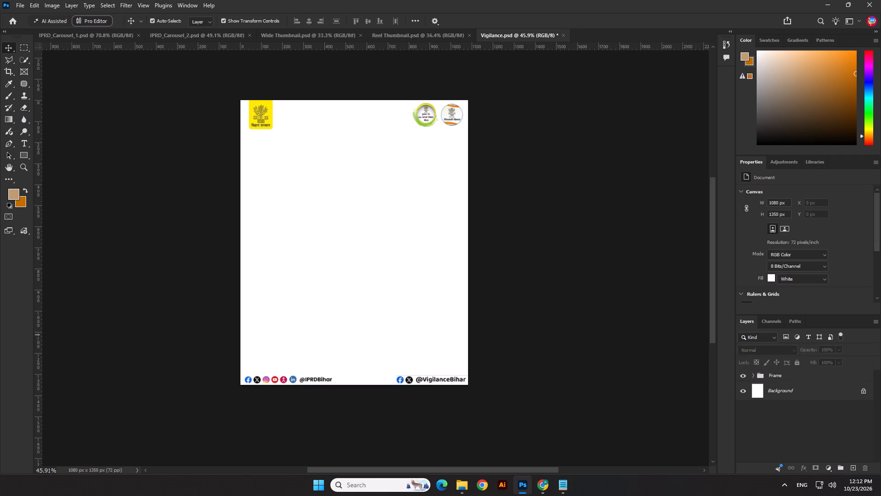
# Hide the Background layer and save the document.
pyautogui.click(745, 390)
pyautogui.click(609, 309)
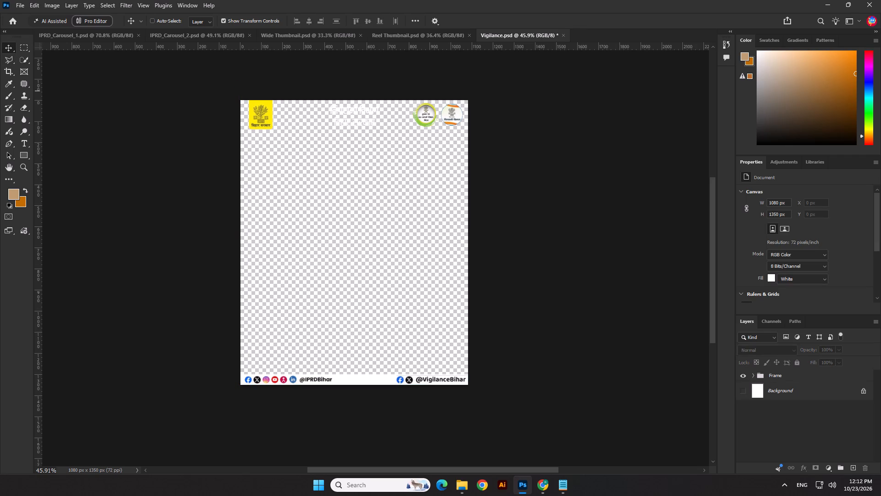
pyautogui.hotkey('ctrl', 's')
# Save a copy of the document in PNG format in the Vigilance folder, entering a file name beginning with F.
pyautogui.click(18, 3)
pyautogui.click(51, 125)
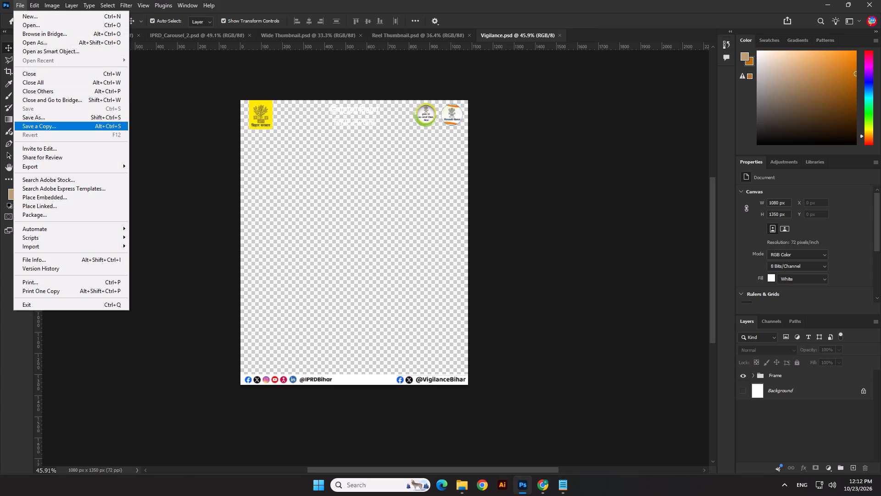
pyautogui.click(96, 380)
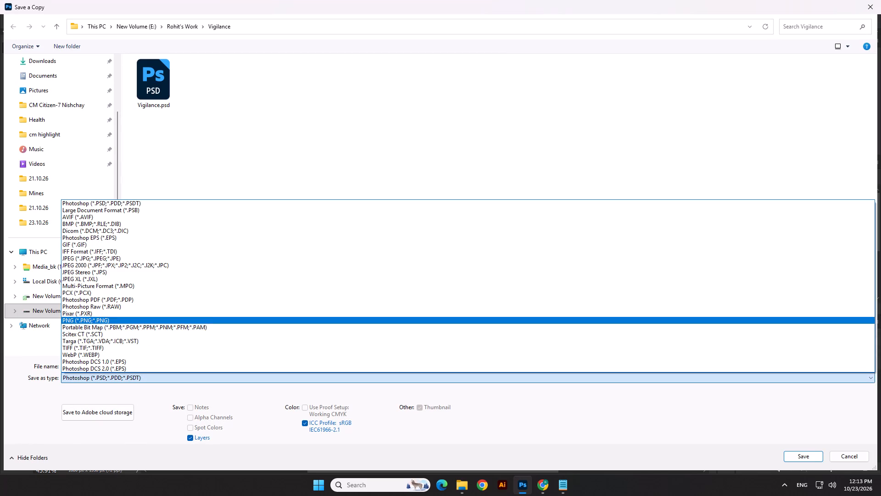
pyautogui.click(98, 321)
pyautogui.click(123, 363)
pyautogui.write('F')
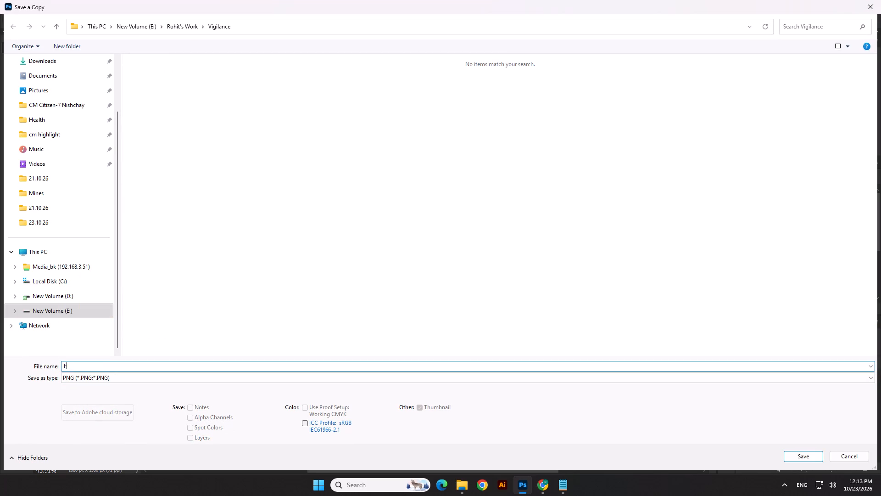
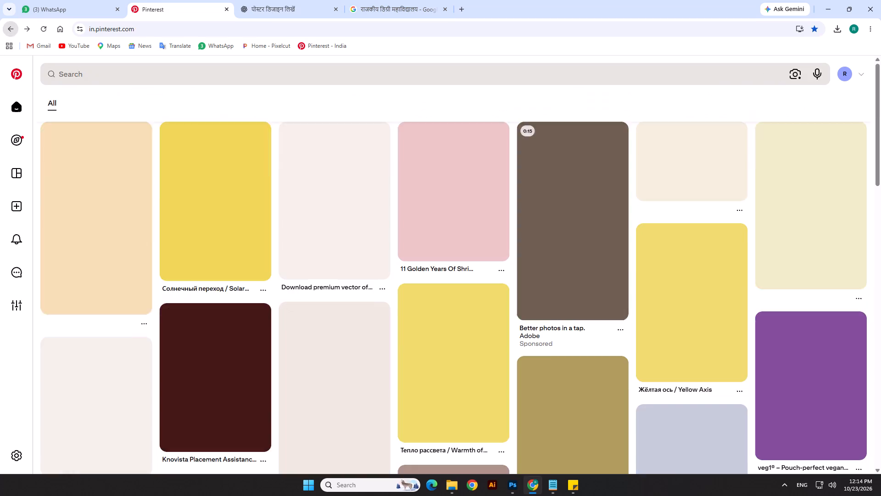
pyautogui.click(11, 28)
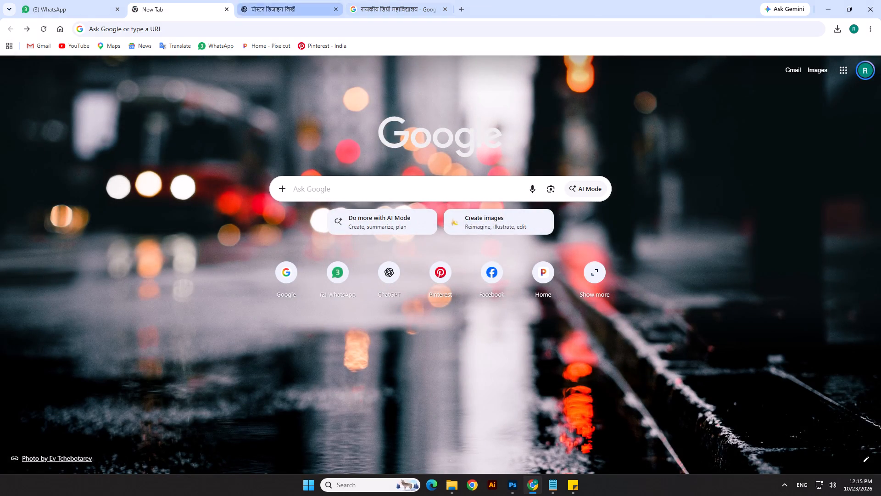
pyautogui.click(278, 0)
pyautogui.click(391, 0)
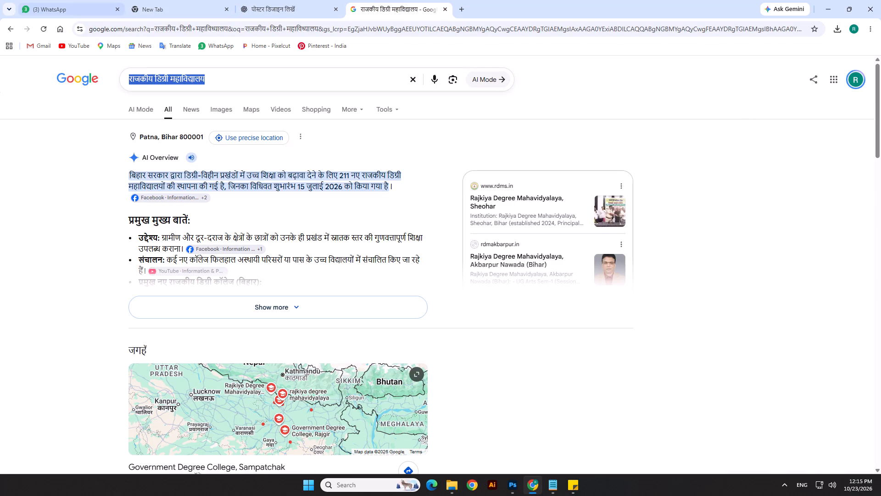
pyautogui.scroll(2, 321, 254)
# Review the saved image prompt in the sticky note and the bribery-arrest case texts in the Notepad notes.
pyautogui.click(574, 490)
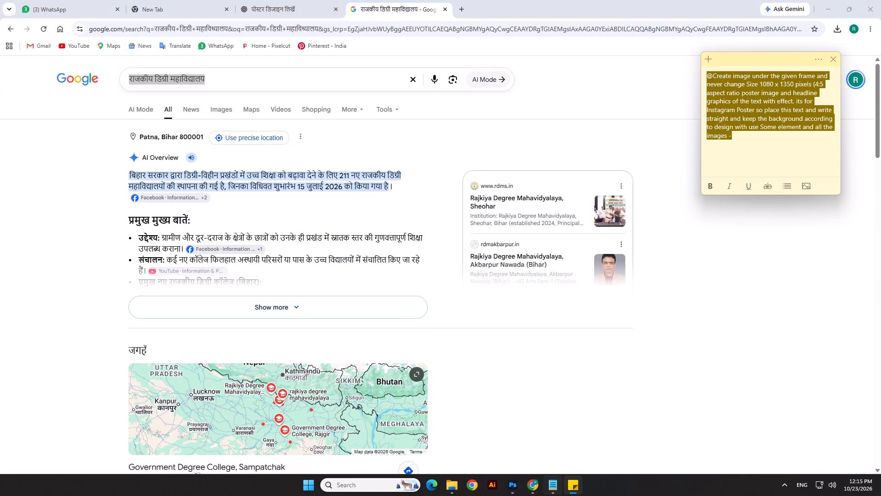
pyautogui.click(557, 480)
pyautogui.click(469, 203)
pyautogui.scroll(4, 461, 200)
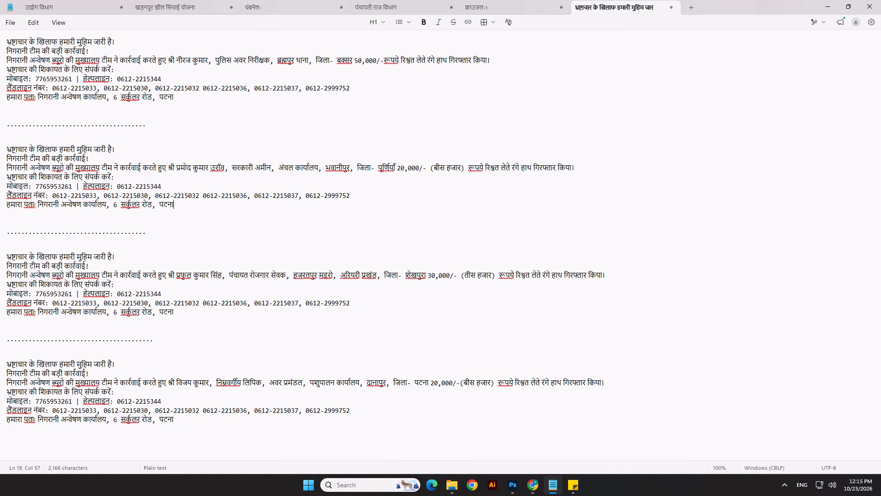
# Return to Pinterest in the browser, search it for "help line" and look over the pins.
pyautogui.hotkey('alt', 'Tab')
pyautogui.keyDown('alt'); pyautogui.click(403, 249); pyautogui.keyUp('alt')
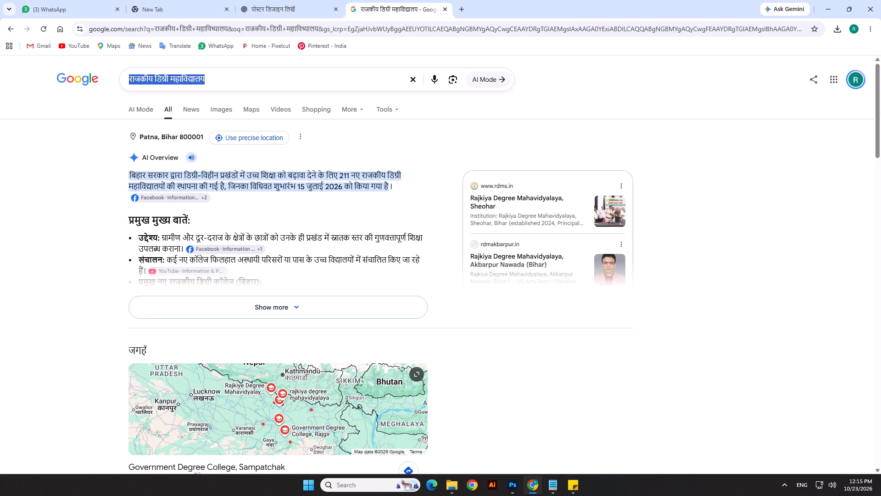
pyautogui.click(187, 0)
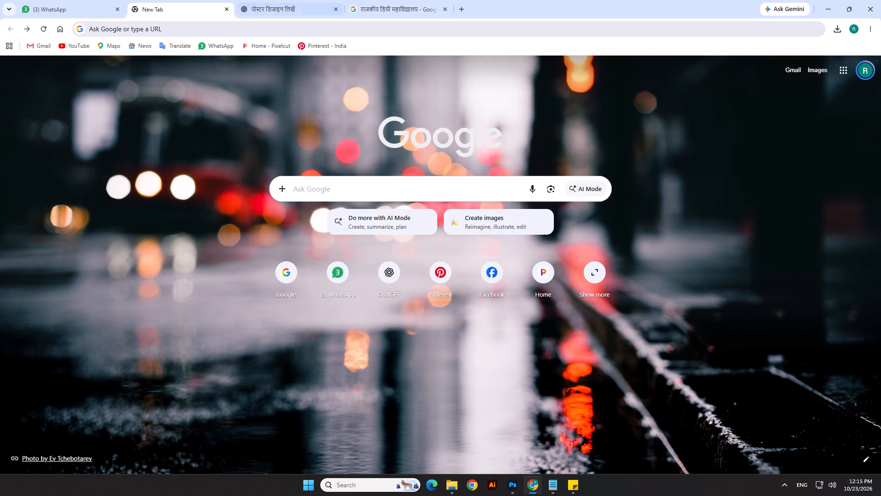
pyautogui.click(31, 32)
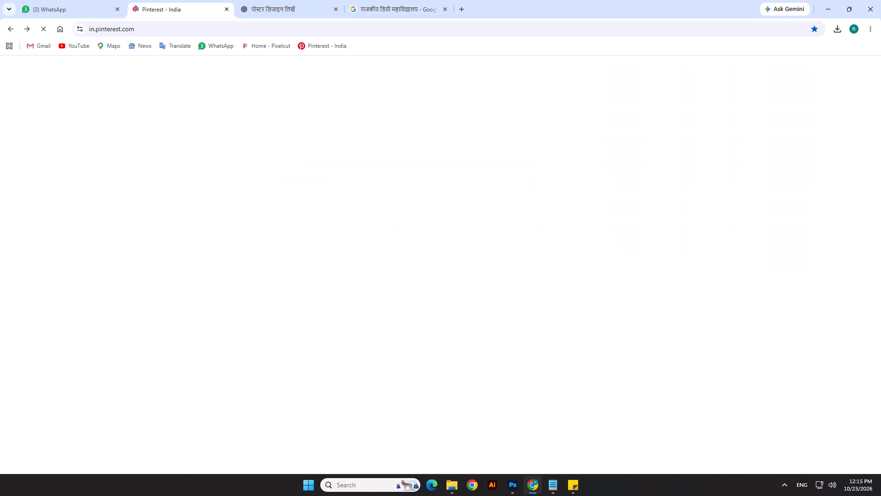
pyautogui.click(293, 75)
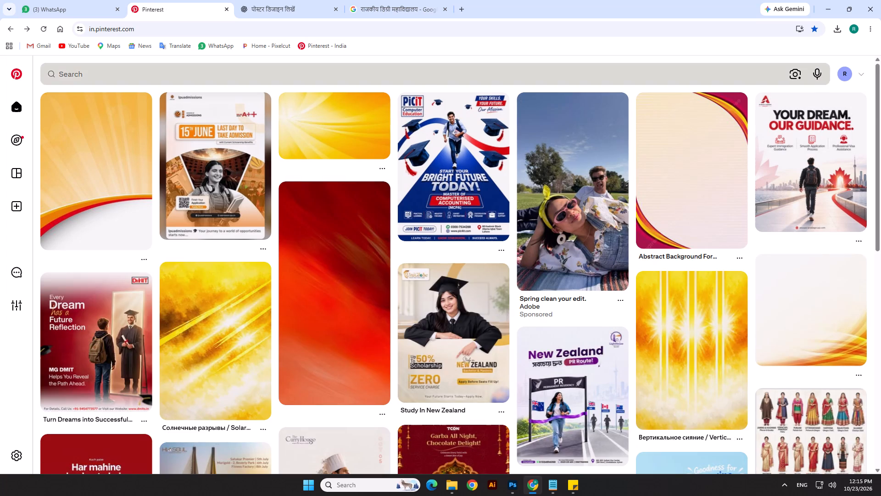
pyautogui.write('help line')
pyautogui.press('Return')
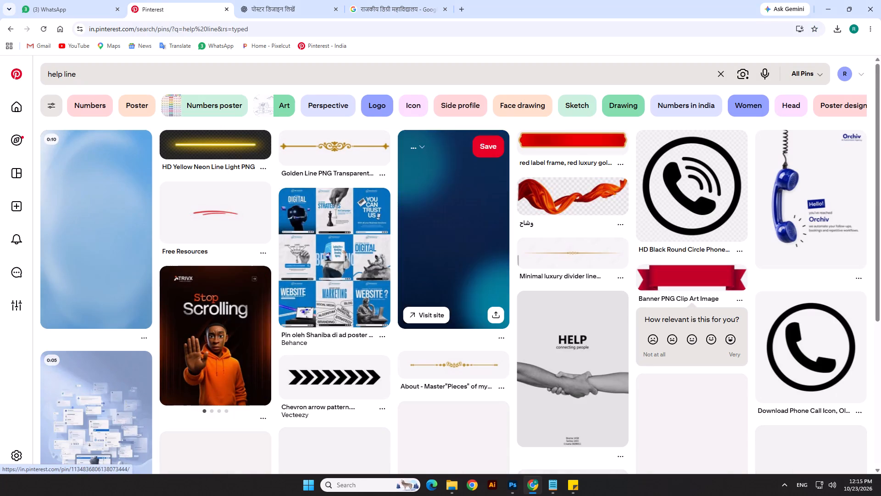
pyautogui.scroll(-5, 350, 245)
pyautogui.scroll(10, 350, 245)
# Refine the Pinterest search to the suggested phrase "help line poster".
pyautogui.click(140, 69)
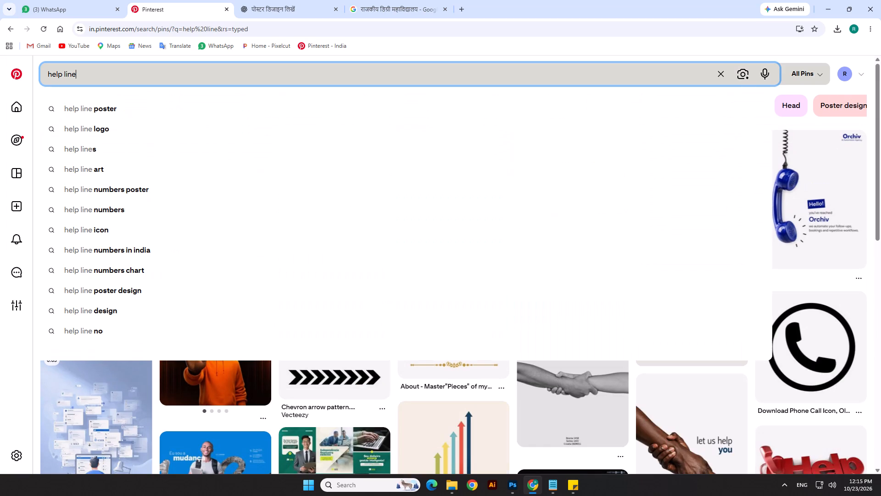
pyautogui.press('space')
pyautogui.click(130, 112)
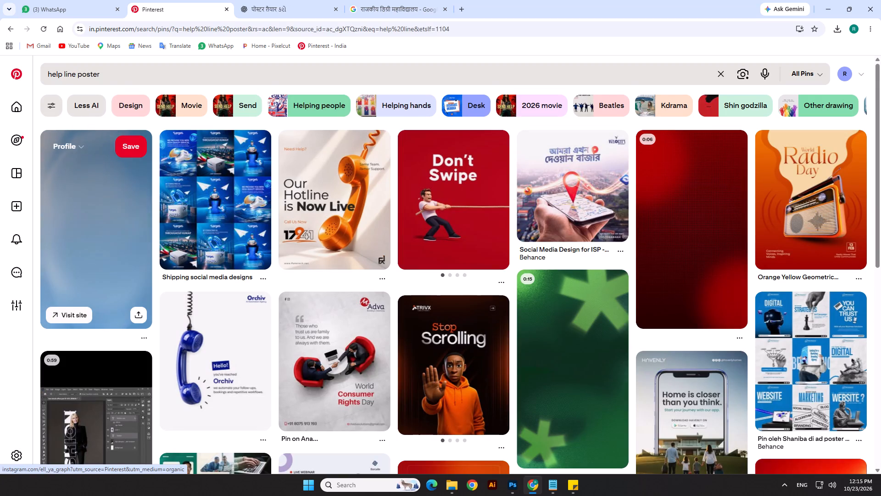
# Look through the help line poster pins and refine the Pinterest search to "help line govt poster".
pyautogui.scroll(-1, 276, 239)
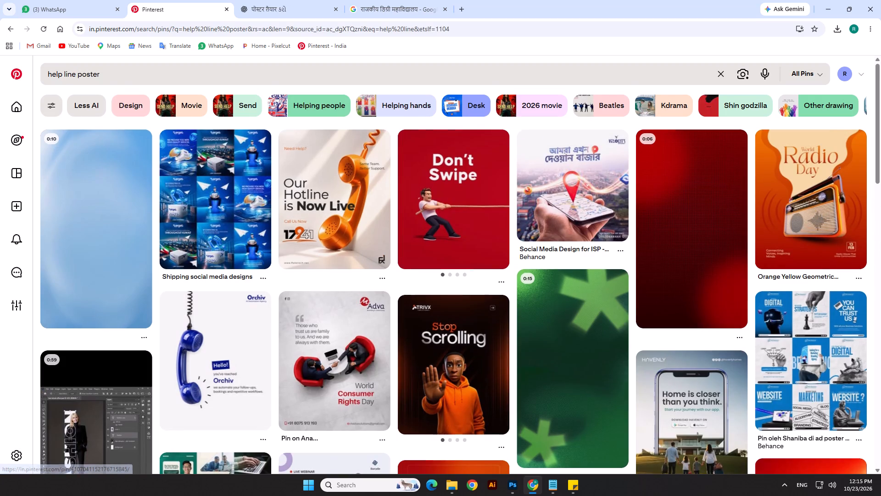
pyautogui.scroll(-1, 276, 239)
pyautogui.scroll(-5, 453, 230)
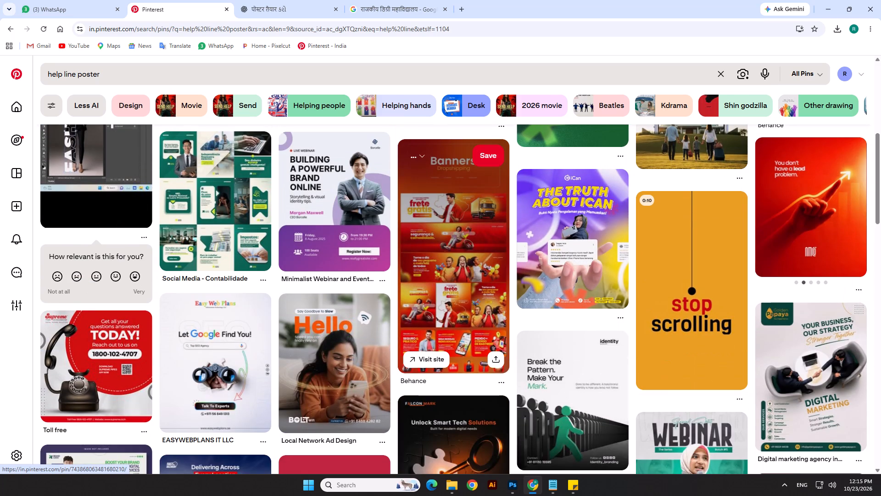
pyautogui.scroll(-5, 453, 230)
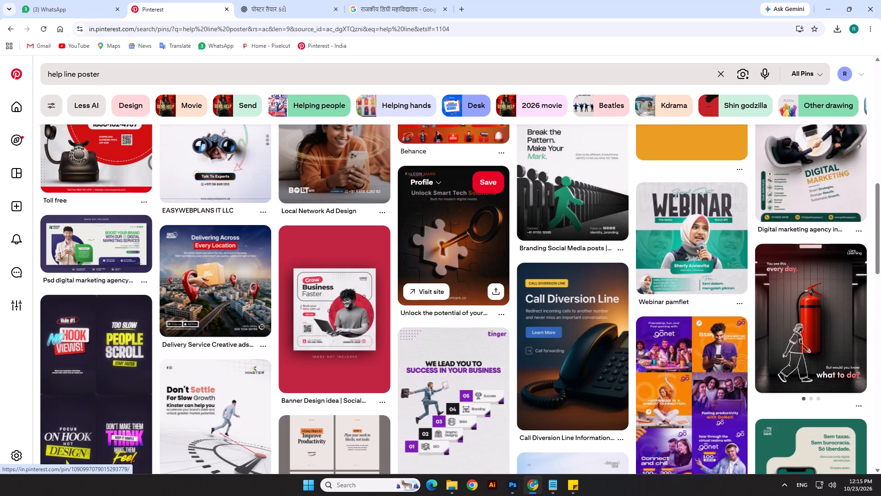
pyautogui.scroll(-3, 453, 230)
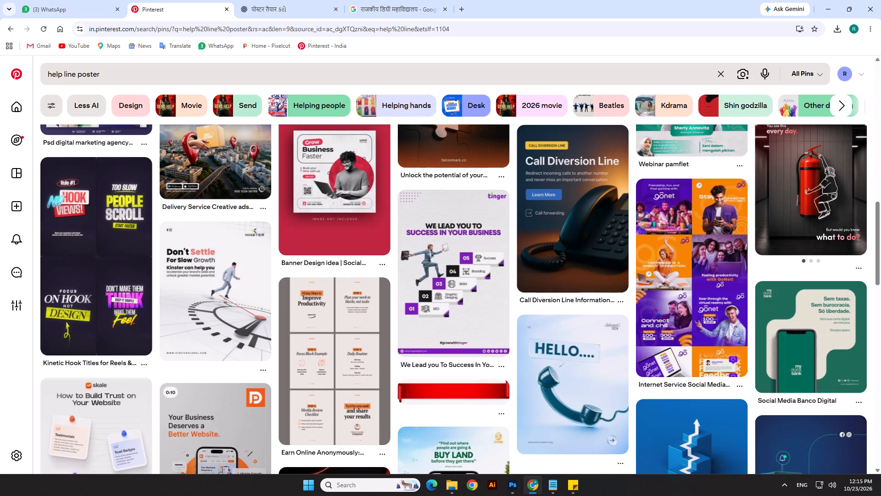
pyautogui.click(161, 69)
pyautogui.click(76, 76)
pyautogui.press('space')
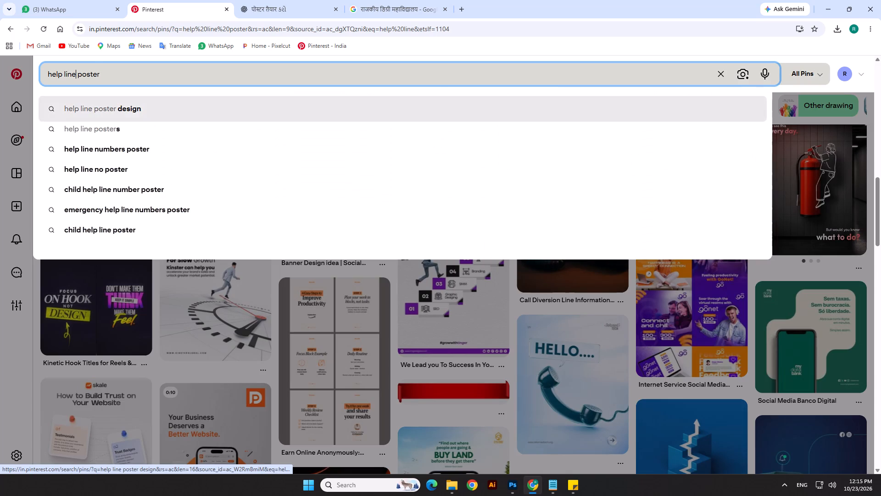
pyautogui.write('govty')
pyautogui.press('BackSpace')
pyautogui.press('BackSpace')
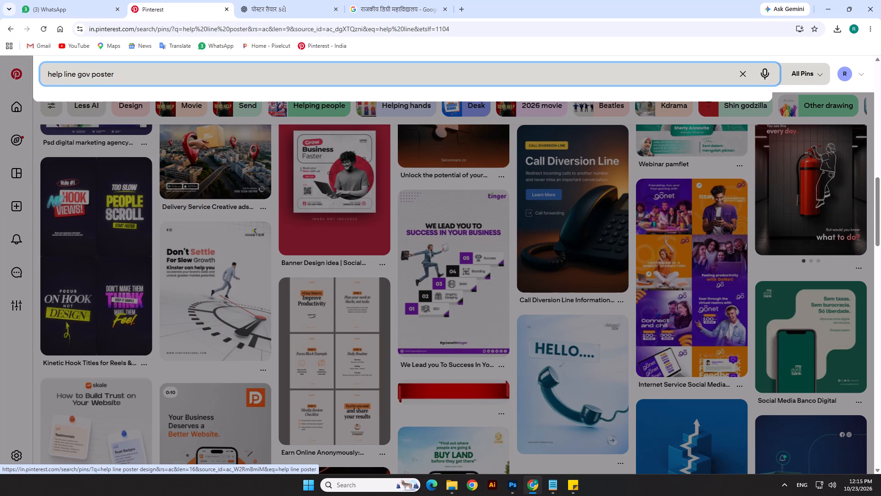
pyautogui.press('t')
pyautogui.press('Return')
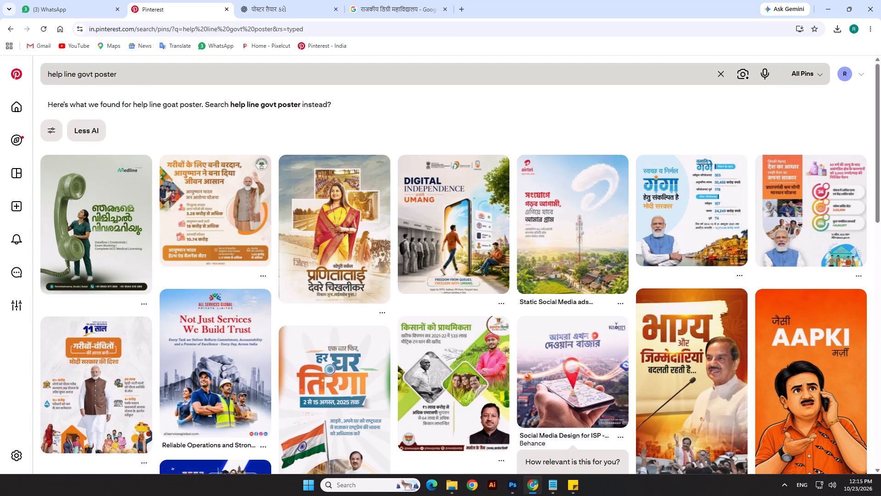
# Open the "Digital Independence with UMANG" poster pin and bring up the options for its image.
pyautogui.click(431, 245)
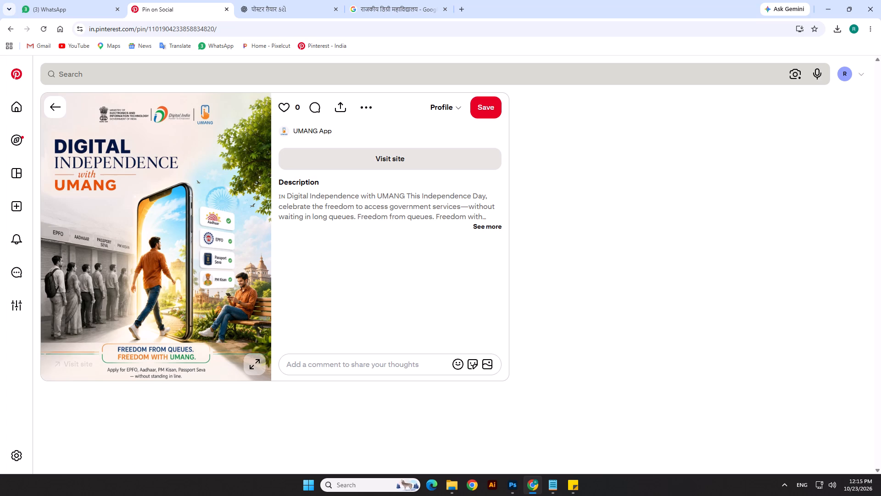
pyautogui.rightClick(177, 201)
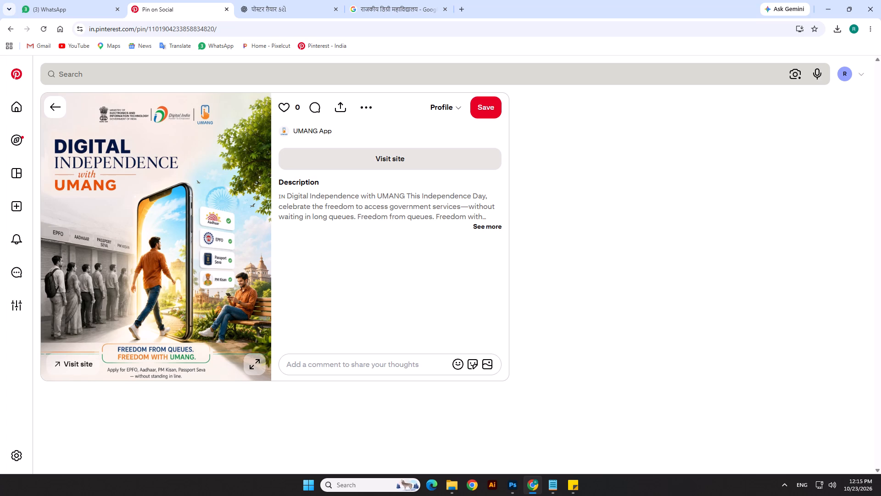
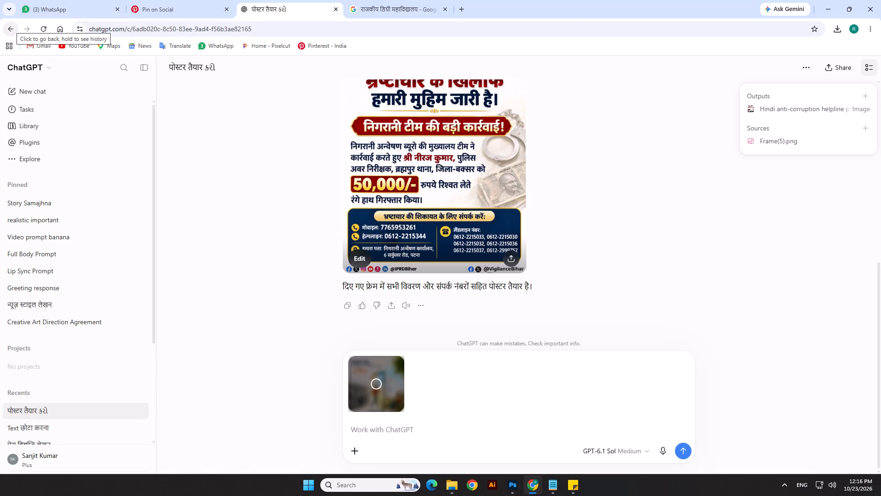
# Go back to the Pinterest results for "help line govt poster" and examine the pins for a suitable helpline poster reference.
pyautogui.click(12, 26)
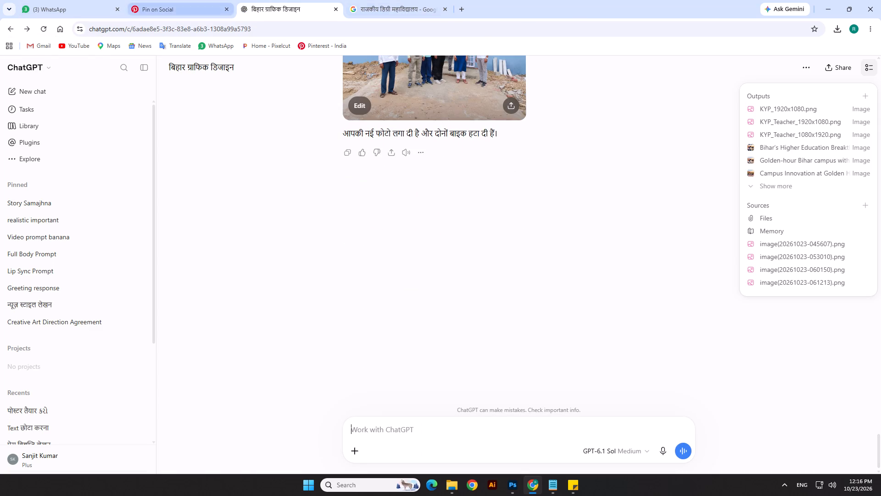
pyautogui.click(197, 0)
pyautogui.click(12, 33)
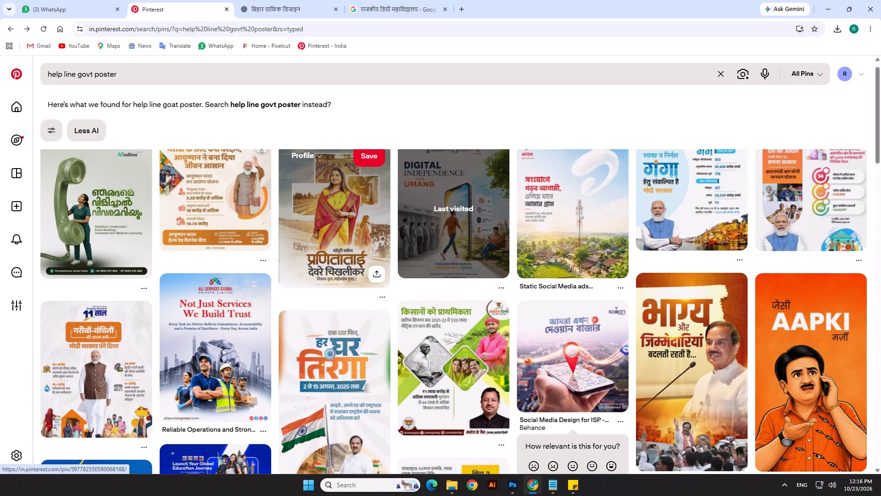
pyautogui.scroll(-1, 346, 264)
pyautogui.scroll(2, 345, 264)
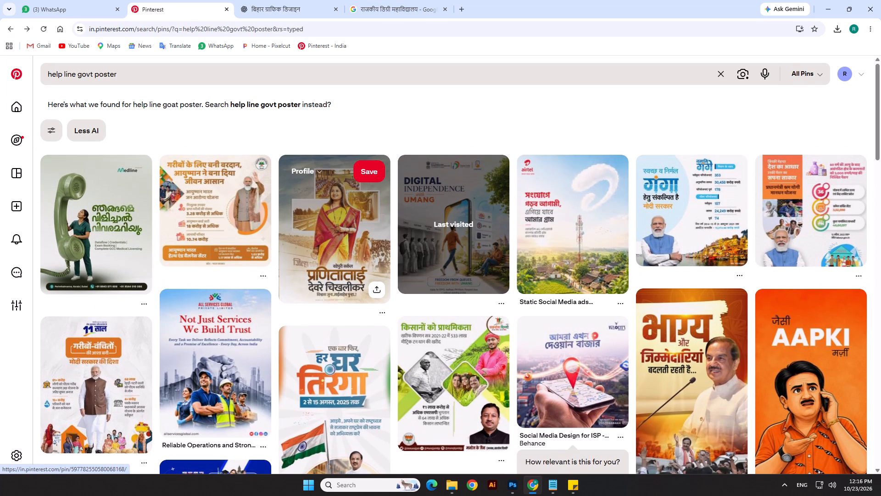
pyautogui.scroll(2, 345, 264)
pyautogui.scroll(-1, 430, 316)
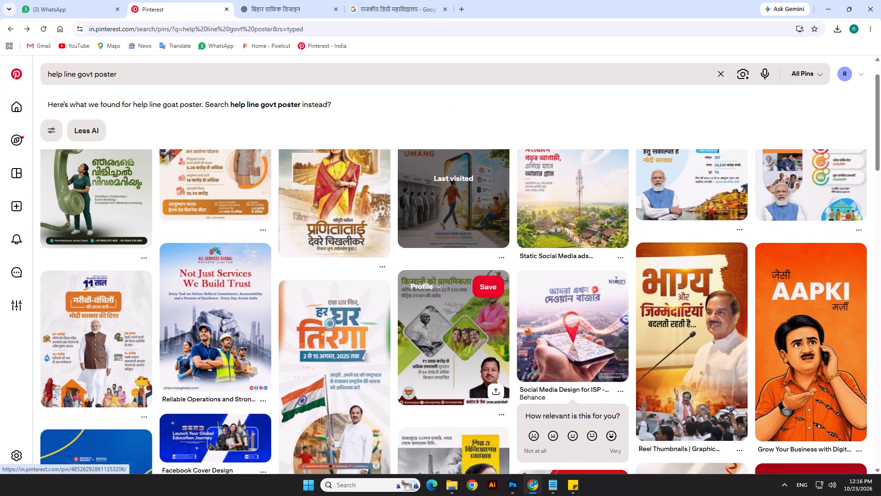
pyautogui.scroll(3, 430, 316)
pyautogui.scroll(-6, 430, 316)
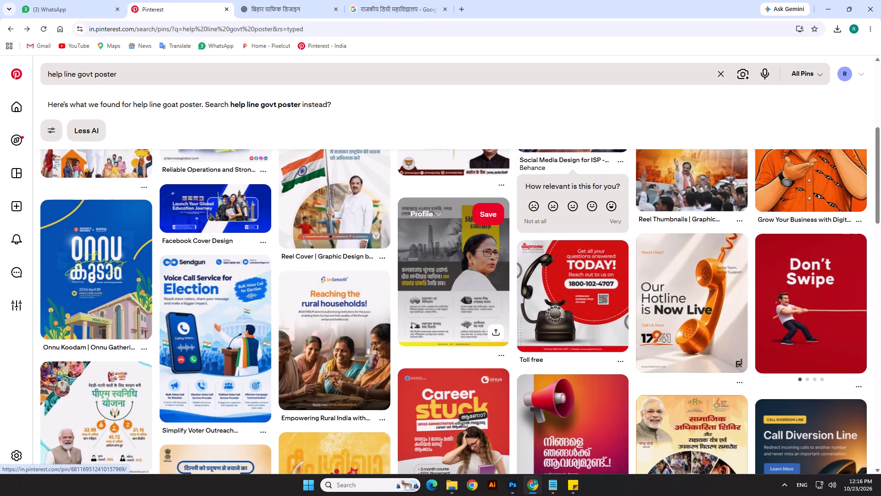
pyautogui.scroll(-3, 419, 308)
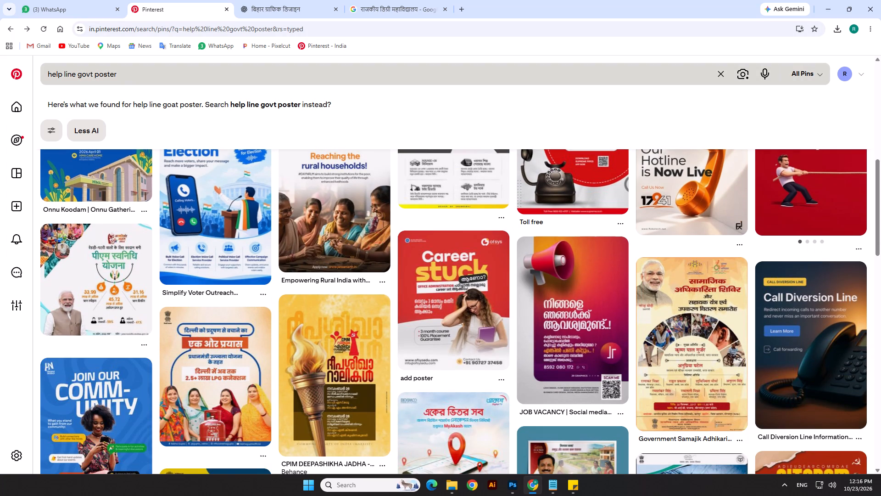
# Search Pinterest for "help line against corruption", with the spelling of corruption corrected, and look over the pins.
pyautogui.moveTo(78, 72); pyautogui.dragTo(124, 74)
pyautogui.write('againt')
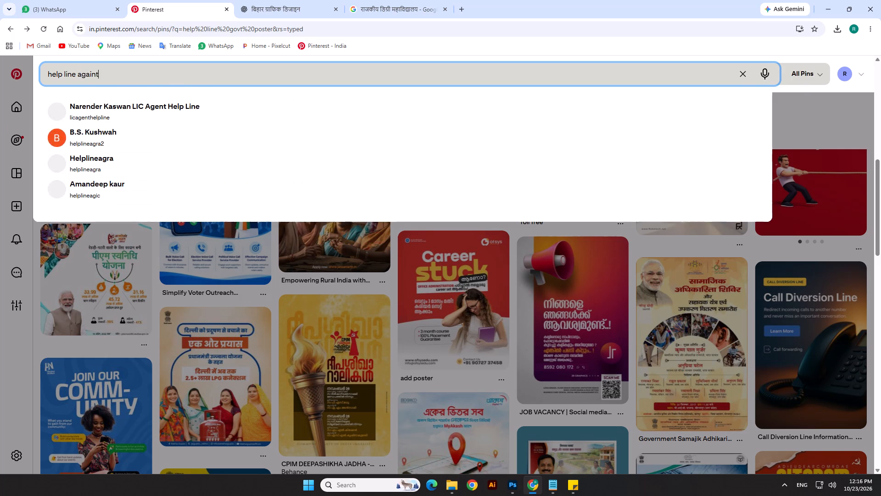
pyautogui.press('BackSpace')
pyautogui.press('s')
pyautogui.press('BackSpace')
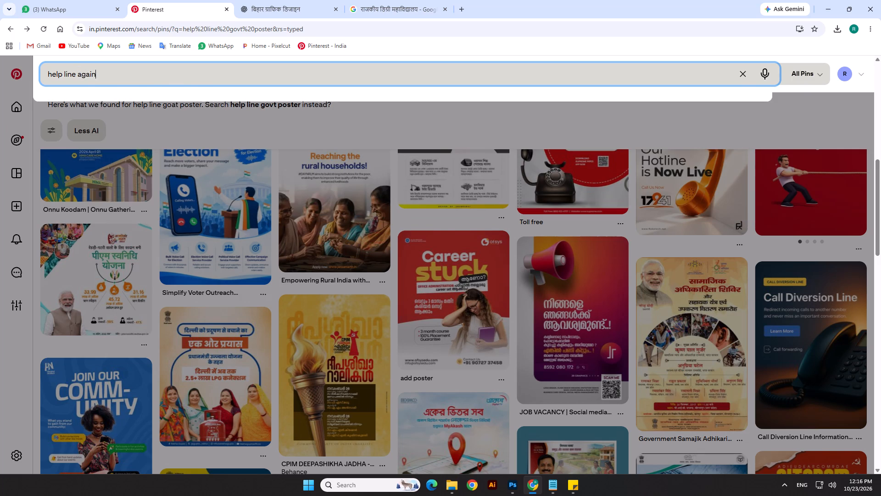
pyautogui.write('st c')
pyautogui.write('urruption')
pyautogui.press('space')
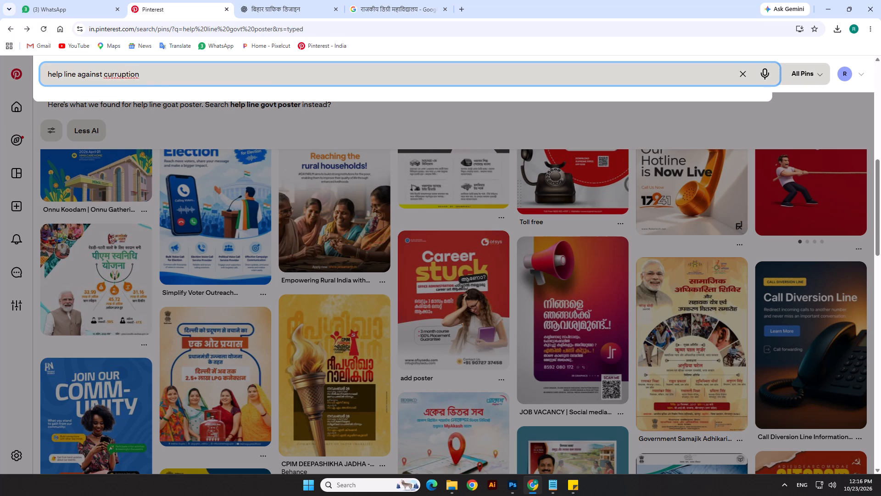
pyautogui.rightClick(129, 73)
pyautogui.click(152, 86)
pyautogui.click(158, 78)
pyautogui.press('Return')
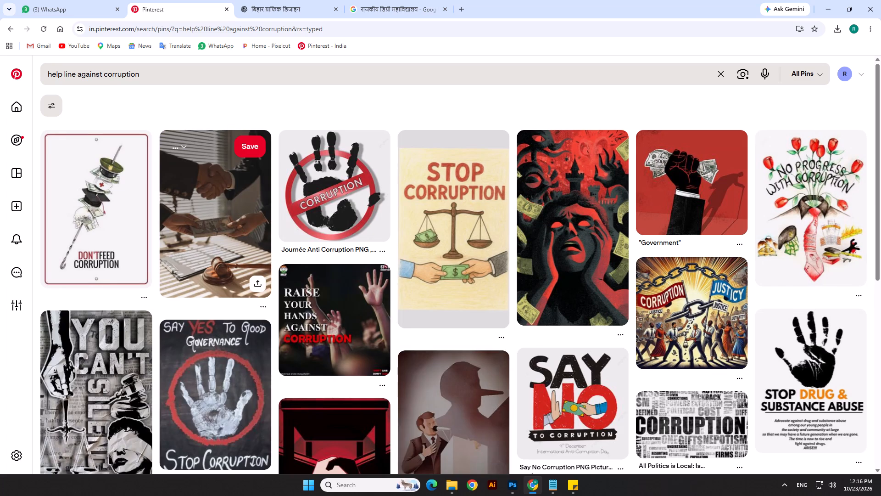
pyautogui.scroll(-4, 225, 214)
# Refine the Pinterest search to "help line against corruption poster".
pyautogui.click(194, 69)
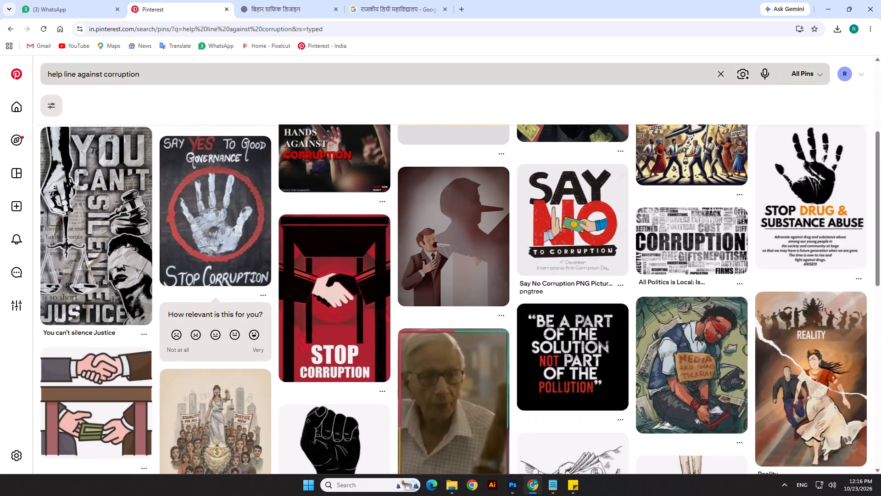
pyautogui.press('space')
pyautogui.write('poster')
pyautogui.press('Return')
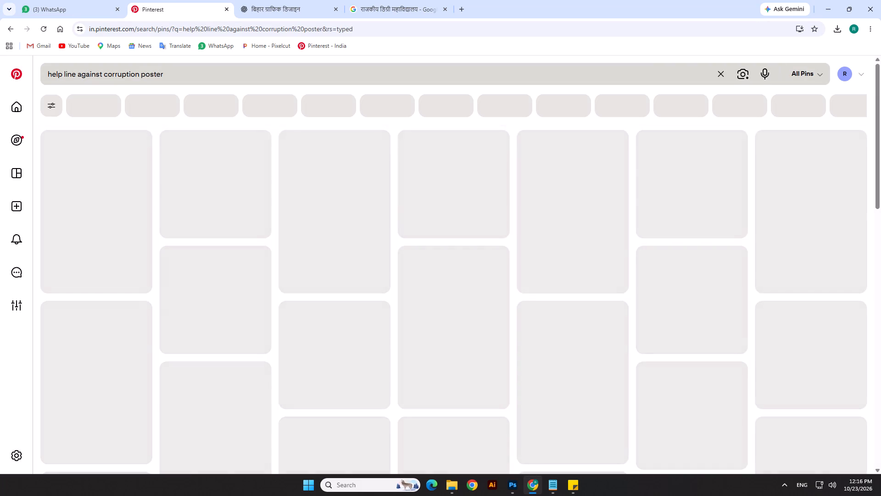
# Copy the whole search phrase "help line against corruption poster".
pyautogui.click(178, 79)
pyautogui.hotkey('ctrl', 'a')
pyautogui.hotkey('ctrl', 'c')
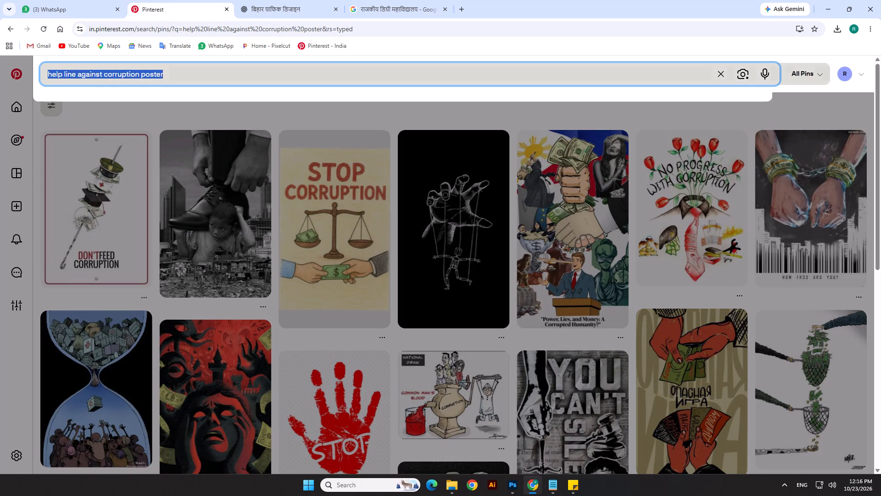
# Search Google in a new tab for the copied phrase "help line against corruption poster" and show the image results.
pyautogui.hotkey('ctrl', 'c')
pyautogui.click(465, 13)
pyautogui.click(458, 29)
pyautogui.hotkey('ctrl', 'v')
pyautogui.press('Return')
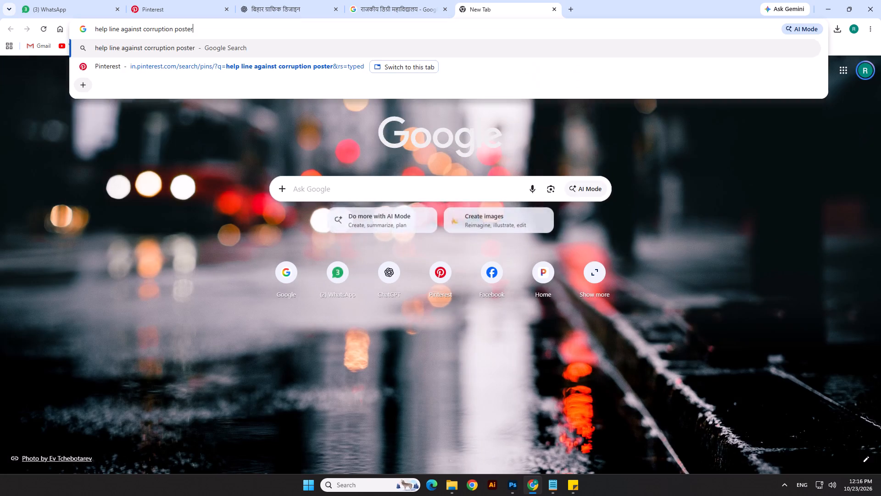
pyautogui.click(183, 107)
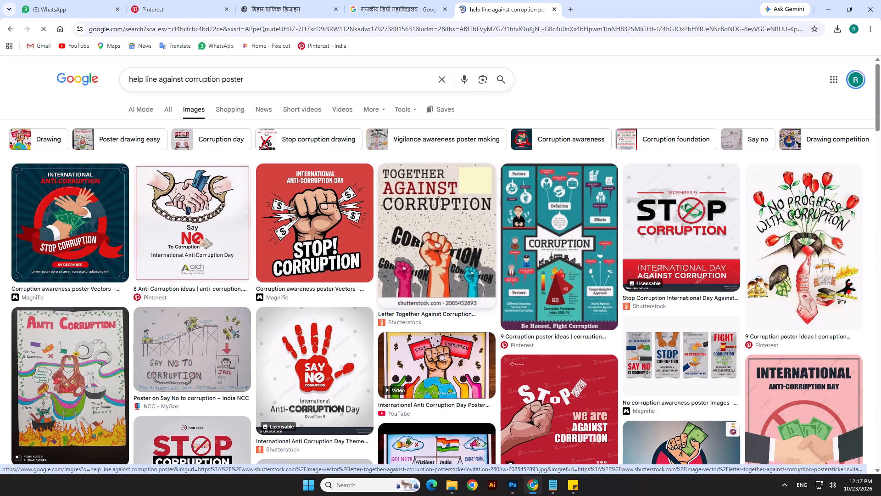
# Look through the Google image results for an anti-corruption helpline poster to use as a design reference.
pyautogui.scroll(-3, 470, 238)
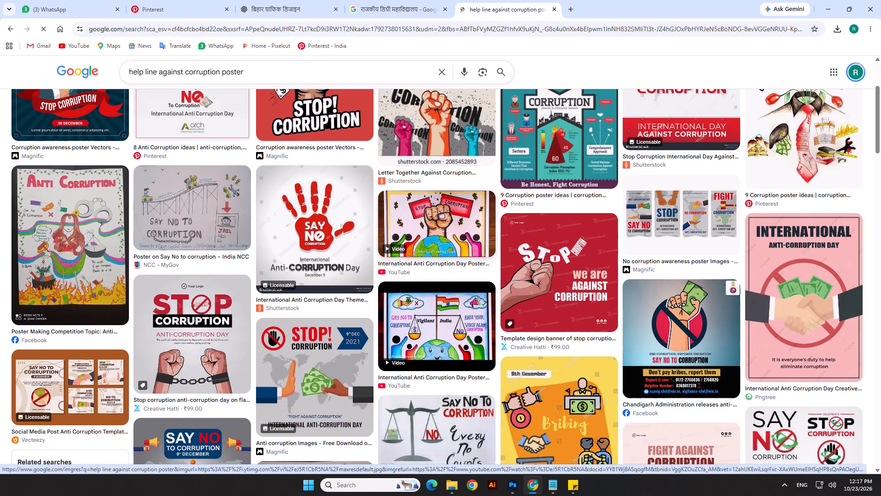
pyautogui.scroll(-4, 470, 238)
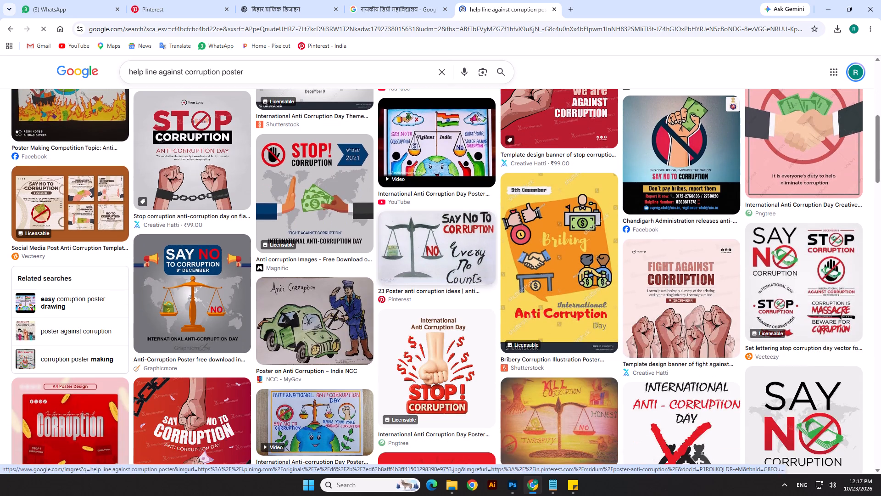
pyautogui.scroll(-3, 470, 238)
pyautogui.scroll(3, 470, 238)
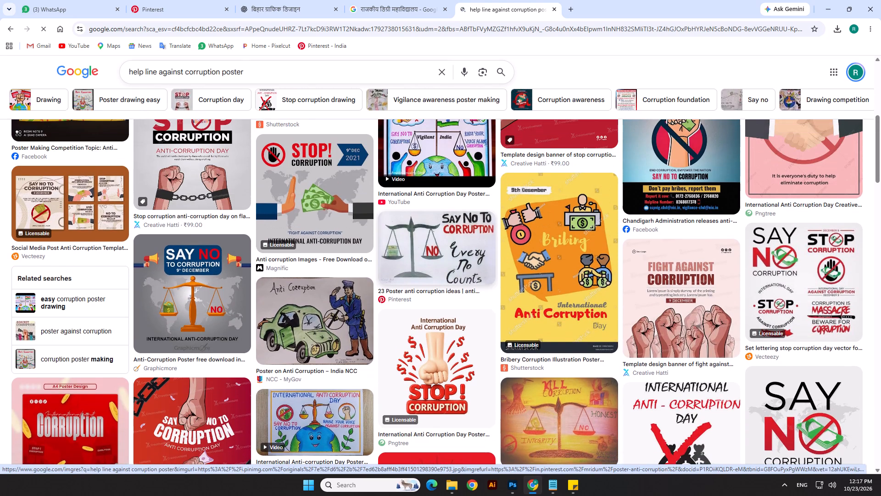
pyautogui.scroll(-3, 457, 247)
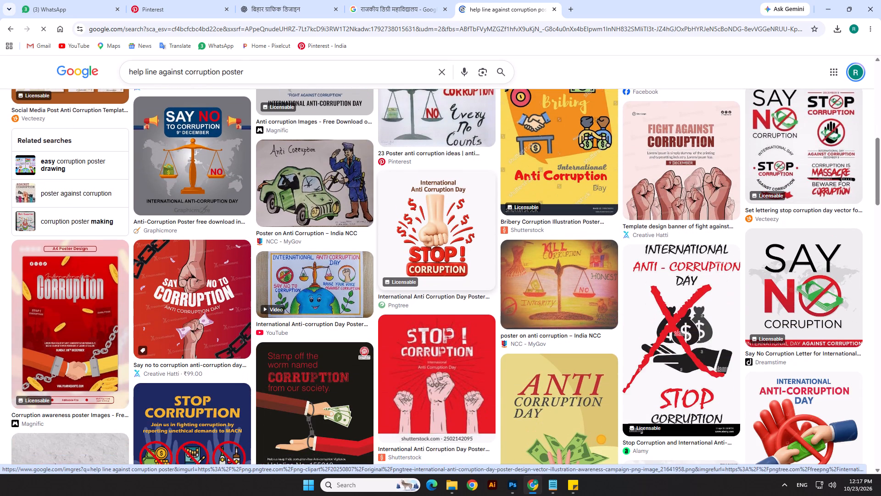
pyautogui.scroll(-4, 457, 247)
pyautogui.scroll(1, 457, 247)
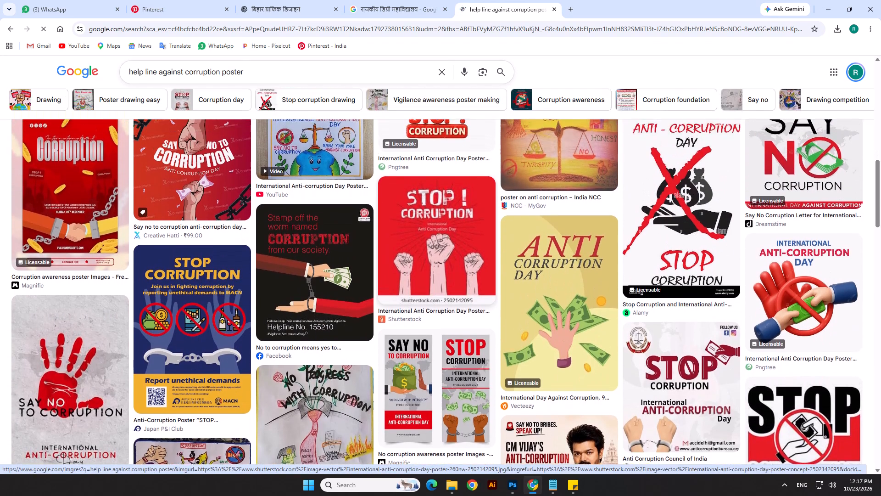
pyautogui.scroll(1, 457, 247)
pyautogui.scroll(-9, 457, 247)
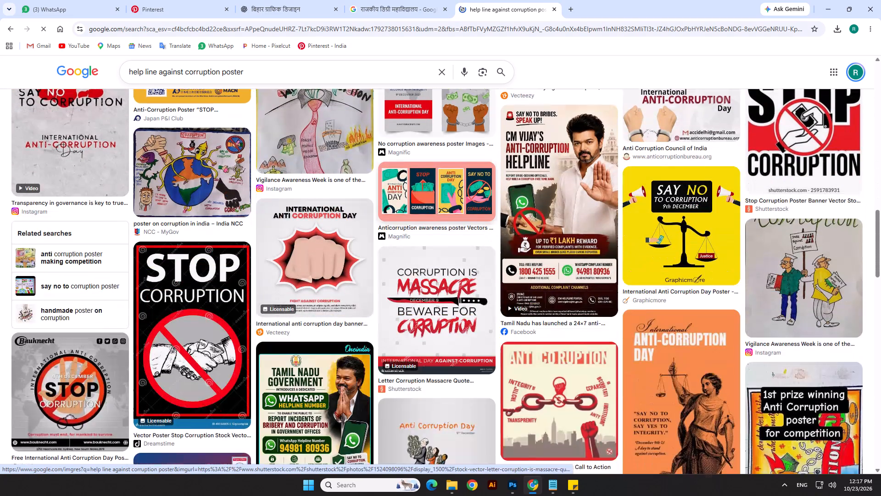
# Switch to the open ChatGPT conversation "बिहार ग्राफिक डिजाइन".
pyautogui.click(380, 0)
pyautogui.click(318, 0)
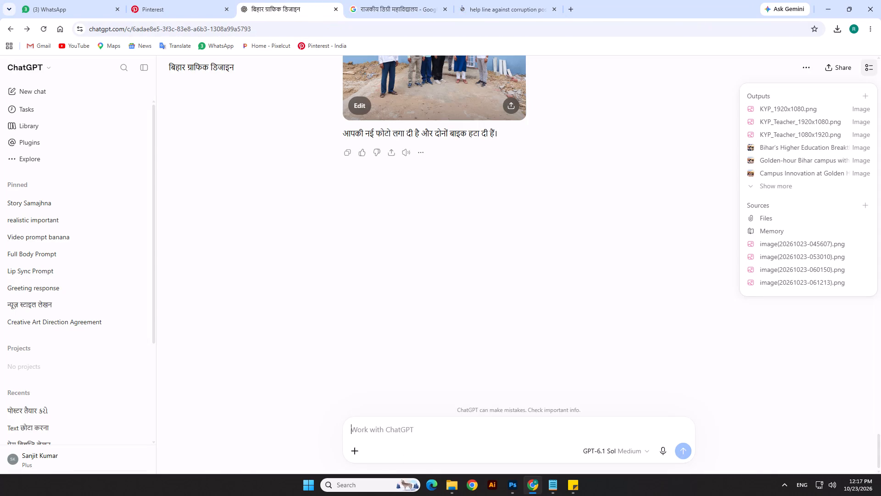
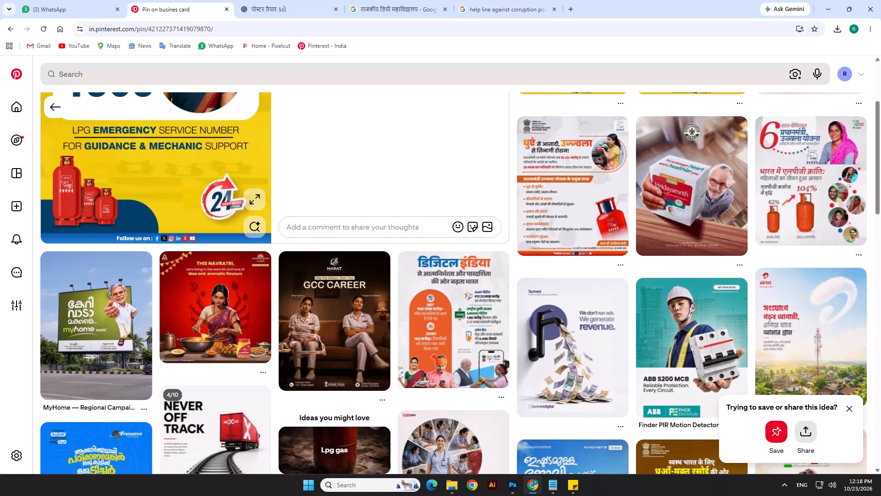
# Look through the related pins below the LPG emergency helpline pin for a government-style poster reference.
pyautogui.scroll(-4, 363, 240)
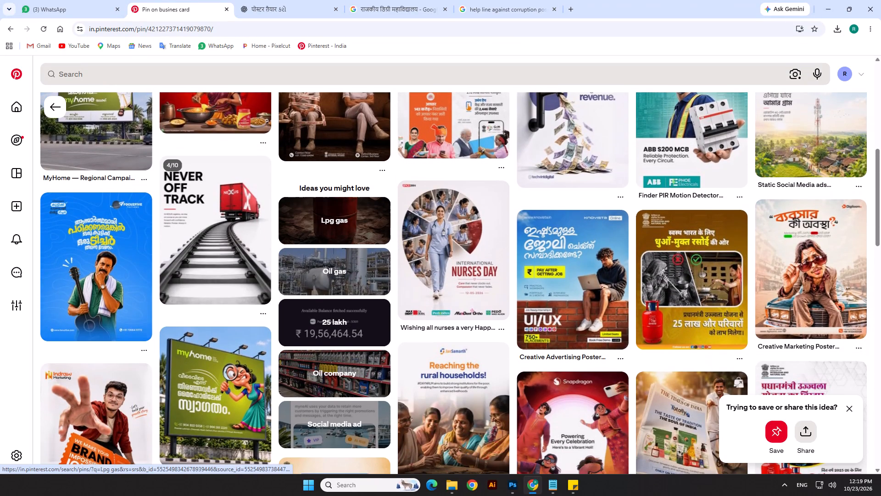
pyautogui.scroll(-4, 371, 220)
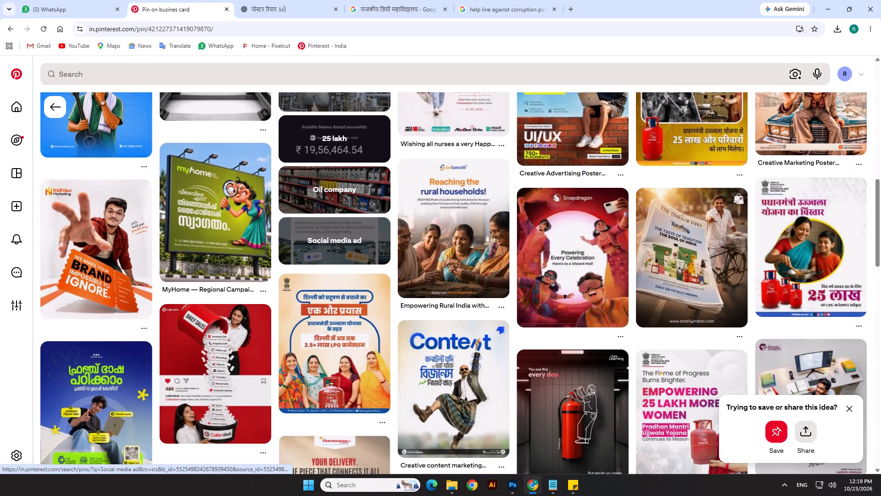
pyautogui.scroll(-5, 308, 277)
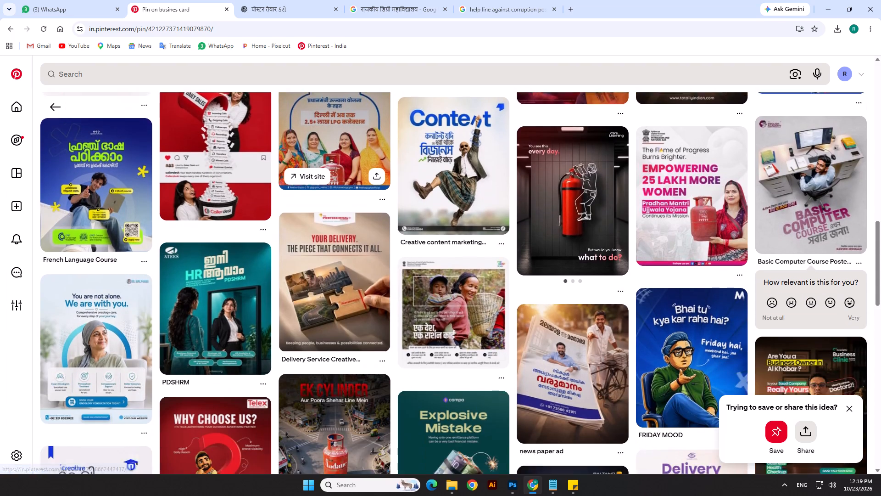
pyautogui.scroll(-5, 308, 277)
pyautogui.scroll(-2, 222, 253)
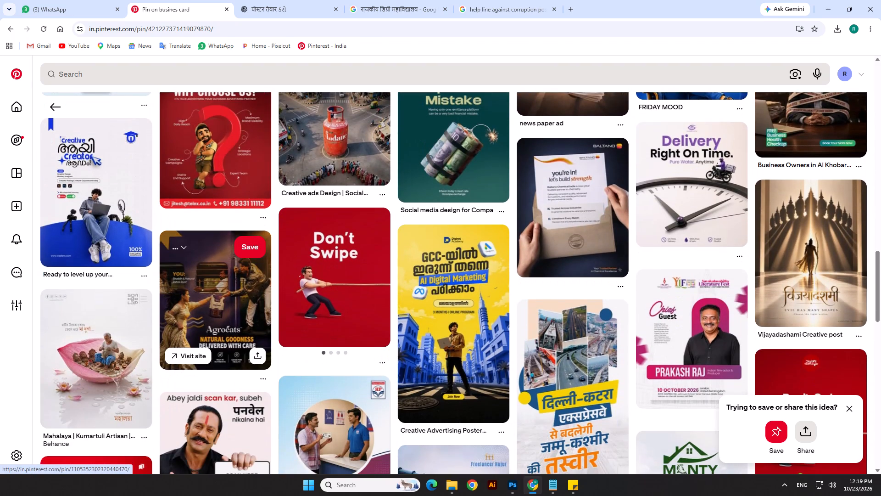
# Look over more of the related Pinterest pins for poster design references.
pyautogui.scroll(-6, 215, 204)
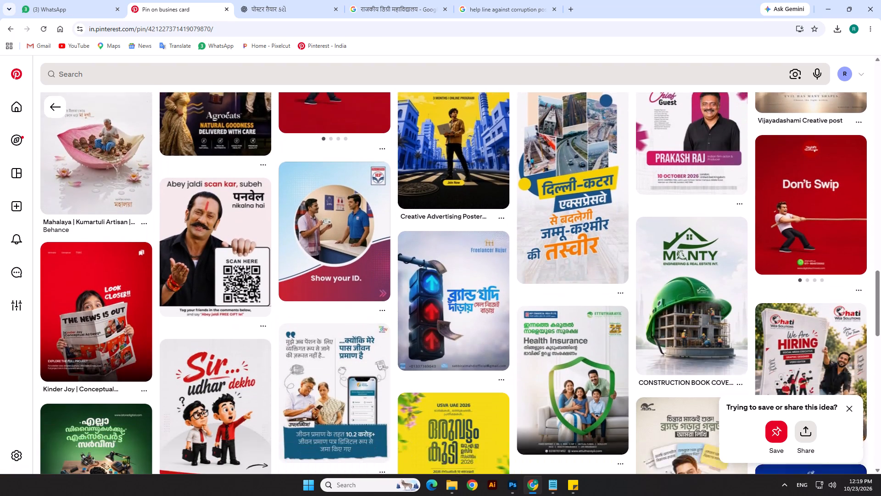
pyautogui.scroll(-3, 215, 204)
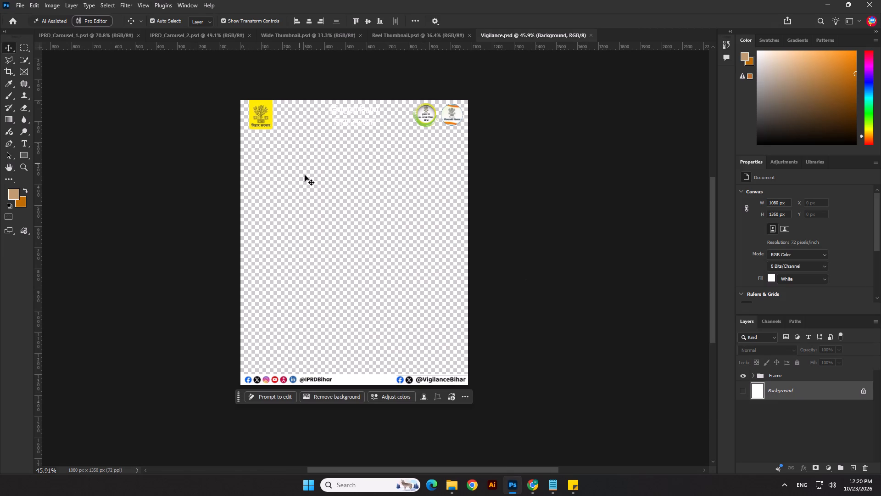
pyautogui.hotkey('ctrl', 'c')
pyautogui.hotkey('alt', 'Tab')
pyautogui.rightClick(451, 236)
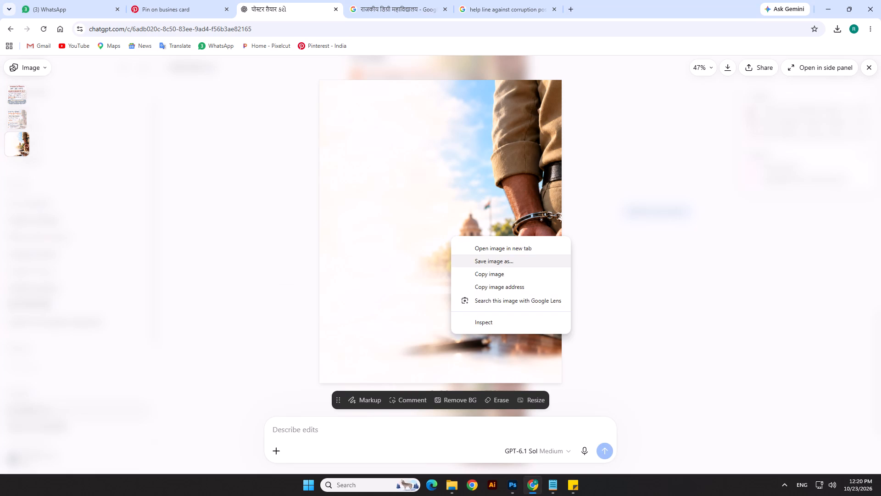
pyautogui.click(480, 270)
pyautogui.hotkey('alt', 'Tab')
pyautogui.hotkey('ctrl', 'v')
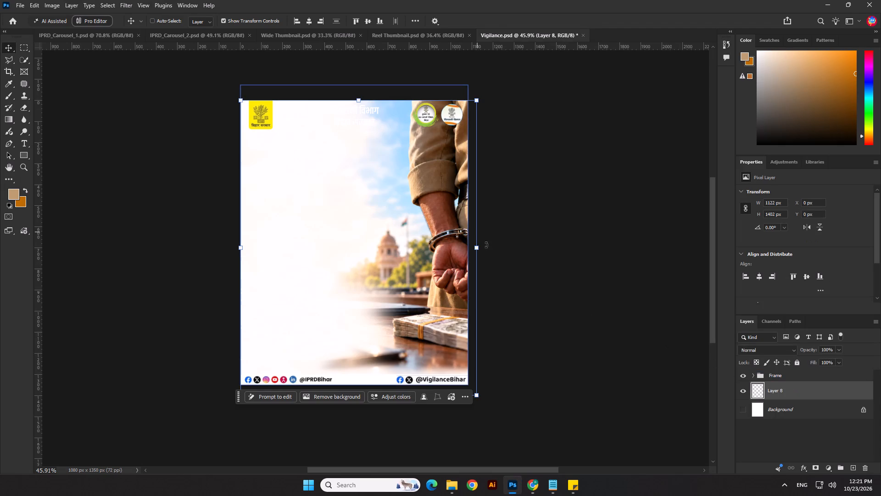
# Scale the pasted image proportionally to about 88.4%, so its top edge sits just below the header logos.
pyautogui.moveTo(476, 243); pyautogui.dragTo(468, 242)
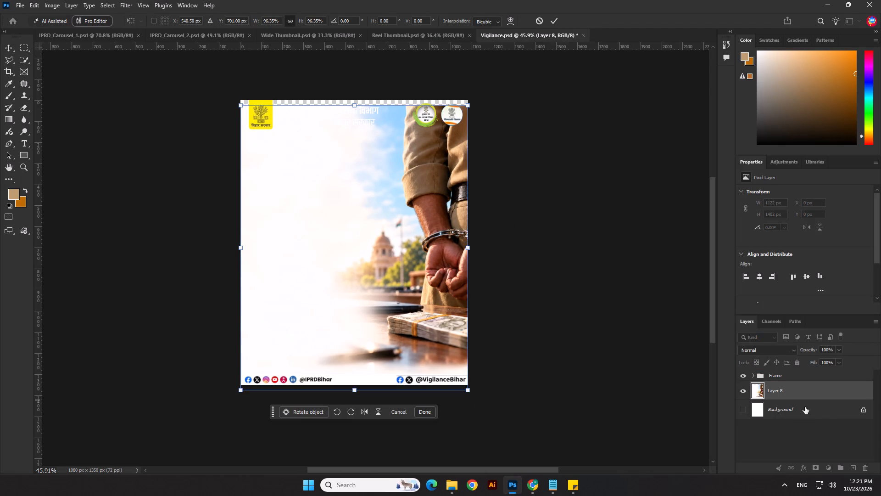
pyautogui.moveTo(357, 103); pyautogui.dragTo(359, 110)
pyautogui.click(369, 209)
pyautogui.click(377, 239)
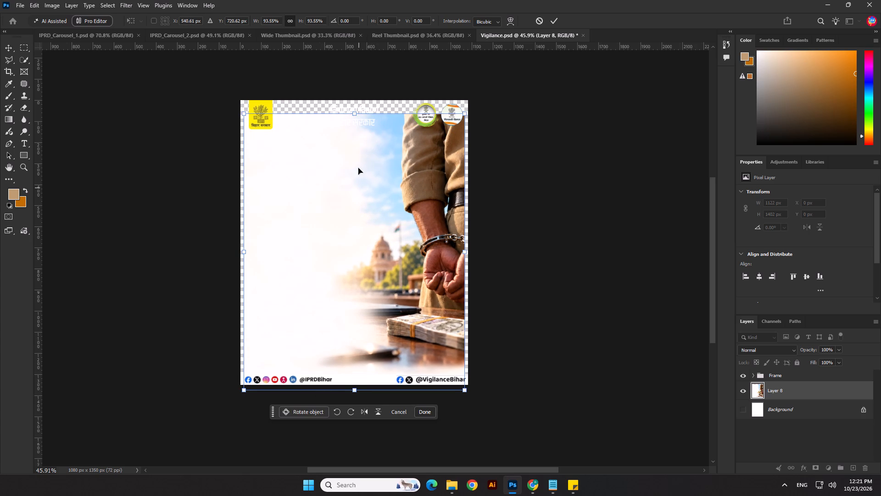
pyautogui.moveTo(355, 112); pyautogui.dragTo(356, 124)
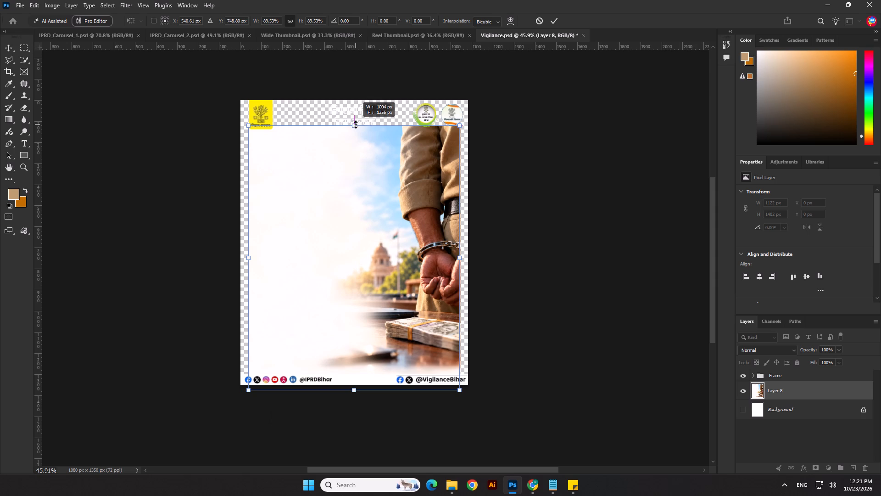
pyautogui.moveTo(356, 124); pyautogui.dragTo(356, 126)
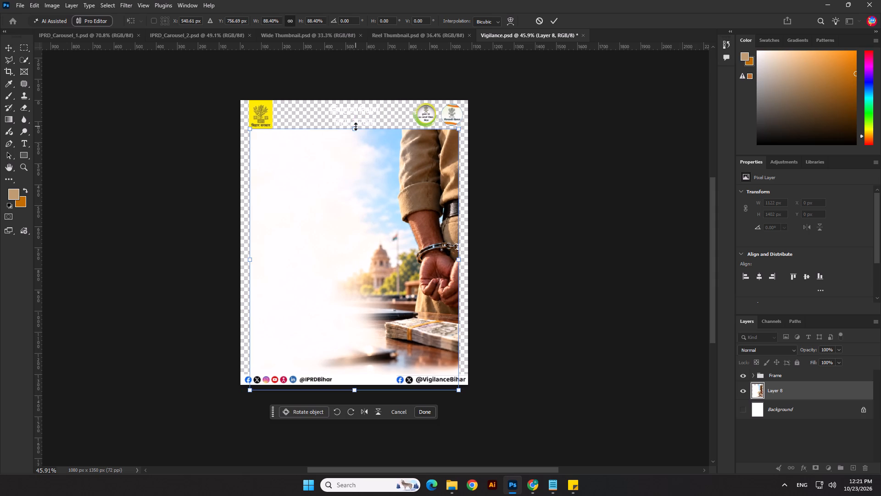
pyautogui.click(552, 21)
pyautogui.click(564, 202)
# Turn on the visibility of the white Background layer behind the handcuffs image.
pyautogui.hotkey('alt', 'Tab')
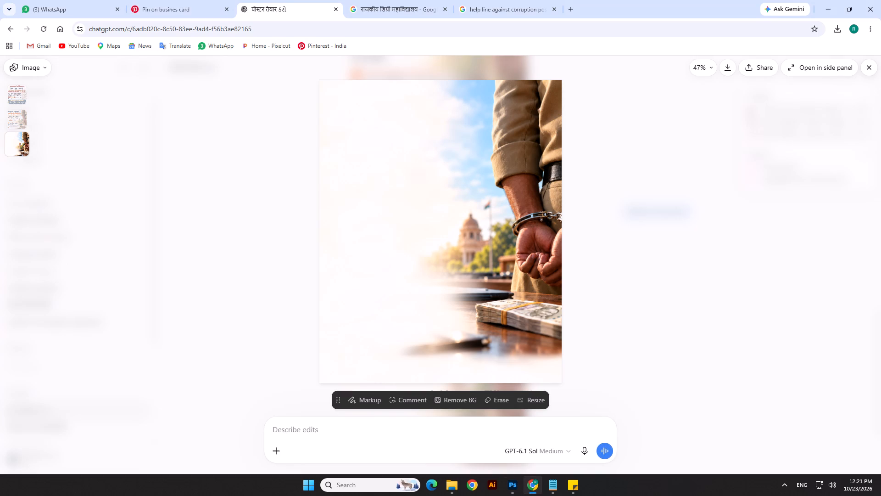
pyautogui.hotkey('alt', 'Tab')
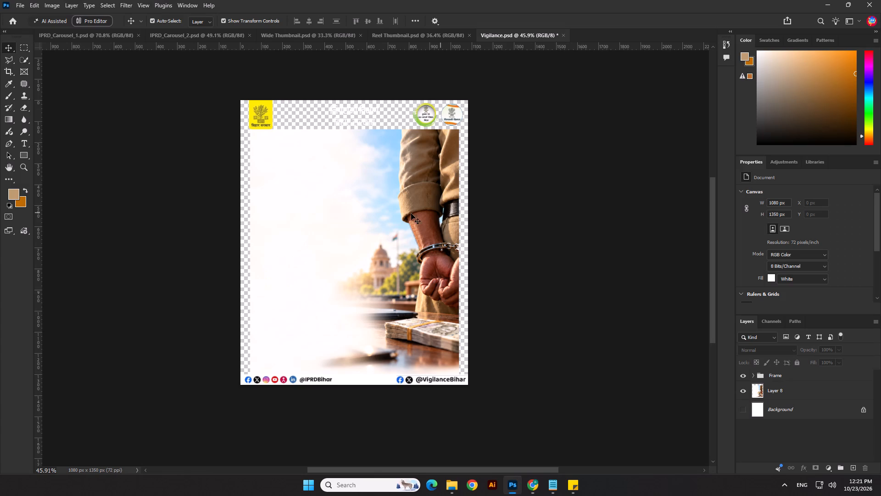
pyautogui.click(359, 221)
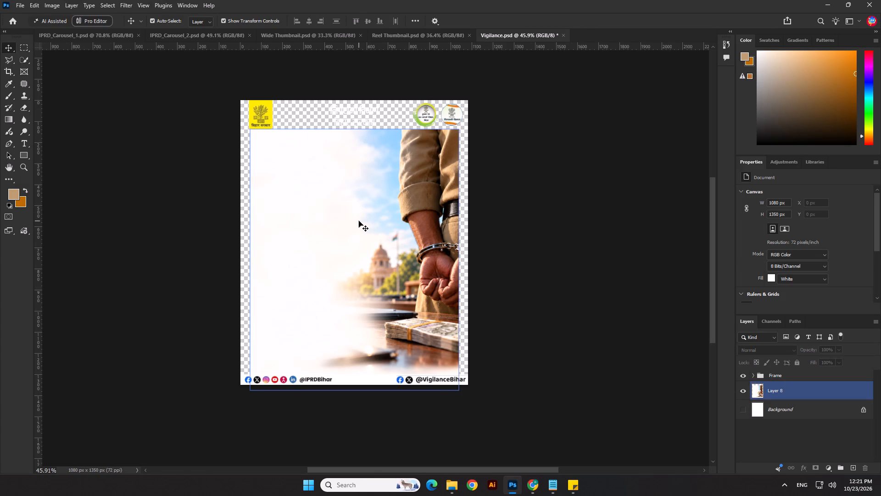
pyautogui.click(786, 416)
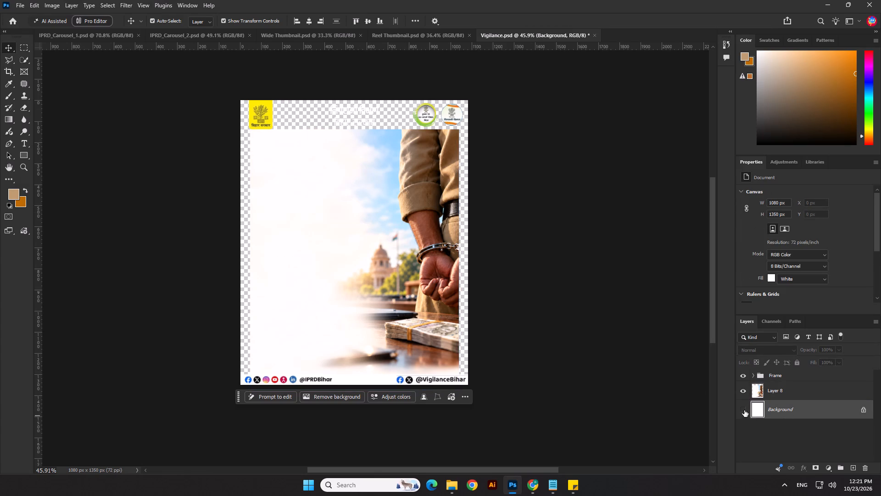
pyautogui.click(744, 410)
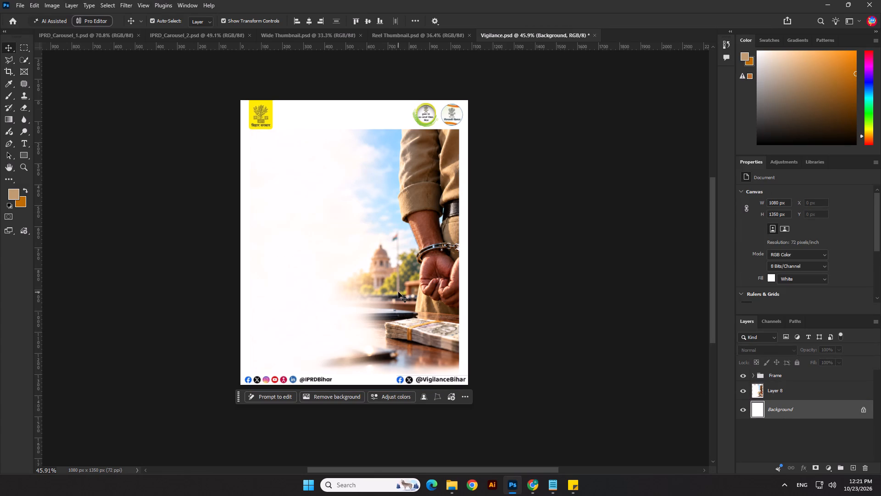
# Shift the handcuffs image about 41 px to the right, flush with the canvas's right edge.
pyautogui.click(398, 292)
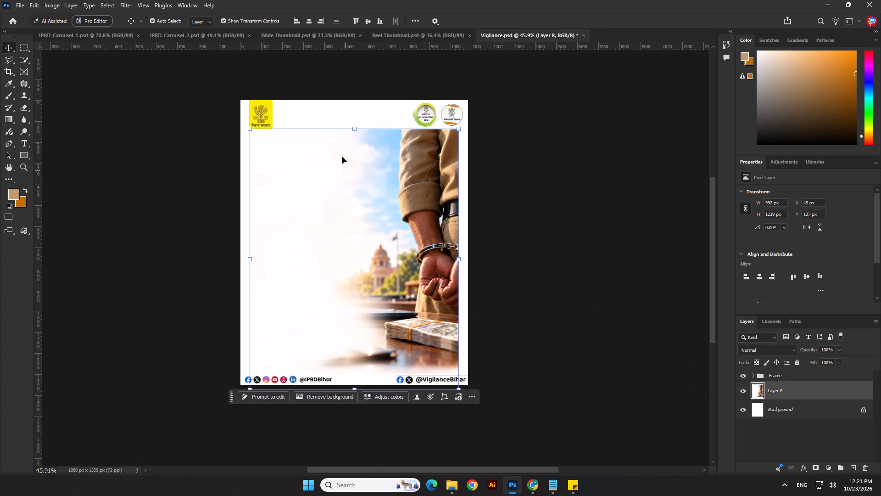
pyautogui.click(353, 127)
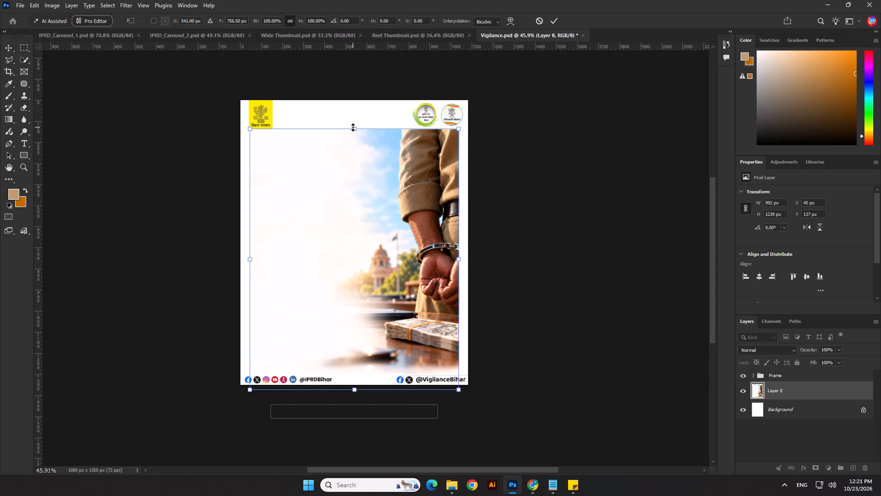
pyautogui.click(357, 188)
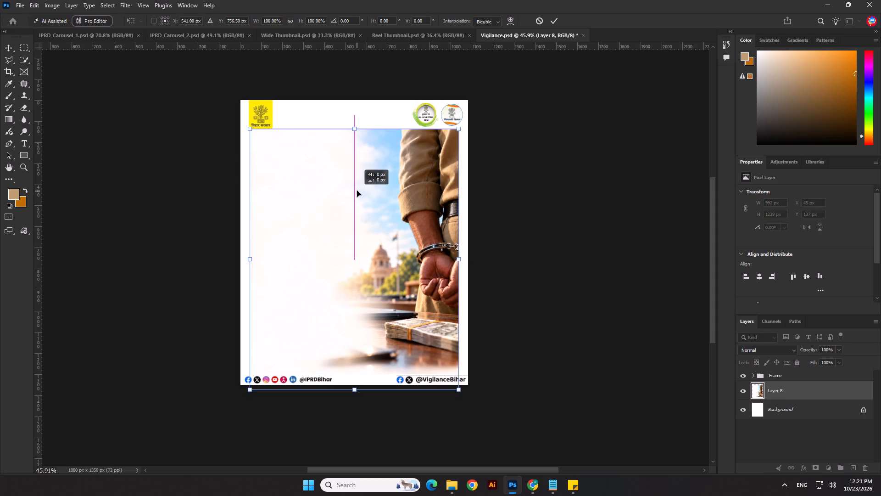
pyautogui.moveTo(437, 259); pyautogui.dragTo(443, 260)
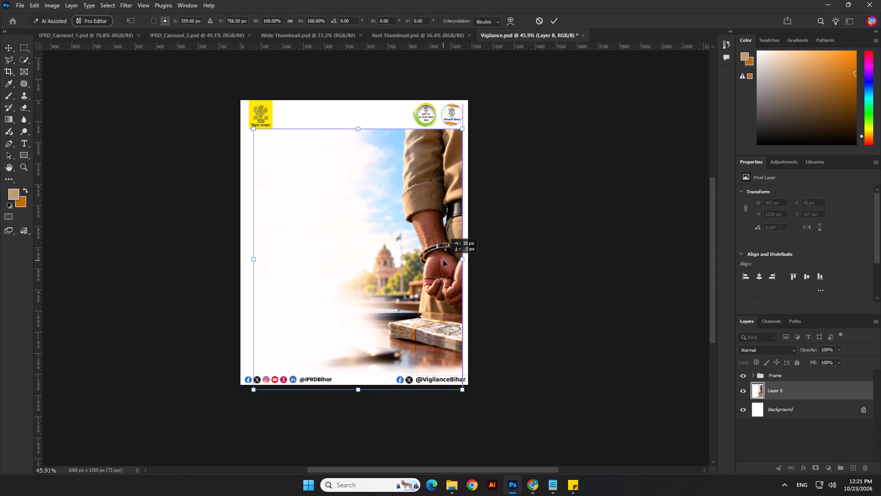
pyautogui.moveTo(443, 260); pyautogui.dragTo(446, 261)
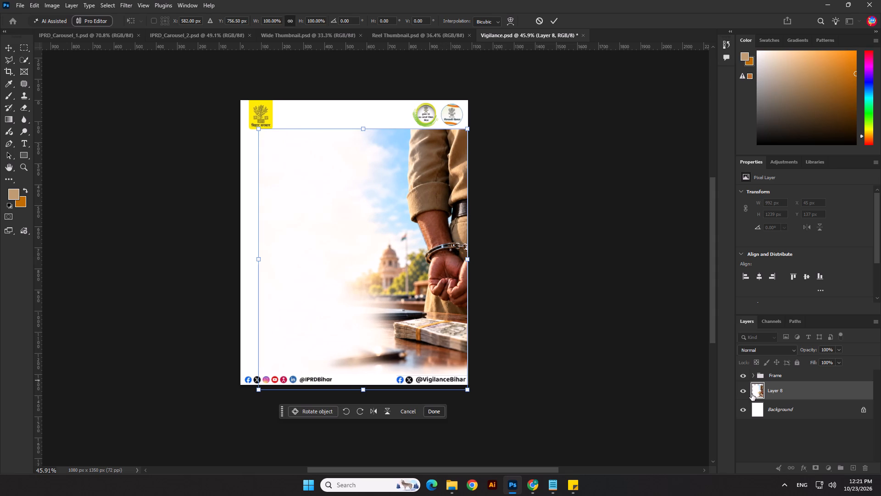
# Load the handcuffs image's outline as a selection, invert it, and run Generative Fill with an empty prompt on the surrounding margins.
pyautogui.keyDown('ctrl'); pyautogui.click(758, 391); pyautogui.keyUp('ctrl')
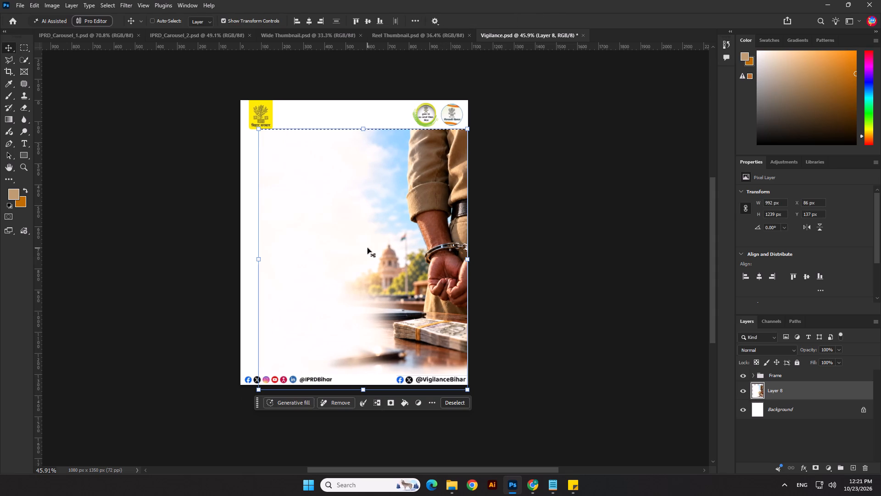
pyautogui.hotkey('ctrl', 'shift', 'i')
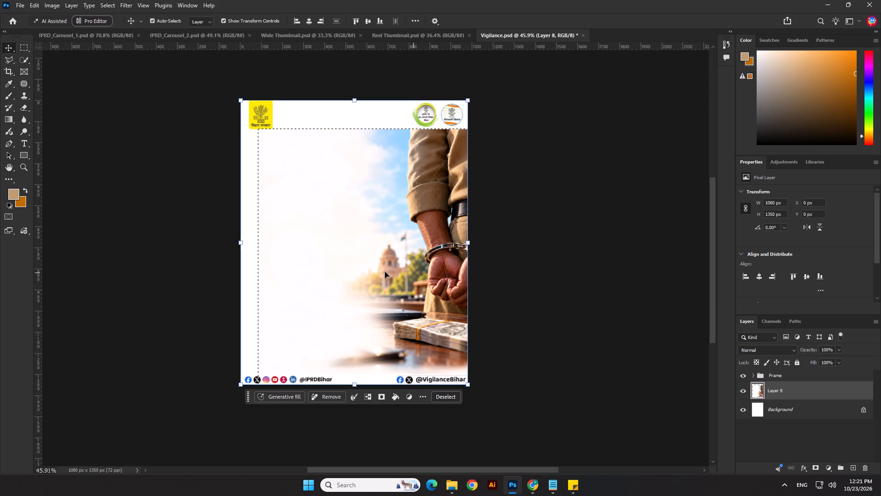
pyautogui.click(297, 400)
pyautogui.click(437, 415)
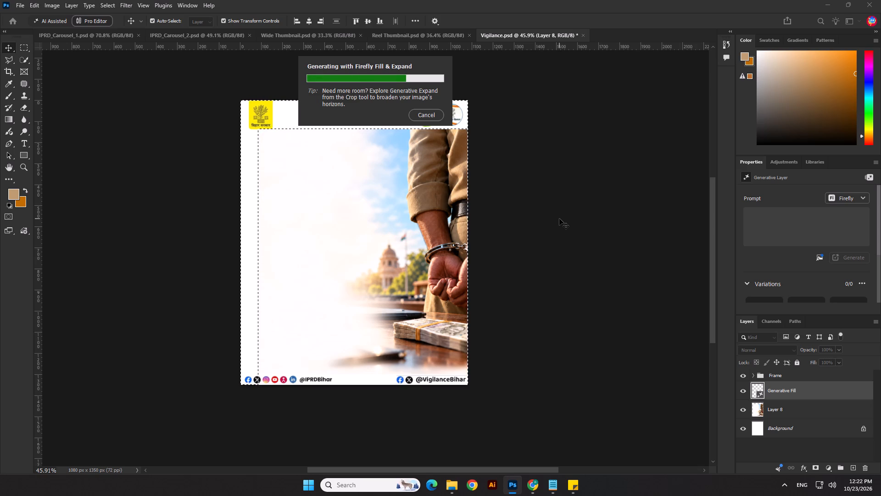
# Switch to Notepad and copy the first case's headline "भ्रष्टाचार के खिलाफ हमारी मुहिम जारी है।".
pyautogui.click(551, 489)
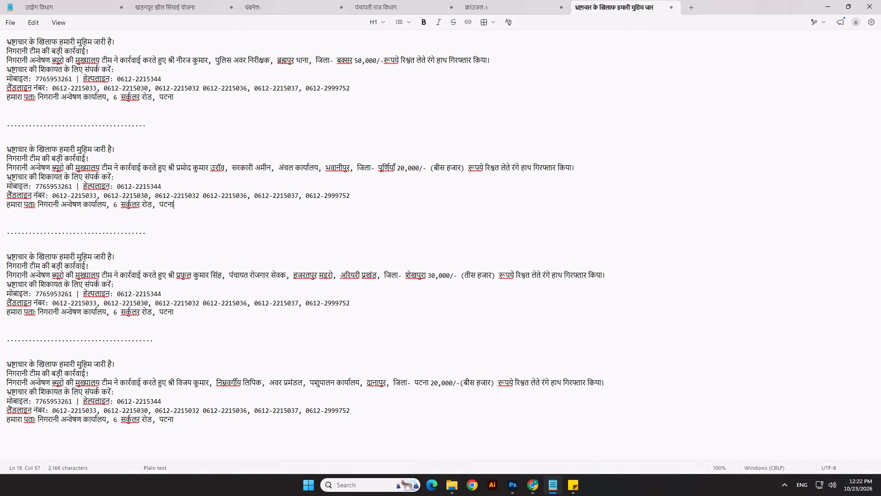
pyautogui.moveTo(7, 42); pyautogui.dragTo(90, 49)
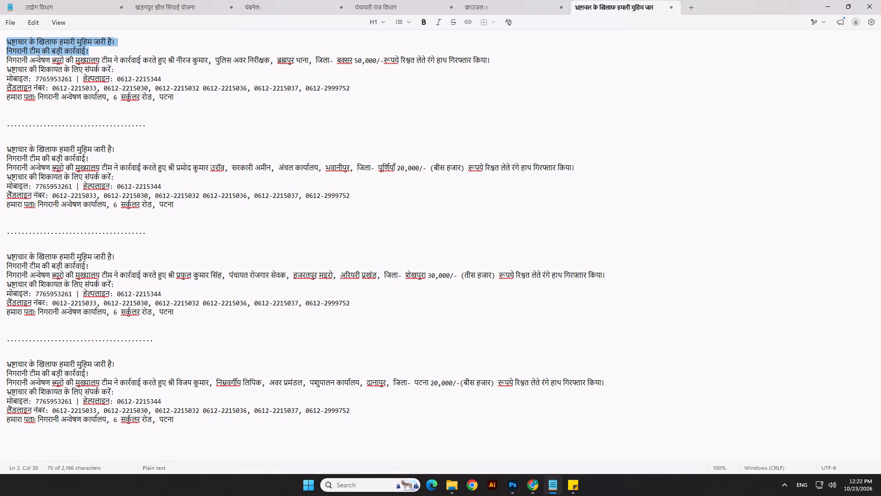
pyautogui.moveTo(90, 49); pyautogui.dragTo(116, 42)
pyautogui.hotkey('ctrl', 'c')
pyautogui.hotkey('ctrl', 'c')
pyautogui.hotkey('ctrl', 'c')
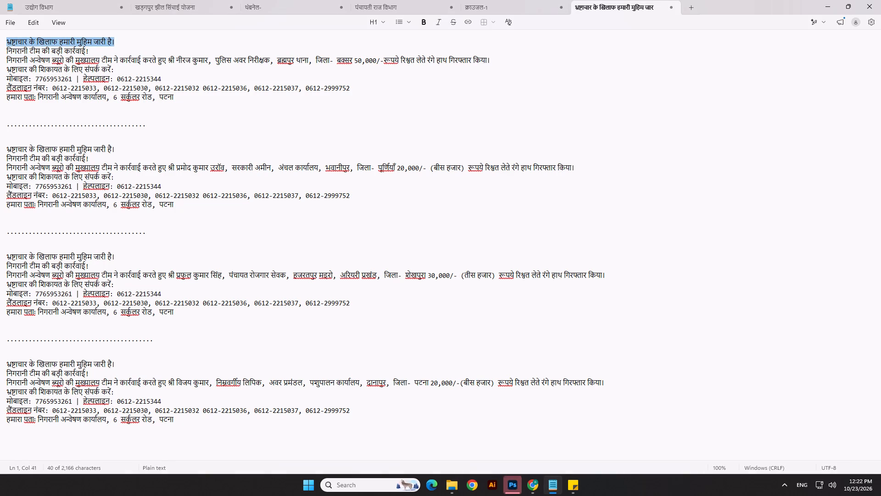
# Switch back to Photoshop and recolour the white department title "निगरानी विभाग बिहार सरकार" at the poster's top to black.
pyautogui.hotkey('alt', 'Tab')
pyautogui.click(562, 288)
pyautogui.scroll(1, 306, 105)
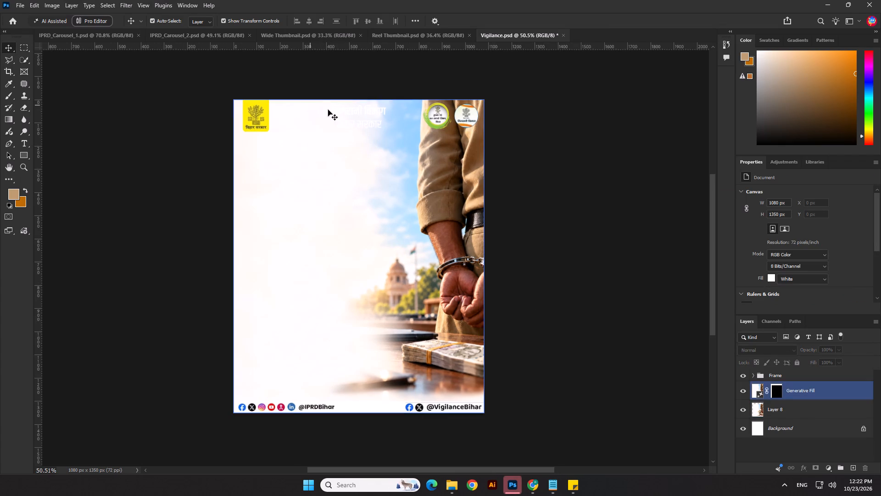
pyautogui.click(343, 112)
pyautogui.click(823, 263)
pyautogui.moveTo(619, 303); pyautogui.dragTo(586, 349)
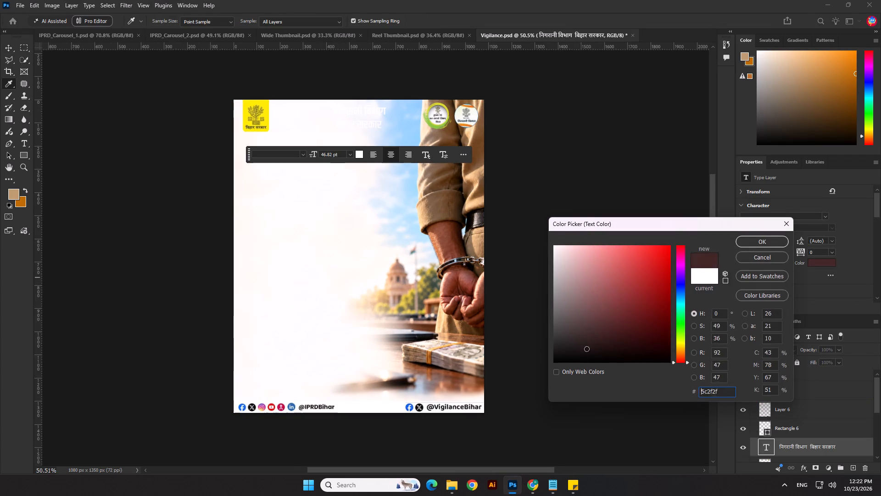
pyautogui.moveTo(586, 349); pyautogui.dragTo(578, 362)
pyautogui.click(754, 244)
pyautogui.click(586, 254)
# Merge the handcuffs image layer and the Generative Fill layer into one layer without a mask.
pyautogui.scroll(-4, 451, 171)
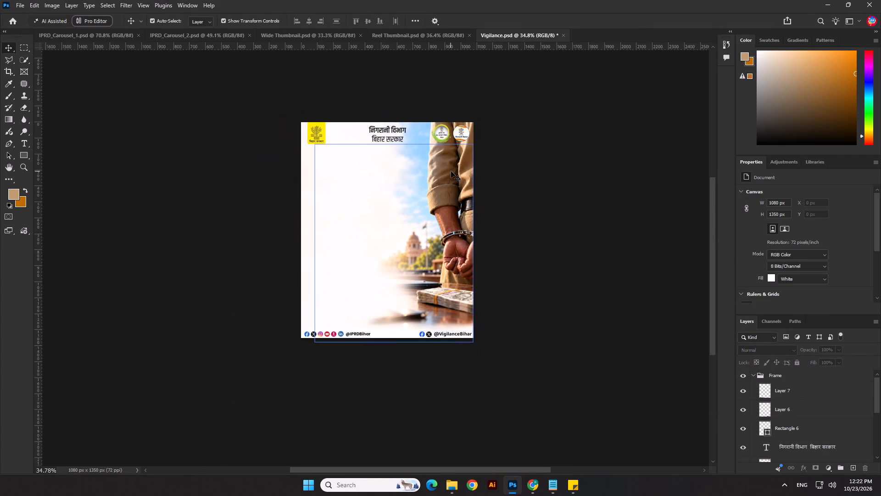
pyautogui.click(451, 171)
pyautogui.keyDown('ctrl'); pyautogui.click(795, 432); pyautogui.keyUp('ctrl')
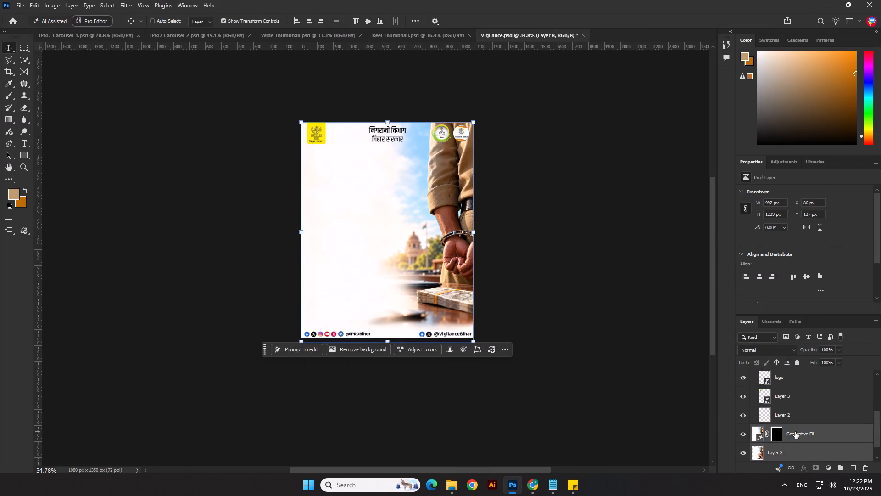
pyautogui.hotkey('ctrl', 'e')
pyautogui.click(812, 468)
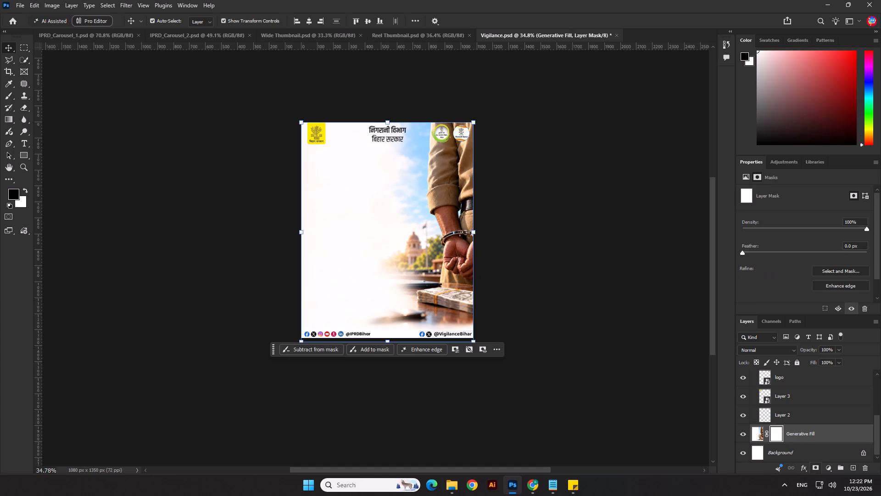
pyautogui.hotkey('ctrl', 'z')
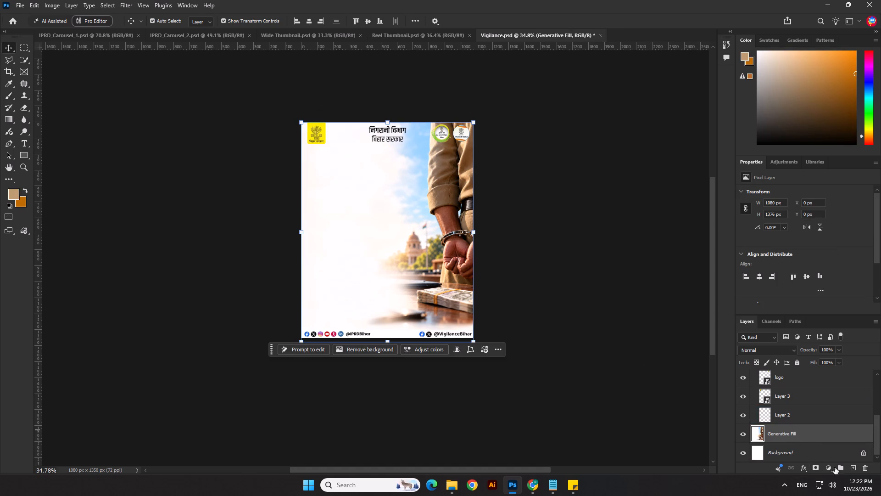
# Collapse the Frame group and add an empty layer directly above the merged Generative Fill layer.
pyautogui.scroll(9, 801, 426)
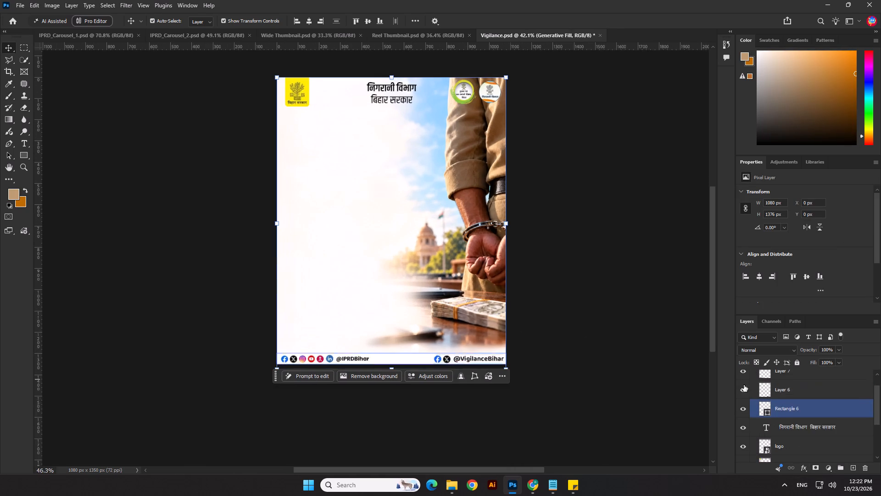
pyautogui.scroll(8, 744, 385)
pyautogui.click(755, 375)
pyautogui.click(796, 396)
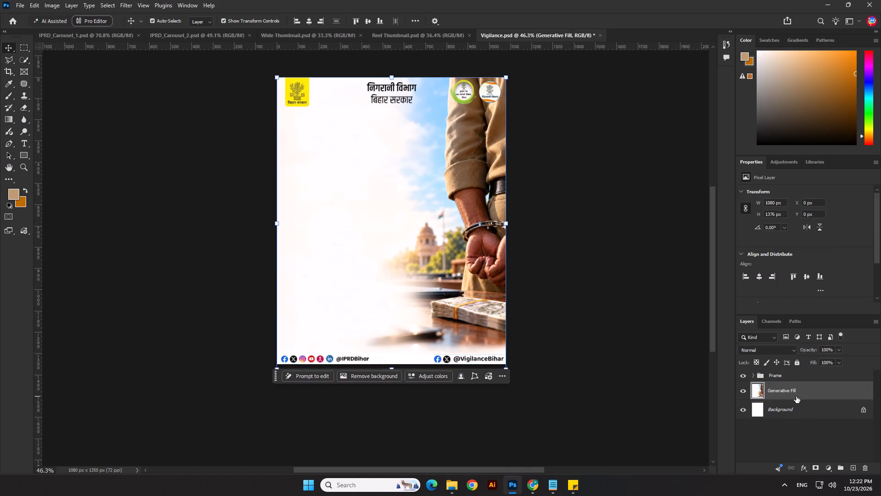
pyautogui.click(853, 466)
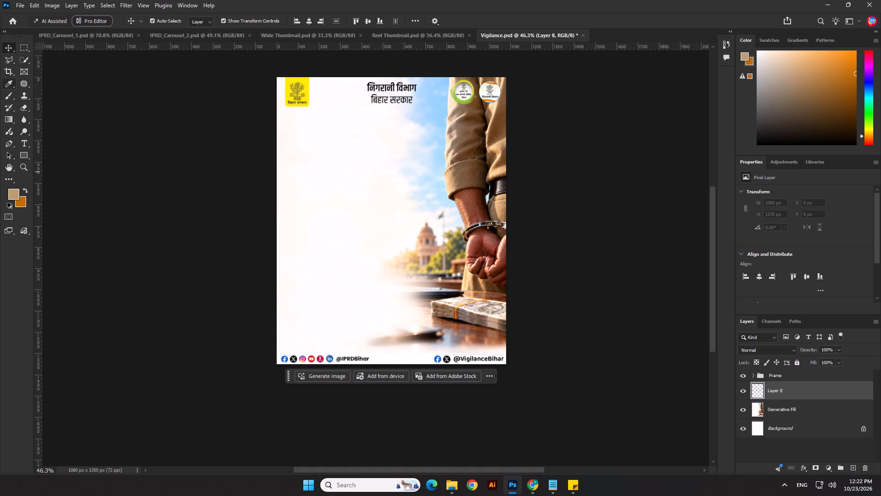
# Sample the light blue from the sky and brush soft 600 px dabs behind the two round logos.
pyautogui.click(6, 86)
pyautogui.click(428, 80)
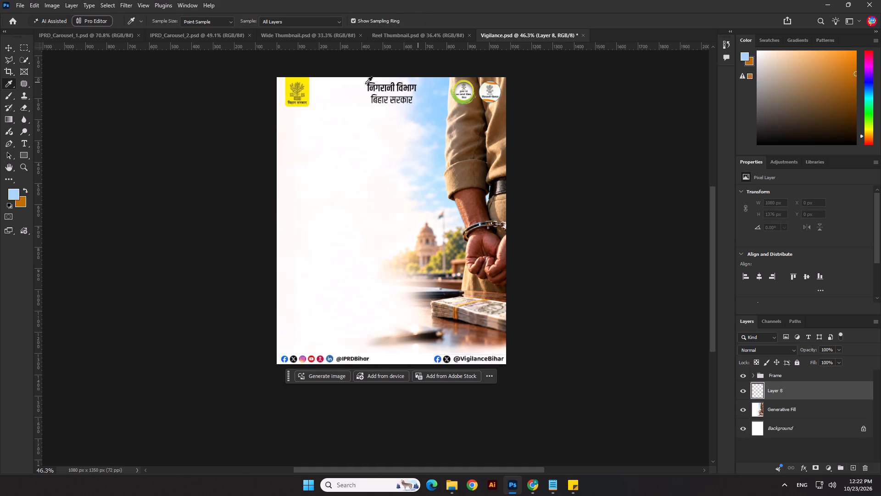
pyautogui.click(6, 89)
pyautogui.click(7, 94)
pyautogui.click(460, 61)
pyautogui.scroll(-3, 471, 85)
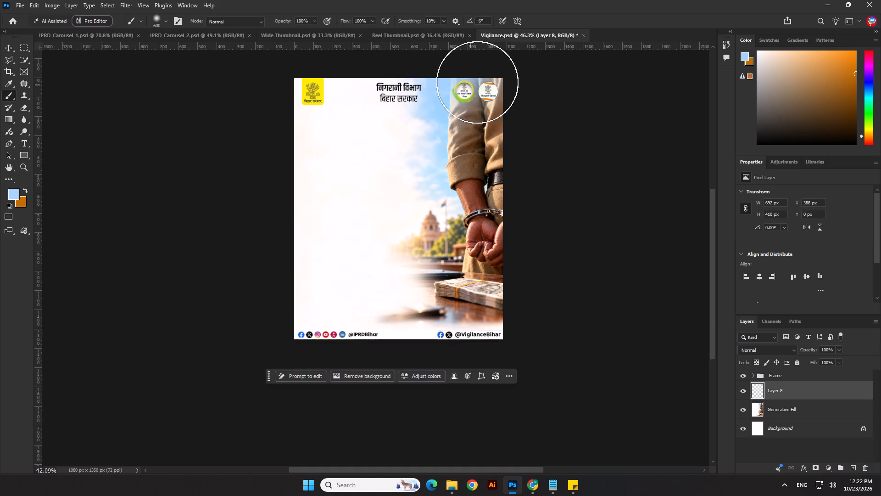
pyautogui.click(484, 72)
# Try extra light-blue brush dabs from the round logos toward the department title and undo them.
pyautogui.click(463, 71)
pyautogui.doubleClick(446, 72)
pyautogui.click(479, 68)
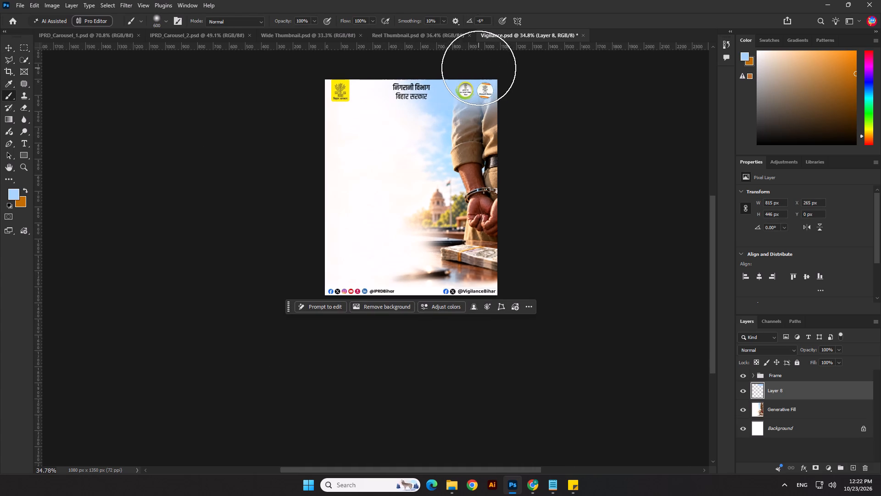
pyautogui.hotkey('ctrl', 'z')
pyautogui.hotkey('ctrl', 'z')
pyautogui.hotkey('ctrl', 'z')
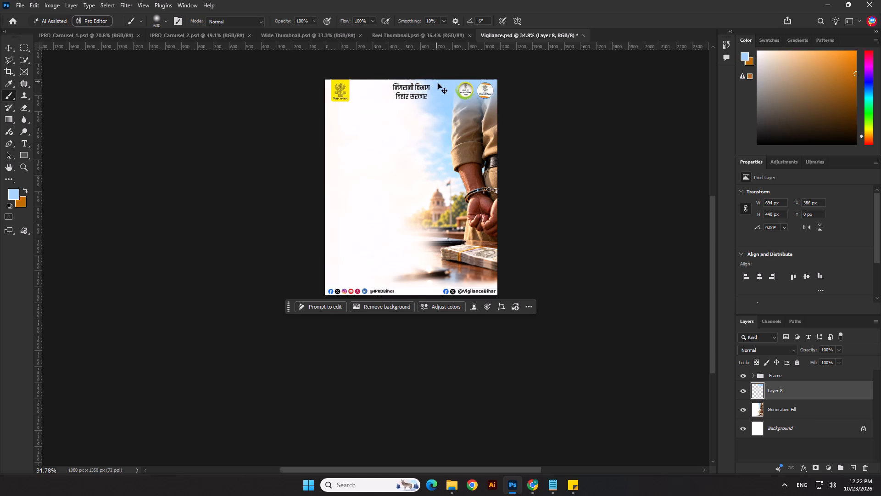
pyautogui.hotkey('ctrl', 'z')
# Reduce the brush size to 400 and paint more light-blue dabs behind the two round logos to fade the shirt.
pyautogui.scroll(-5, 428, 130)
pyautogui.scroll(7, 461, 75)
pyautogui.scroll(-6, 360, 343)
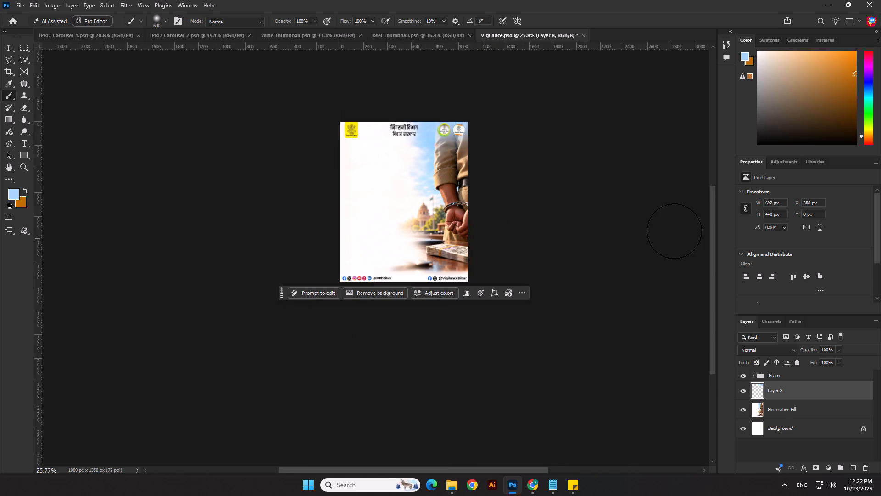
pyautogui.moveTo(712, 215); pyautogui.dragTo(709, 196)
pyautogui.scroll(11, 497, 161)
pyautogui.press('[')
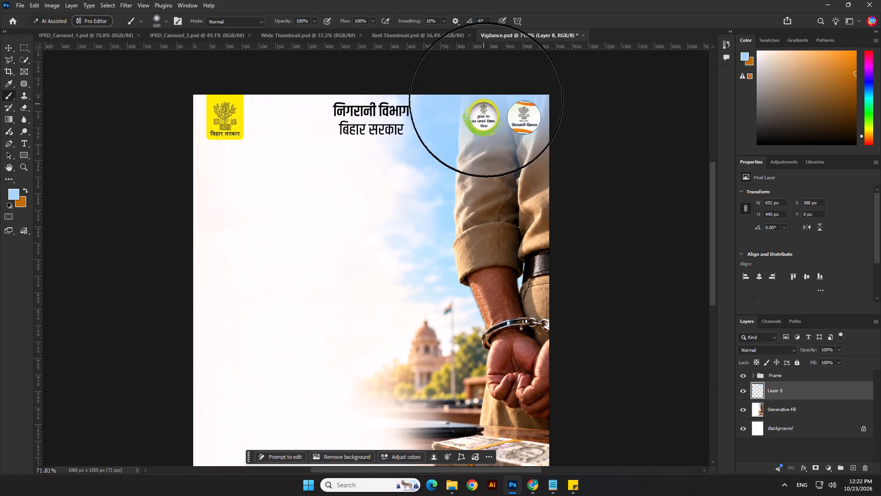
pyautogui.press('[')
pyautogui.press('[')
pyautogui.click(474, 107)
pyautogui.press(']')
pyautogui.click(467, 115)
pyautogui.click(515, 90)
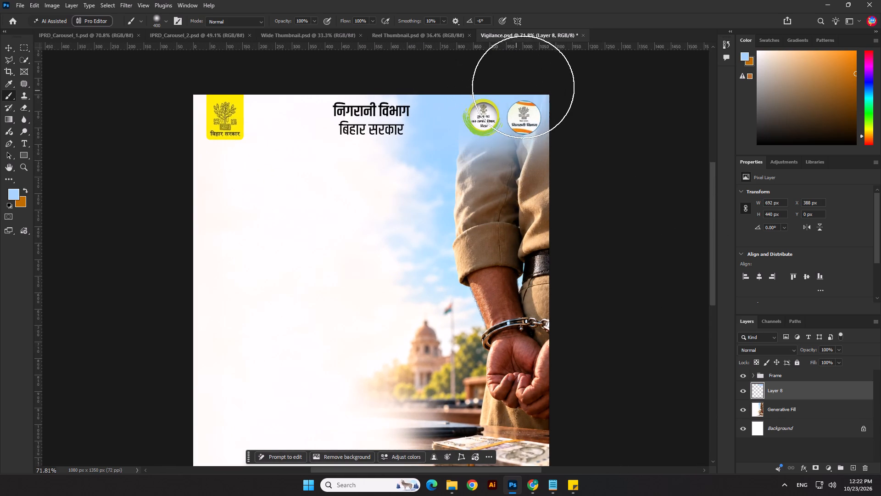
pyautogui.click(527, 84)
pyautogui.scroll(-8, 534, 123)
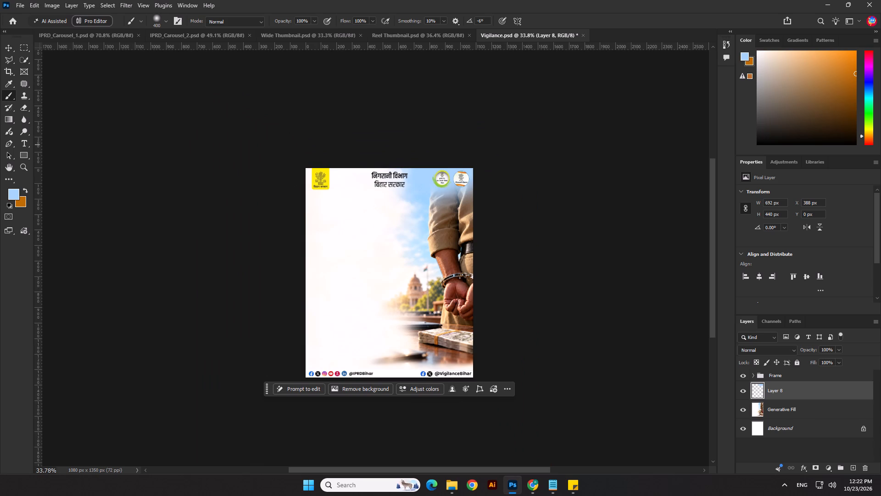
pyautogui.click(7, 48)
pyautogui.click(138, 218)
# Paste the copied headline as a text layer beneath the Bihar government emblem and enlarge it to about 45 pt.
pyautogui.scroll(3, 51, 209)
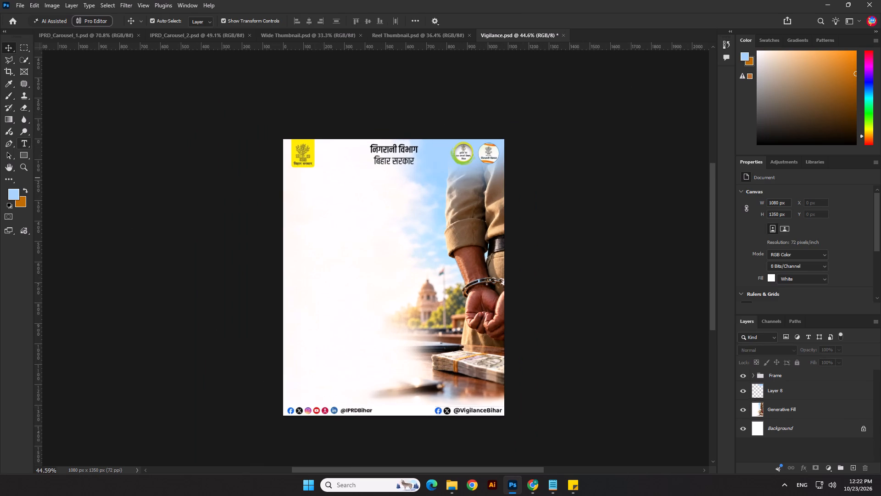
pyautogui.click(23, 142)
pyautogui.scroll(2, 258, 193)
pyautogui.click(297, 179)
pyautogui.hotkey('ctrl', 'v')
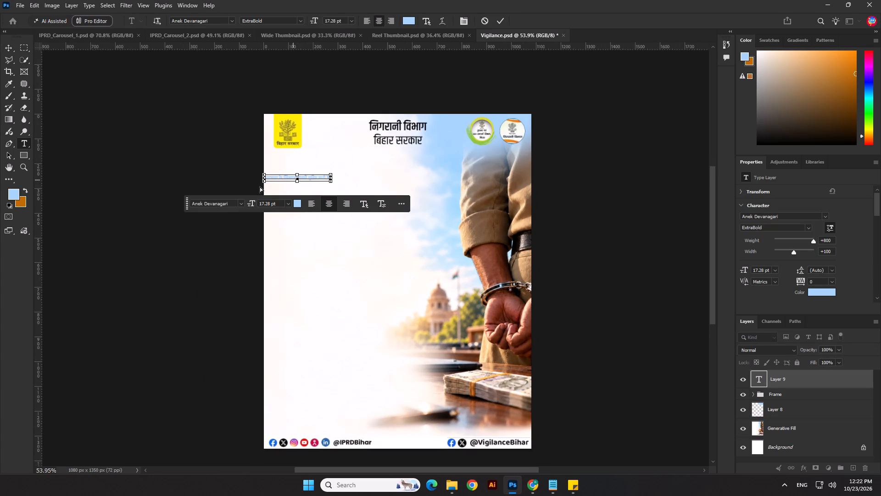
pyautogui.hotkey('ctrl', 'a')
pyautogui.click(12, 45)
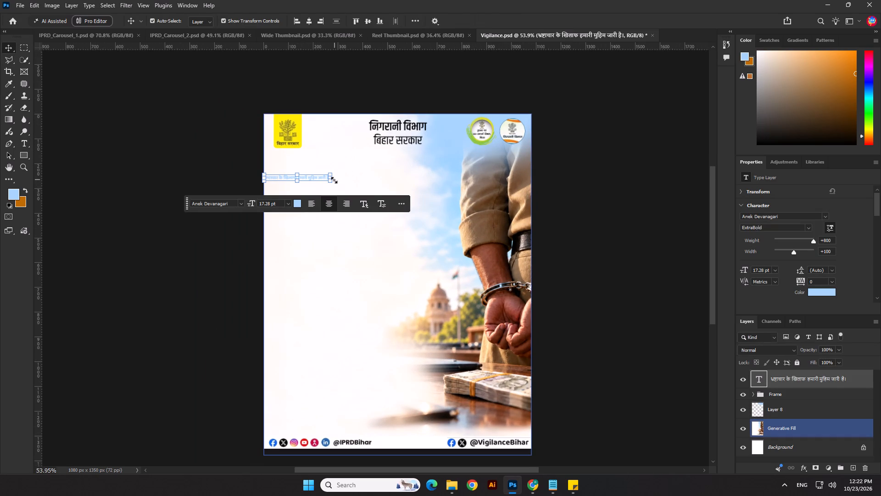
pyautogui.moveTo(334, 180); pyautogui.dragTo(443, 190)
pyautogui.moveTo(408, 181); pyautogui.dragTo(423, 180)
pyautogui.doubleClick(408, 180)
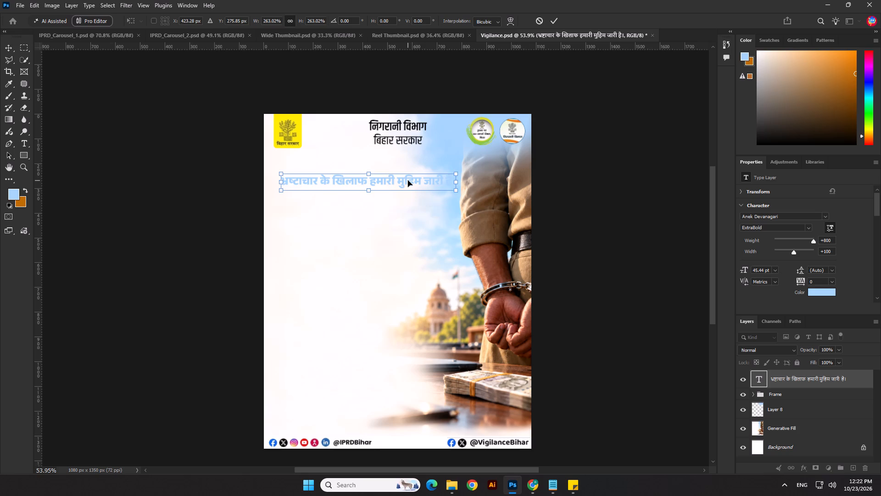
# Break the headline into two lines after "खिलाफ" and left-align it.
pyautogui.doubleClick(390, 180)
pyautogui.click(371, 179)
pyautogui.press('BackSpace')
pyautogui.press('Return')
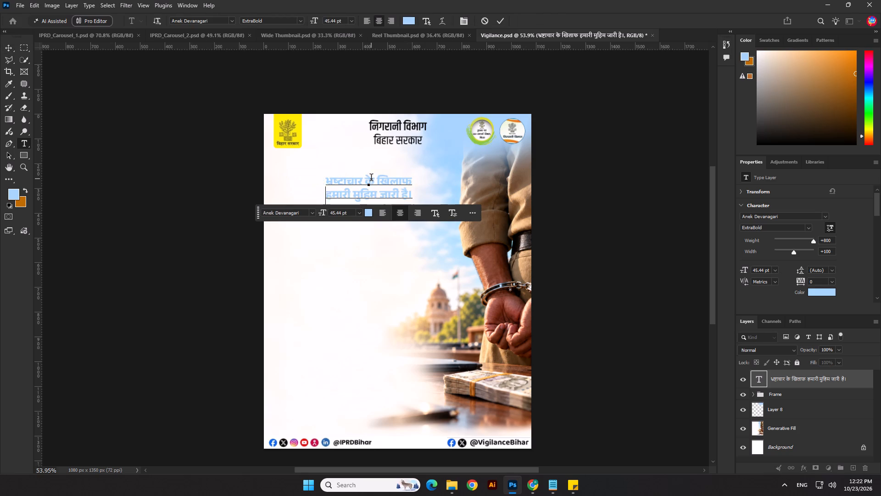
pyautogui.hotkey('ctrl', 'a')
pyautogui.click(362, 19)
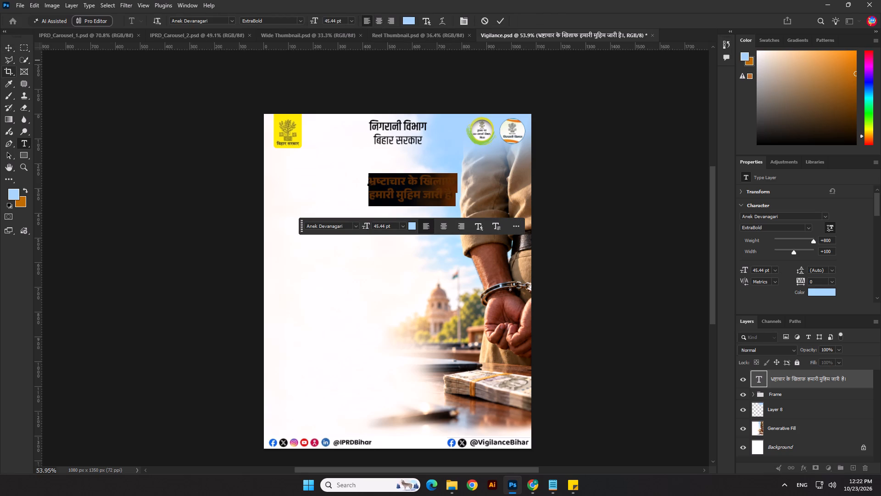
pyautogui.click(12, 47)
# Set the headline's text colour to dark blue.
pyautogui.click(816, 289)
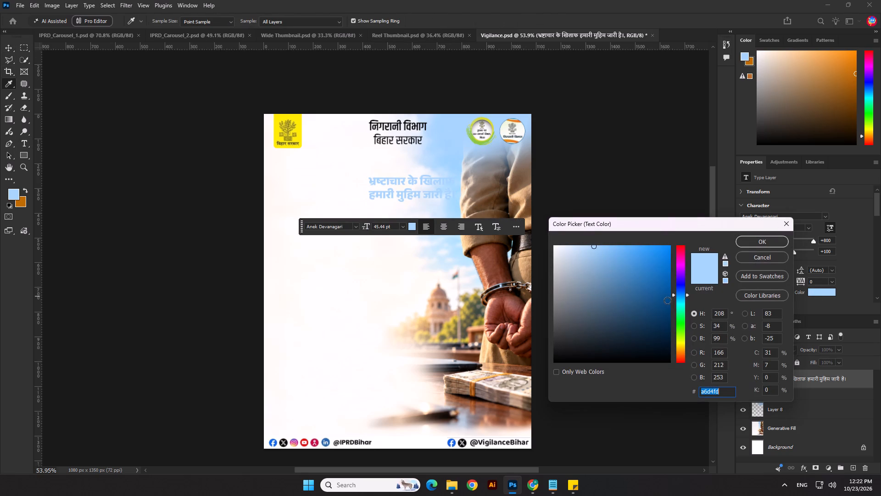
pyautogui.click(662, 302)
pyautogui.click(747, 237)
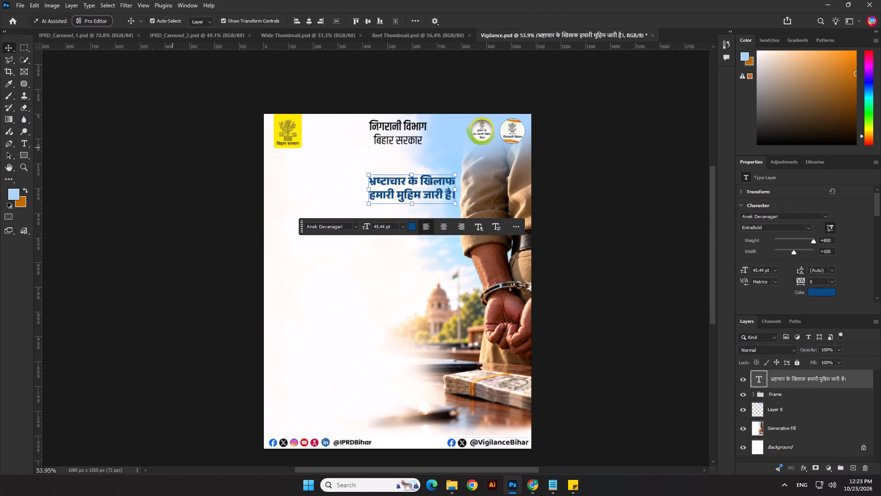
# Enlarge the two-line headline to about 80 pt and align its left edge with the yellow emblem above.
pyautogui.moveTo(366, 191); pyautogui.dragTo(298, 189)
pyautogui.keyDown('shift'); pyautogui.moveTo(342, 195); pyautogui.dragTo(337, 197); pyautogui.keyUp('shift')
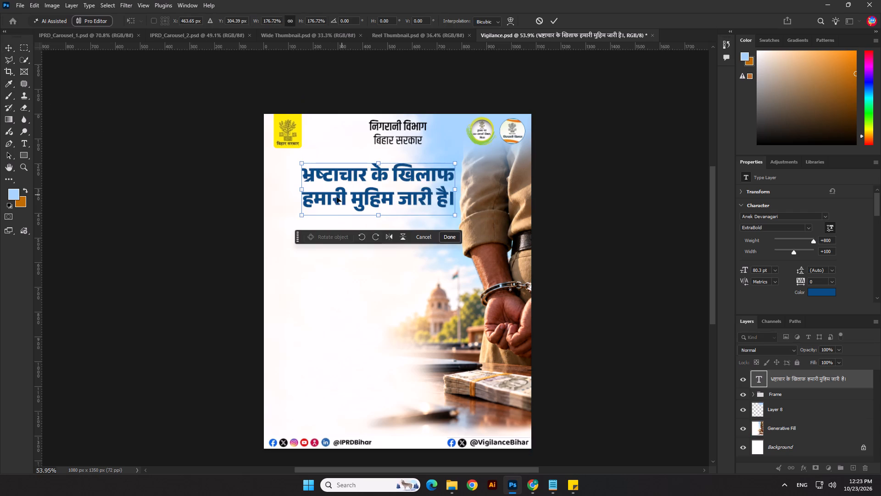
pyautogui.keyDown('shift'); pyautogui.moveTo(337, 197); pyautogui.dragTo(315, 194); pyautogui.keyUp('shift')
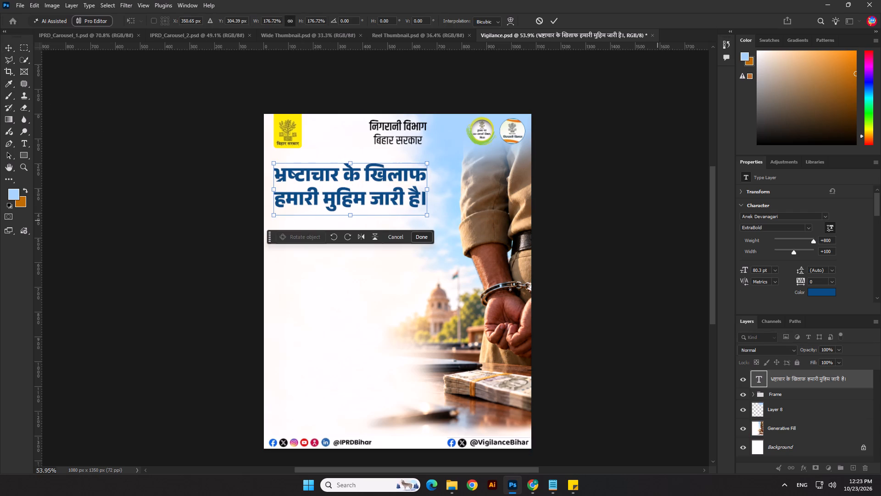
pyautogui.press('Return')
# Change the headline's font weight to Bold.
pyautogui.click(809, 227)
pyautogui.click(783, 302)
pyautogui.press('Up')
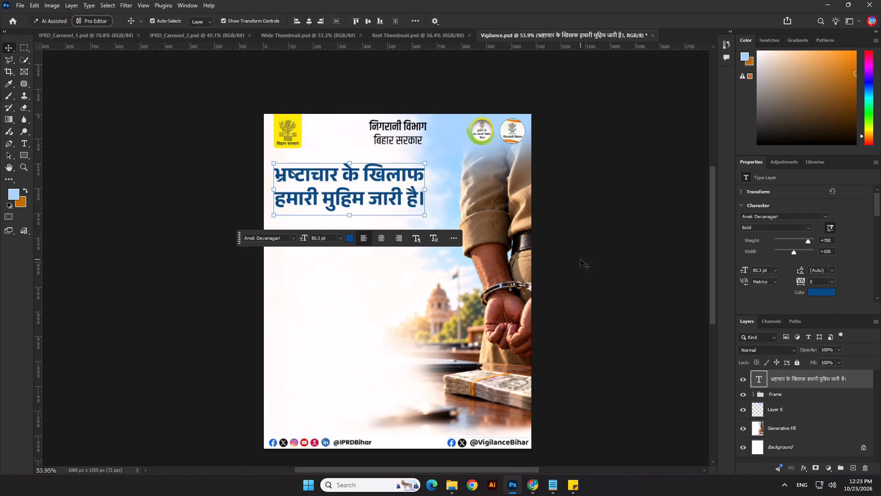
pyautogui.press('Up')
# Cut the second line "हमारी मुहिम जारी है।" from the headline, leaving only "भ्रष्टाचार के खिलाफ" in that text layer.
pyautogui.doubleClick(353, 192)
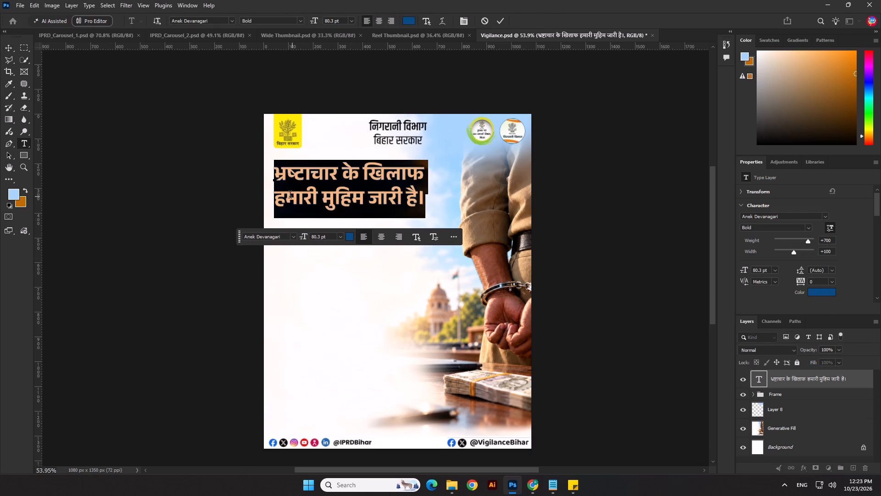
pyautogui.moveTo(275, 195); pyautogui.dragTo(424, 197)
pyautogui.hotkey('ctrl', 'x')
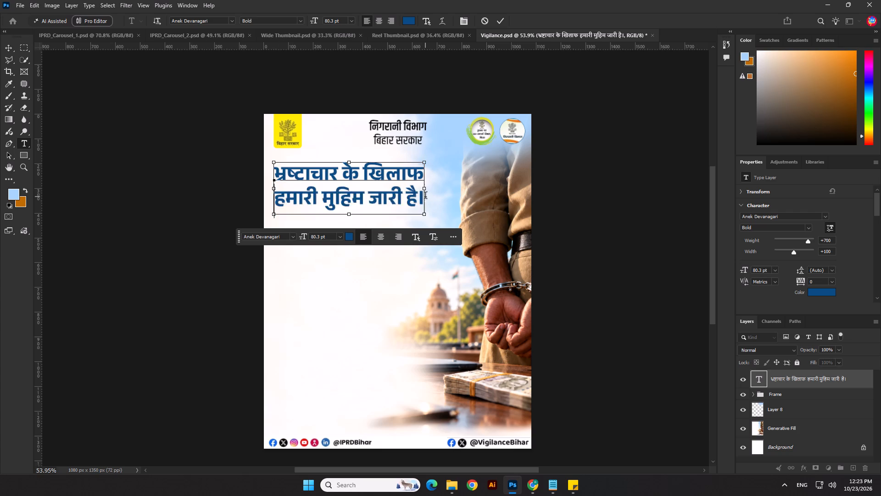
pyautogui.press('BackSpace')
pyautogui.click(501, 19)
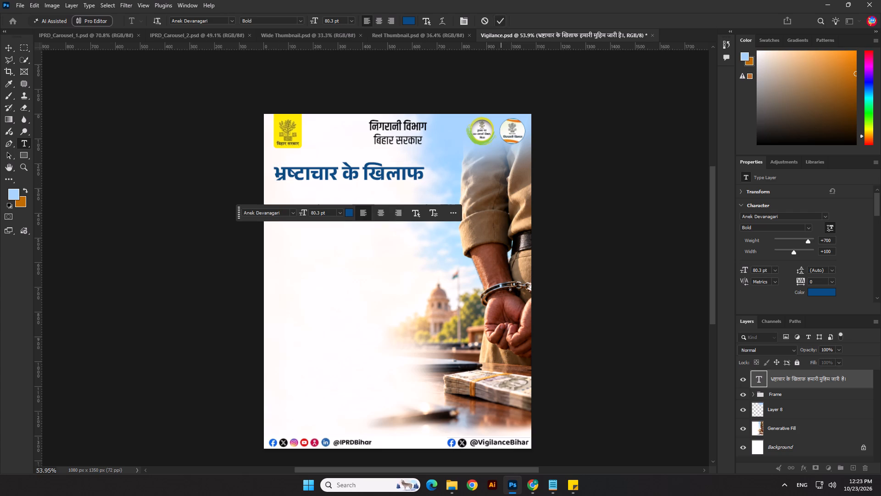
# Duplicate the headline layer directly below itself and replace the copy's text with "हमारी मुहिम जारी है।".
pyautogui.keyDown('alt'); pyautogui.keyDown('shift'); pyautogui.moveTo(371, 174); pyautogui.dragTo(371, 198); pyautogui.keyUp('shift'); pyautogui.keyUp('alt')
pyautogui.doubleClick(371, 199)
pyautogui.hotkey('ctrl', 'v')
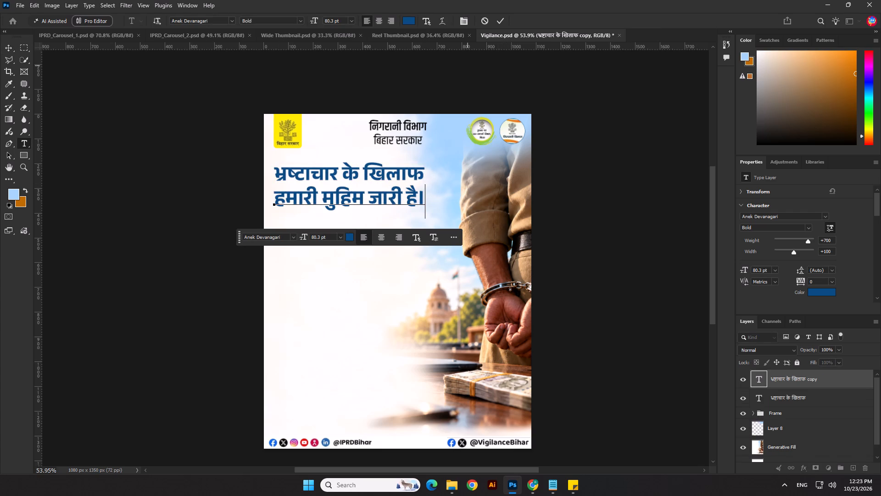
pyautogui.click(503, 16)
pyautogui.click(123, 234)
# Move the "हमारी मुहिम जारी है।" line up to tighten its gap with the line above.
pyautogui.click(399, 199)
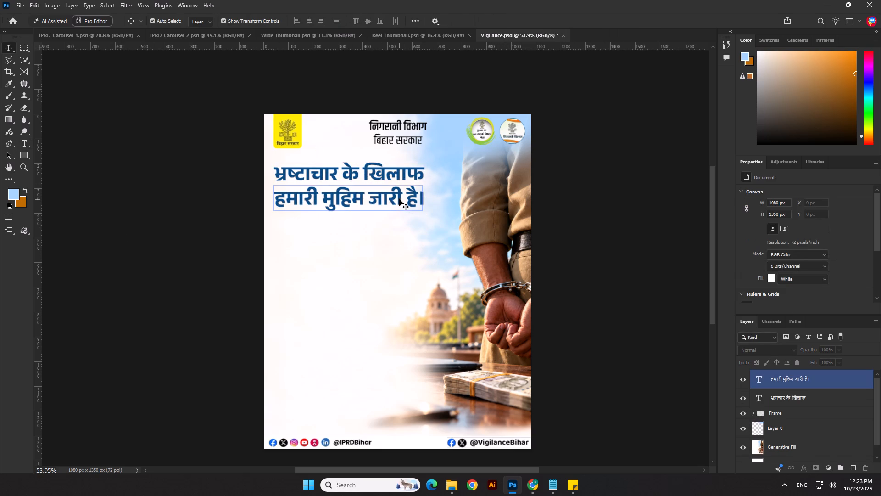
pyautogui.click(78, 233)
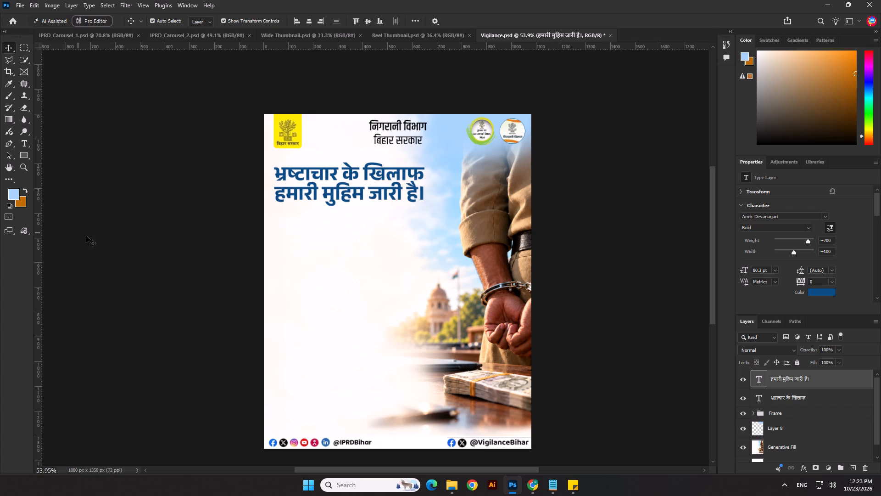
# Examine the finished reference poster in the ChatGPT conversation for the layout beneath the headline.
pyautogui.hotkey('alt', 'Tab')
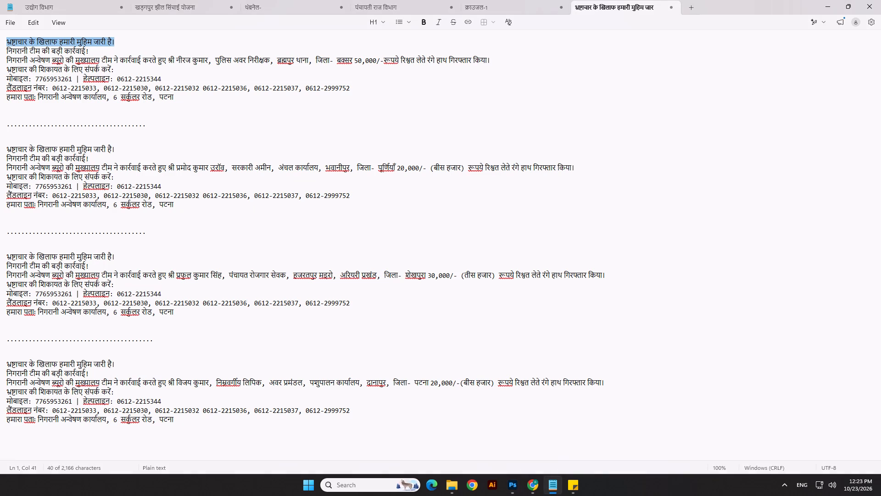
pyautogui.hotkey('alt', 'Tab')
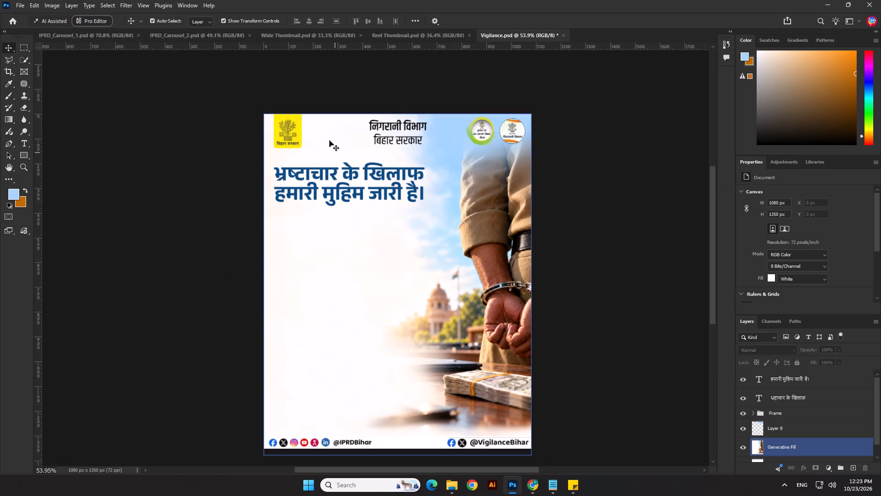
pyautogui.hotkey('alt', 'Tab')
pyautogui.hotkey('alt', 'Tab')
pyautogui.scroll(3, 350, 187)
pyautogui.scroll(4, 549, 187)
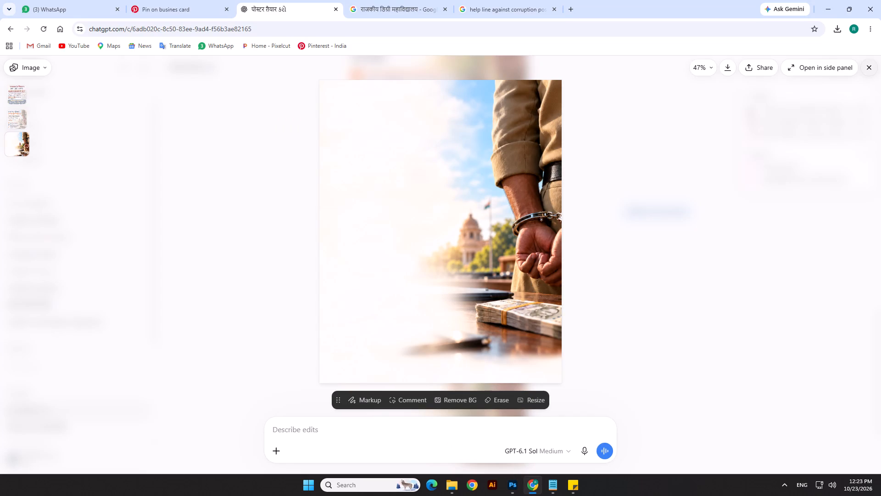
pyautogui.click(868, 70)
pyautogui.scroll(5, 454, 230)
pyautogui.scroll(-1, 454, 230)
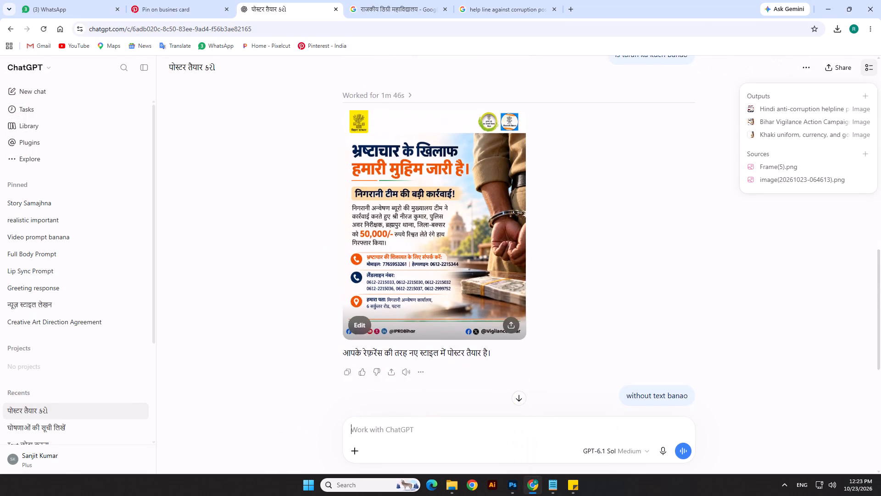
pyautogui.scroll(-1, 454, 230)
pyautogui.hotkey('alt', 'Tab')
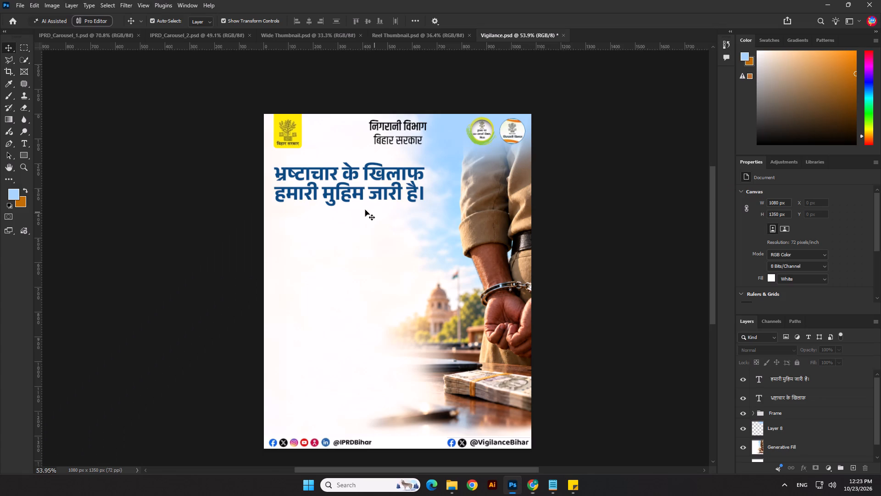
# Draw a rectangle about 615 × 70 px directly under the two-line headline in Photoshop, aligned with its left edge.
pyautogui.scroll(3, 331, 223)
pyautogui.click(22, 159)
pyautogui.scroll(1, 376, 223)
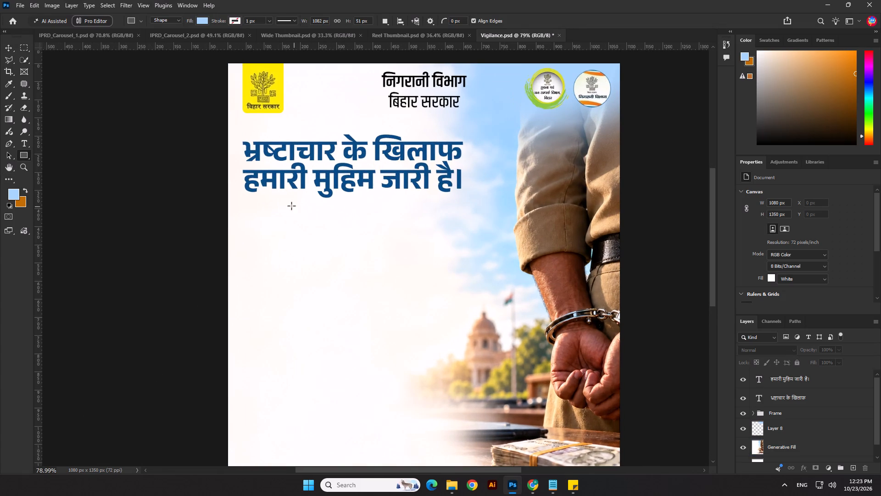
pyautogui.moveTo(244, 204); pyautogui.dragTo(468, 226)
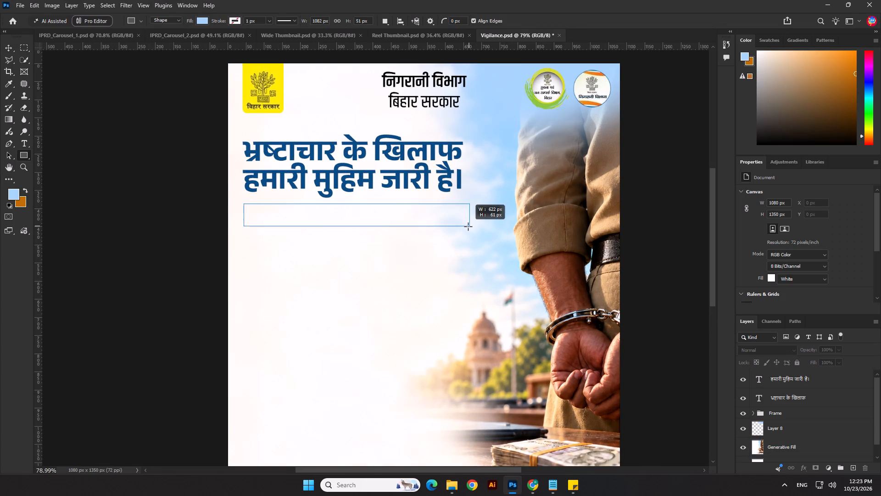
pyautogui.moveTo(468, 226); pyautogui.dragTo(465, 229)
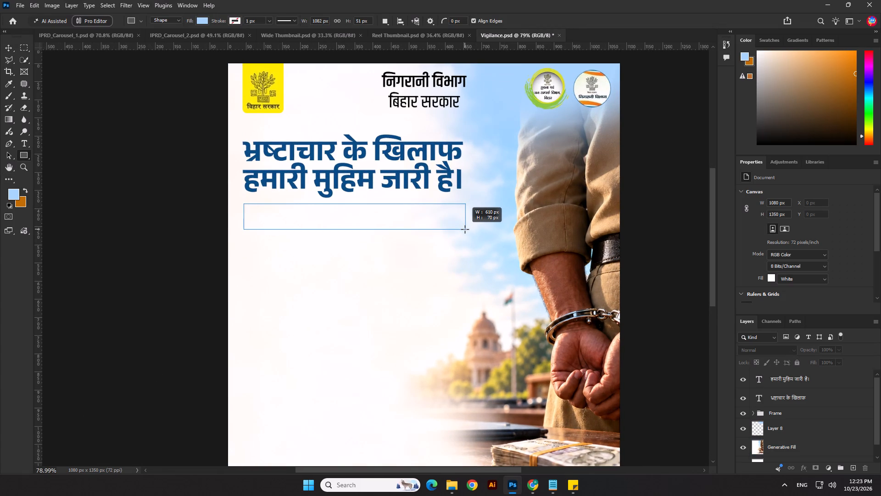
pyautogui.moveTo(465, 229); pyautogui.dragTo(467, 229)
# Fill the new rectangle with the recently used dark blue that matches the headline.
pyautogui.scroll(-2, 811, 251)
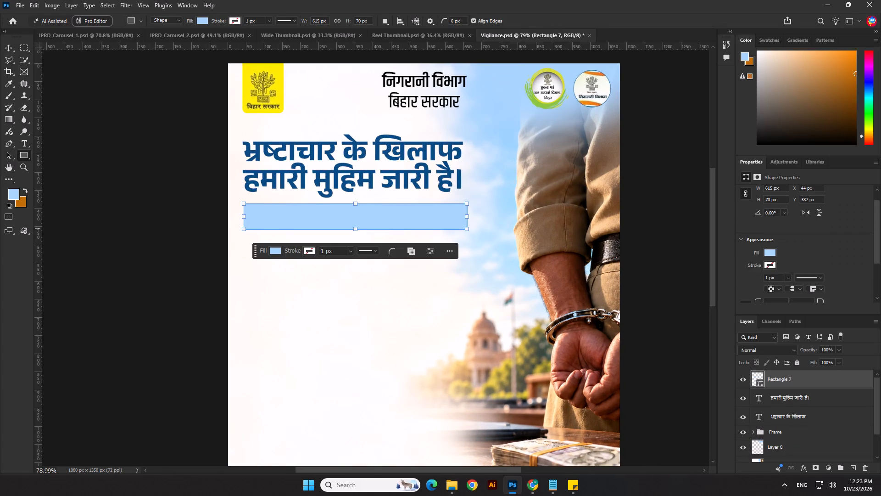
pyautogui.click(774, 251)
pyautogui.click(747, 300)
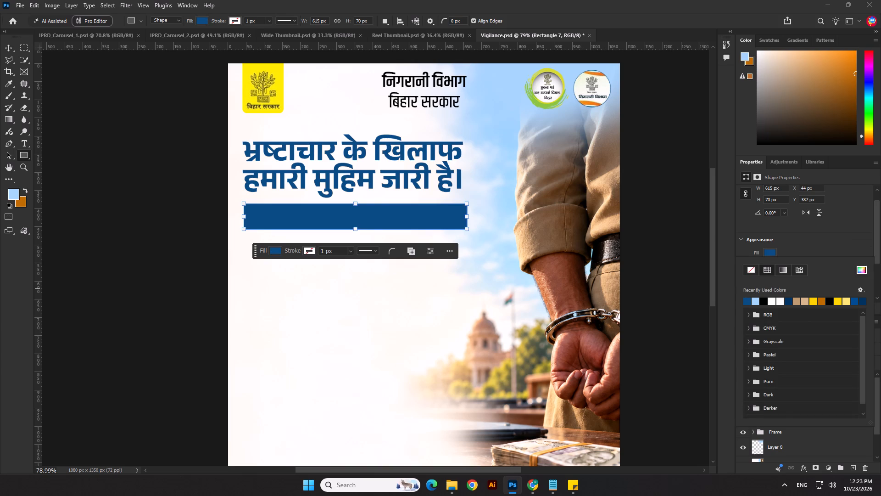
pyautogui.click(794, 231)
# Round all four corners of the blue bar to 30 px.
pyautogui.scroll(-3, 792, 232)
pyautogui.moveTo(808, 279); pyautogui.dragTo(722, 281)
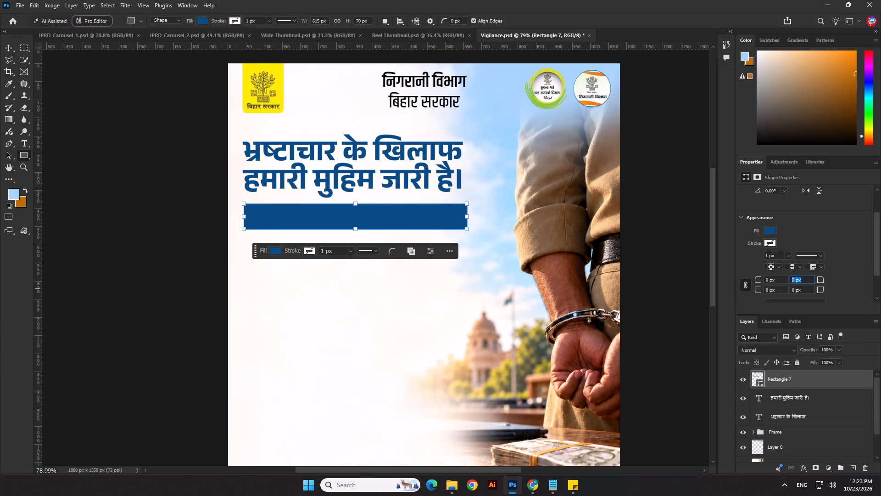
pyautogui.write('30')
pyautogui.press('Return')
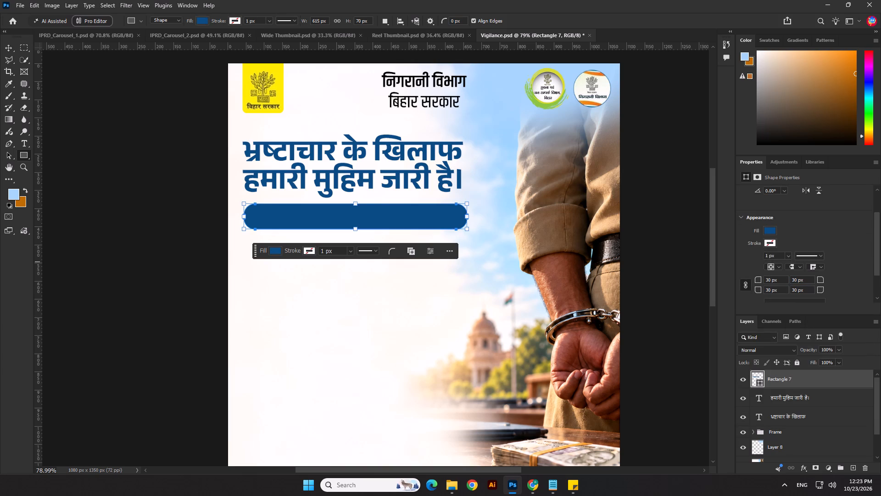
# Unlink the bar's corner radii and set every corner except the top-right to 0 px, then deselect the bar.
pyautogui.click(746, 286)
pyautogui.moveTo(781, 282); pyautogui.dragTo(737, 278)
pyautogui.press('0')
pyautogui.moveTo(781, 291); pyautogui.dragTo(735, 291)
pyautogui.press('0')
pyautogui.press('Return')
pyautogui.moveTo(808, 291); pyautogui.dragTo(773, 293)
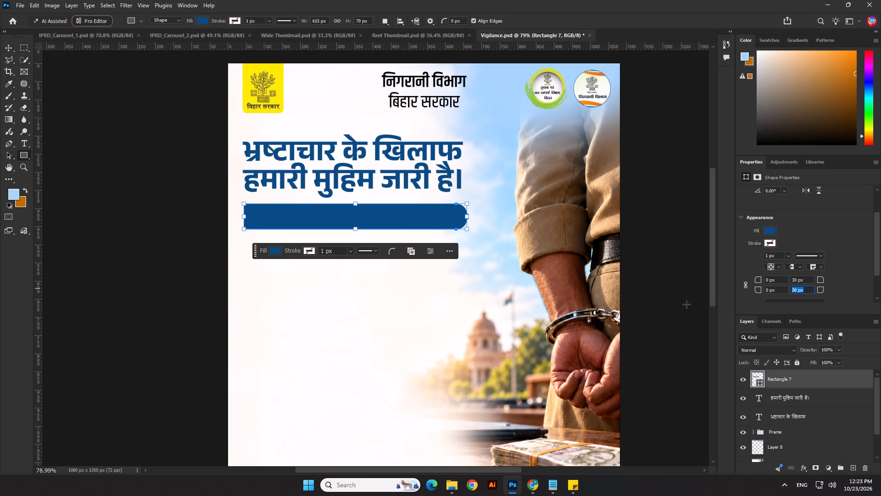
pyautogui.press('Return')
pyautogui.click(695, 310)
pyautogui.click(478, 207)
pyautogui.moveTo(810, 291); pyautogui.dragTo(758, 291)
pyautogui.press('0')
pyautogui.press('Return')
pyautogui.click(8, 50)
pyautogui.click(103, 138)
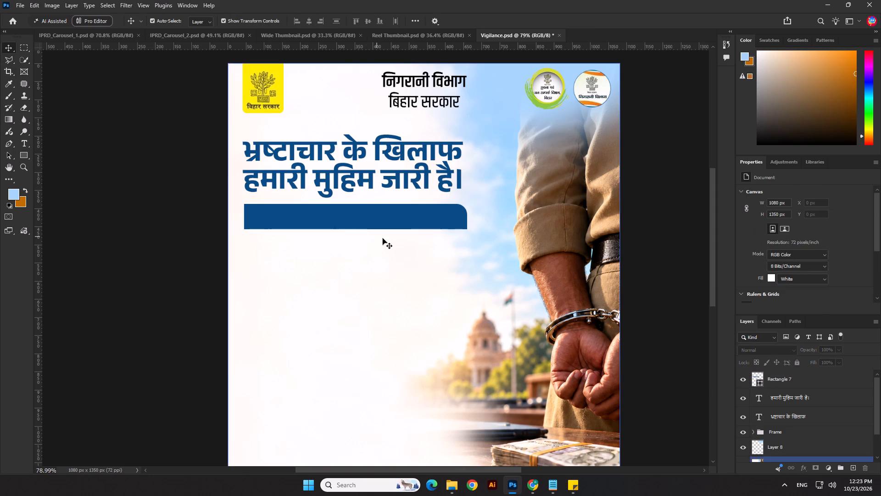
pyautogui.click(358, 222)
pyautogui.click(103, 244)
# Copy the line "निगरानी टीम की बड़ी कार्रवाई!" from the first case in Notepad.
pyautogui.hotkey('alt', 'Tab')
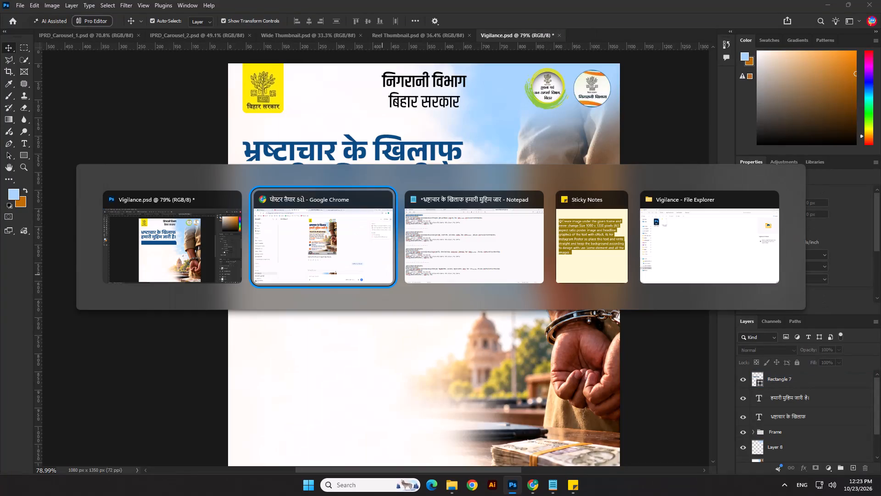
pyautogui.hotkey('alt', 'Tab')
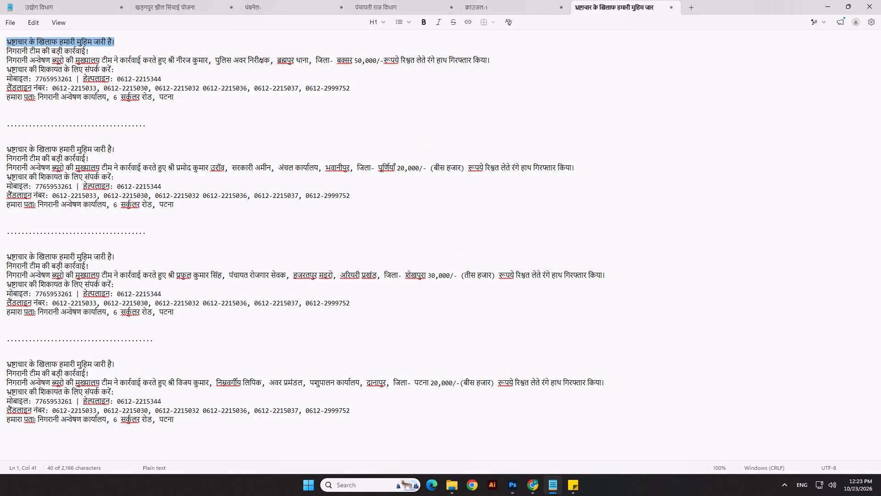
pyautogui.moveTo(7, 53); pyautogui.dragTo(90, 51)
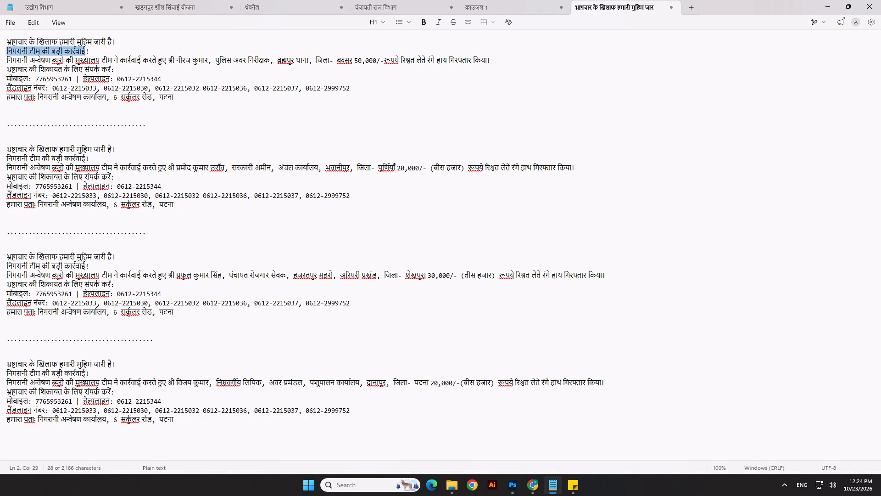
pyautogui.moveTo(90, 51); pyautogui.dragTo(90, 51)
pyautogui.hotkey('ctrl', 'c')
pyautogui.hotkey('ctrl', 'c')
pyautogui.hotkey('alt', 'Tab')
pyautogui.hotkey('alt', 'Tab')
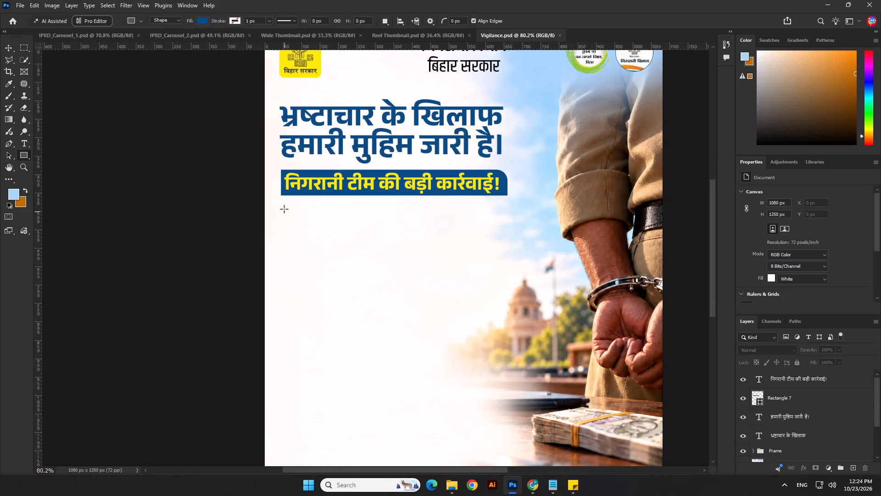
pyautogui.moveTo(281, 204); pyautogui.dragTo(507, 297)
# Give the new rectangle a dark blue 1 px stroke and remove its fill.
pyautogui.scroll(-4, 848, 271)
pyautogui.click(771, 251)
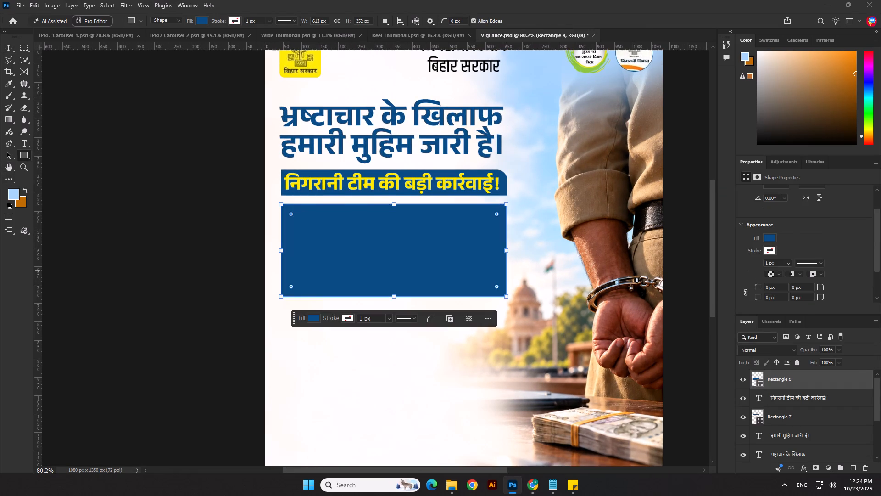
pyautogui.click(772, 299)
pyautogui.click(781, 241)
pyautogui.click(769, 237)
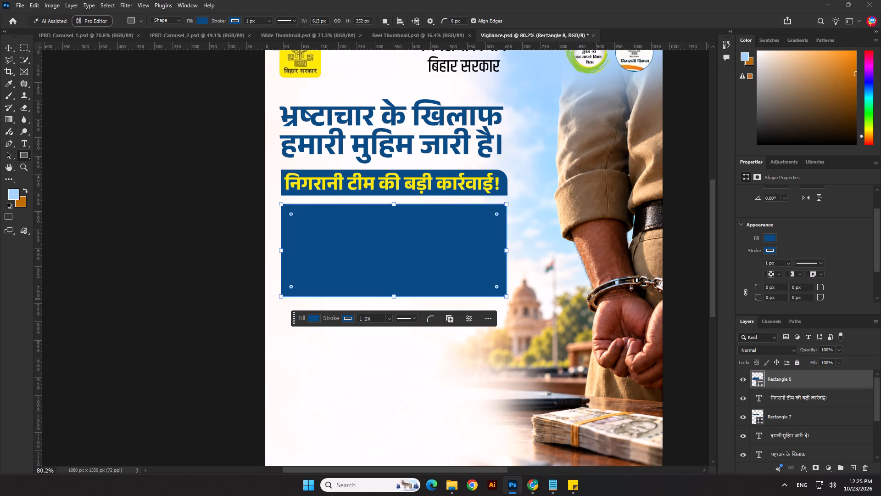
pyautogui.click(747, 256)
pyautogui.click(804, 231)
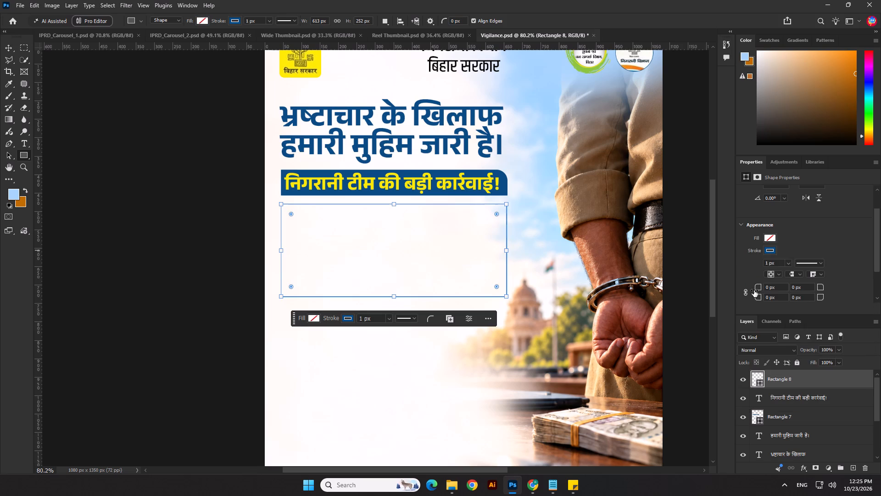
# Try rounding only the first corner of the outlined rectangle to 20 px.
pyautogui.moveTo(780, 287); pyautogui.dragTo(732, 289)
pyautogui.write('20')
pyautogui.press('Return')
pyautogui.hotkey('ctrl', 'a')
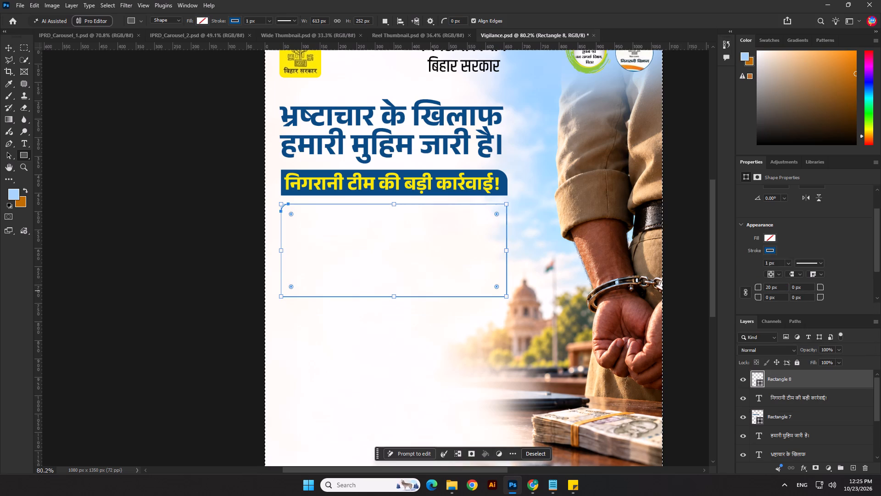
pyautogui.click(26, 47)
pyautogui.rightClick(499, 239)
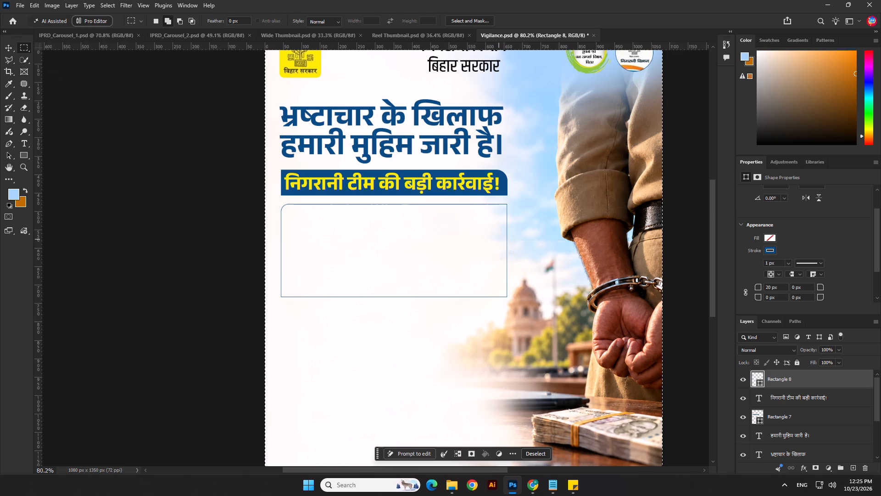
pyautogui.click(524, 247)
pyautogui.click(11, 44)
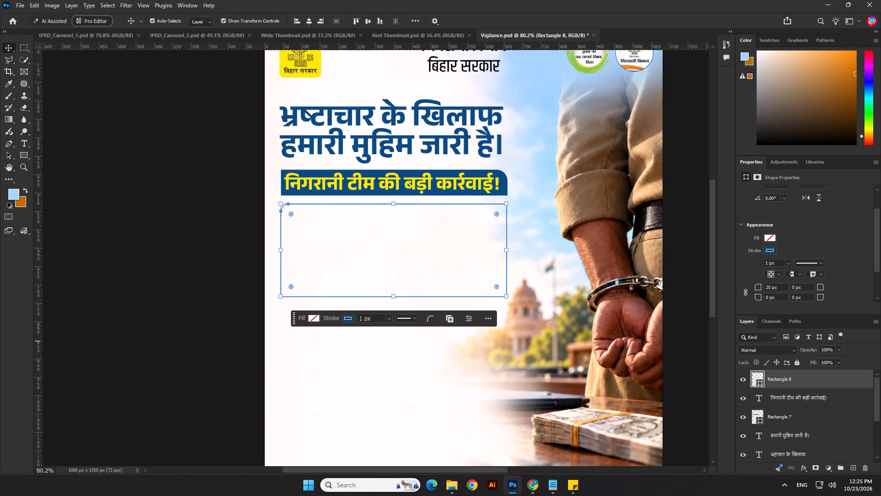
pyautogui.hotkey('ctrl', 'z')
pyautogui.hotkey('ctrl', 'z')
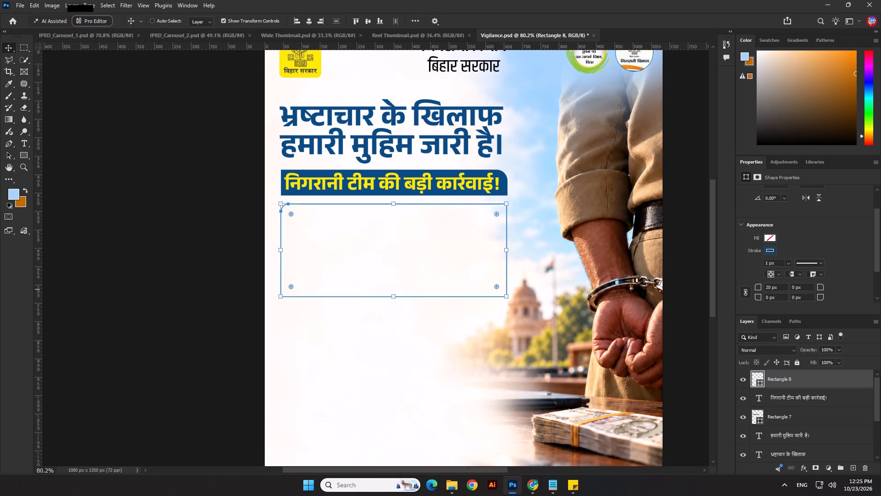
# Undo the single-corner rounding and set all four linked corners of the rectangle to 20 px.
pyautogui.click(747, 289)
pyautogui.hotkey('ctrl', 'z')
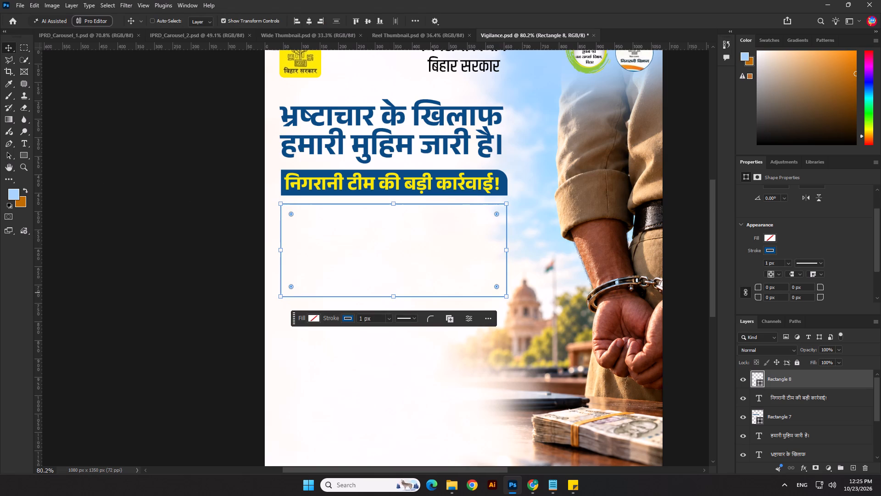
pyautogui.moveTo(781, 287); pyautogui.dragTo(734, 287)
pyautogui.write('20')
pyautogui.press('Return')
# Change the rounded rectangle's stroke colour to black.
pyautogui.click(768, 248)
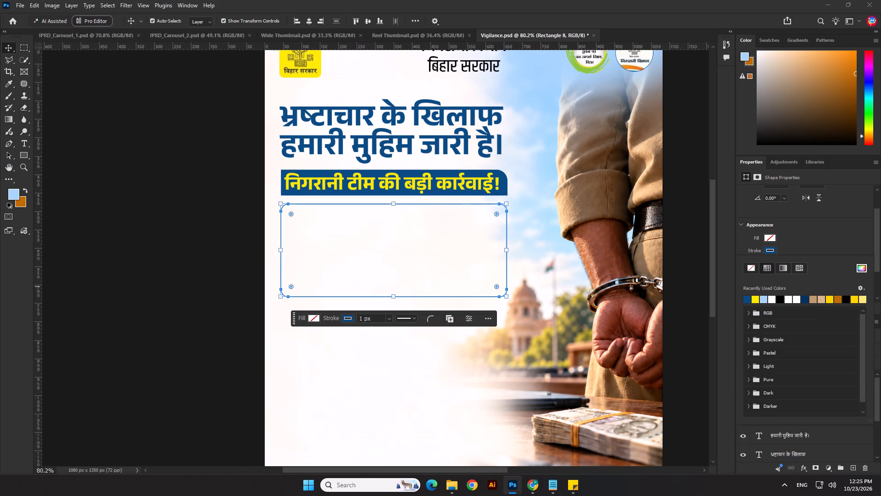
pyautogui.click(781, 299)
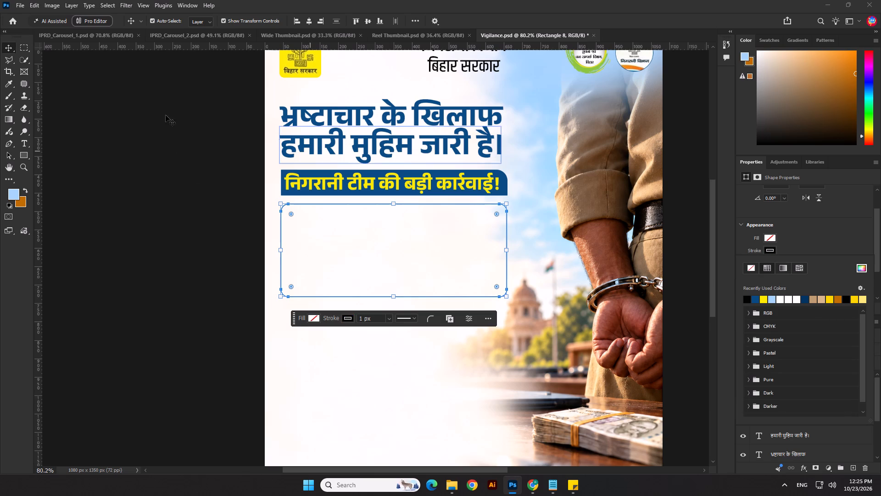
pyautogui.click(22, 48)
pyautogui.rightClick(223, 159)
pyautogui.click(89, 138)
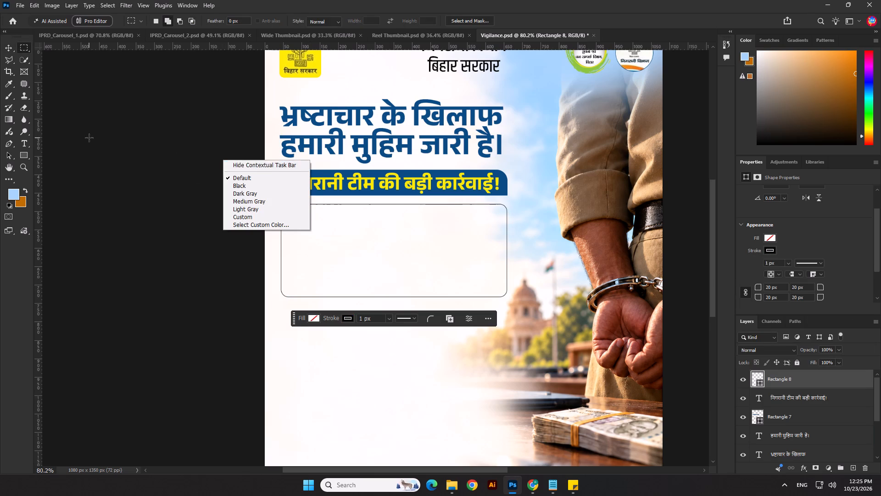
# Paste the copied arrest paragraph into a new text box and position it inside the rounded outline.
pyautogui.click(20, 144)
pyautogui.scroll(3, 349, 233)
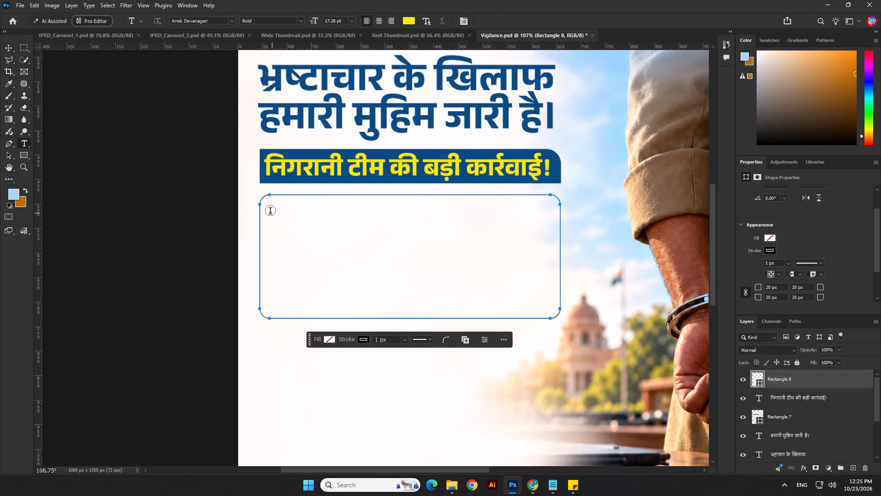
pyautogui.moveTo(244, 144); pyautogui.dragTo(496, 244)
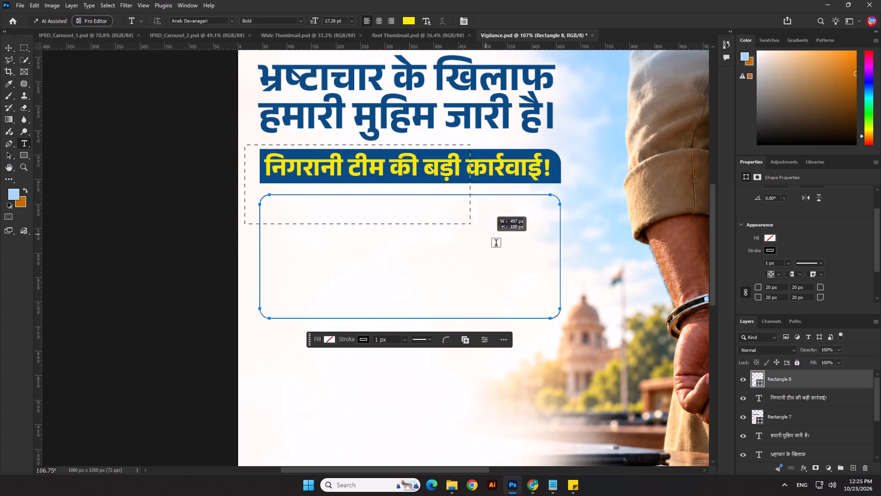
pyautogui.moveTo(496, 244); pyautogui.dragTo(496, 259)
pyautogui.hotkey('ctrl', 'v')
pyautogui.hotkey('ctrl', 'a')
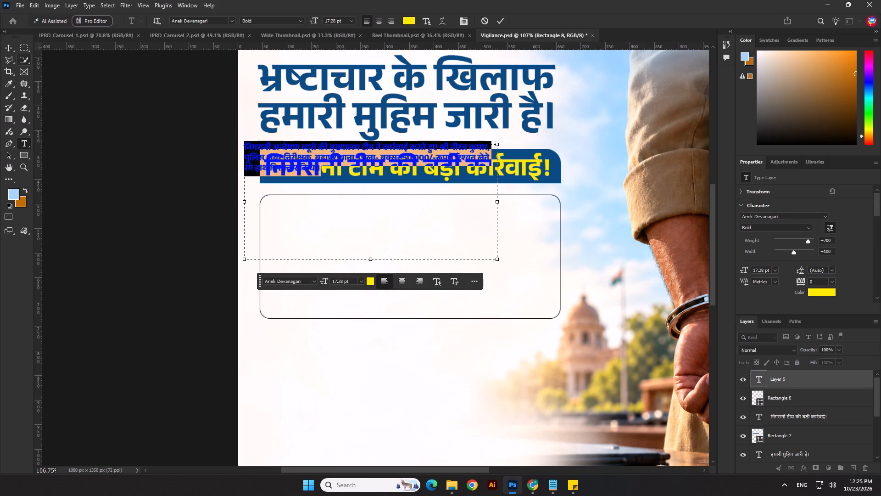
pyautogui.click(7, 50)
pyautogui.moveTo(286, 147); pyautogui.dragTo(337, 218)
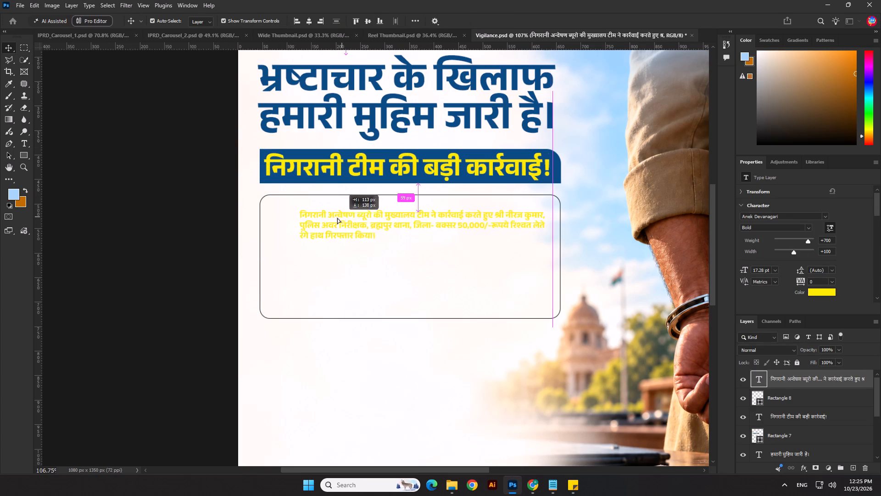
pyautogui.moveTo(337, 218); pyautogui.dragTo(321, 212)
# Set the arrest paragraph's text colour to black.
pyautogui.click(827, 293)
pyautogui.moveTo(608, 309); pyautogui.dragTo(586, 337)
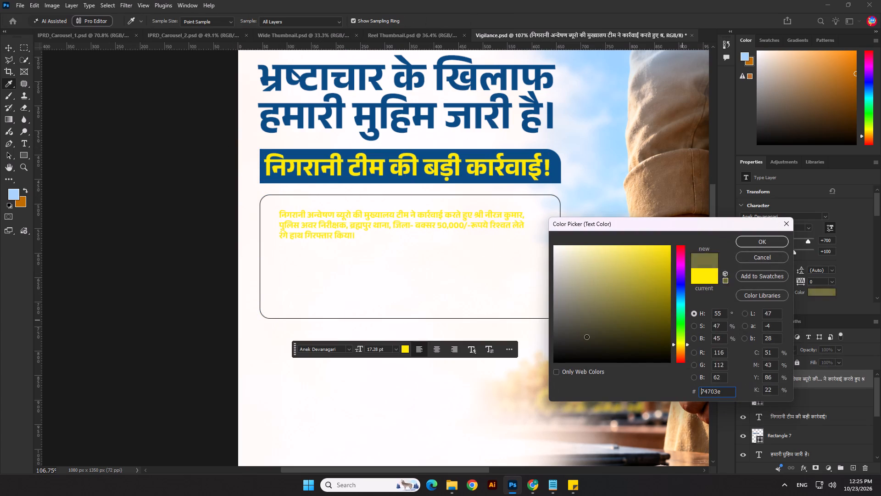
pyautogui.moveTo(586, 337); pyautogui.dragTo(554, 373)
pyautogui.click(753, 231)
pyautogui.click(755, 240)
# Set the arrest paragraph's font weight to Medium and its size to 32 pt.
pyautogui.click(807, 231)
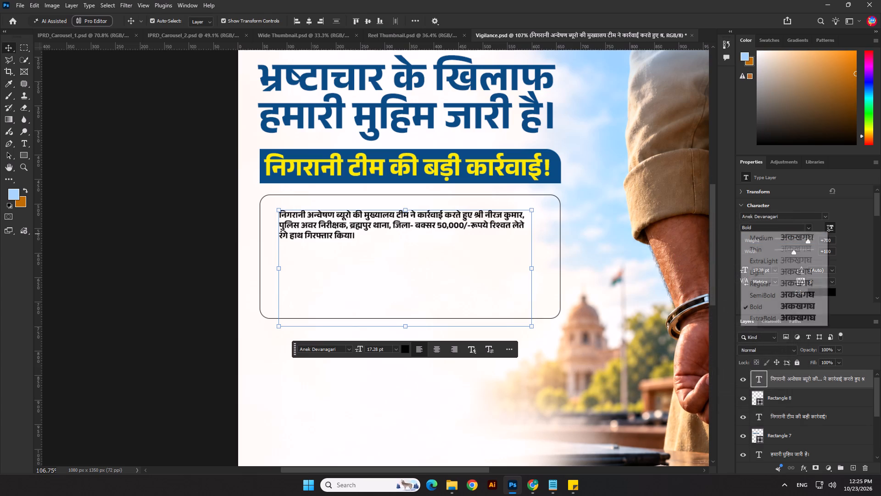
pyautogui.click(779, 292)
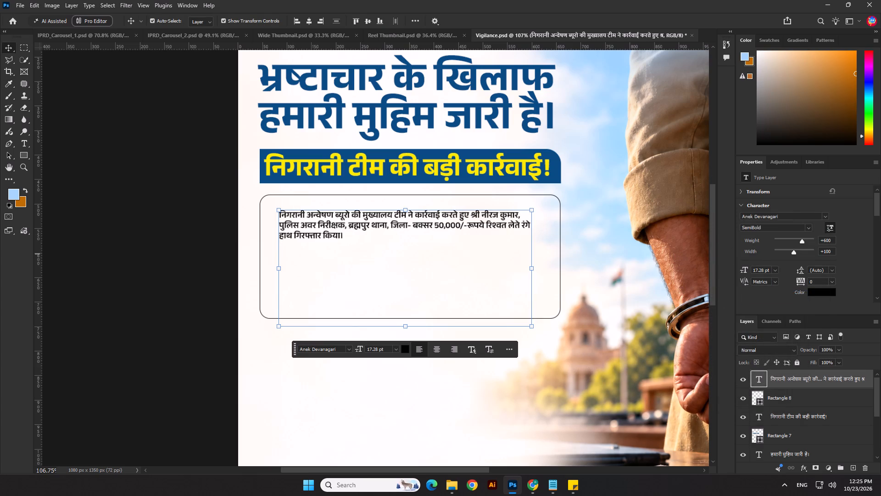
pyautogui.click(811, 227)
pyautogui.click(800, 243)
pyautogui.moveTo(742, 270); pyautogui.dragTo(756, 269)
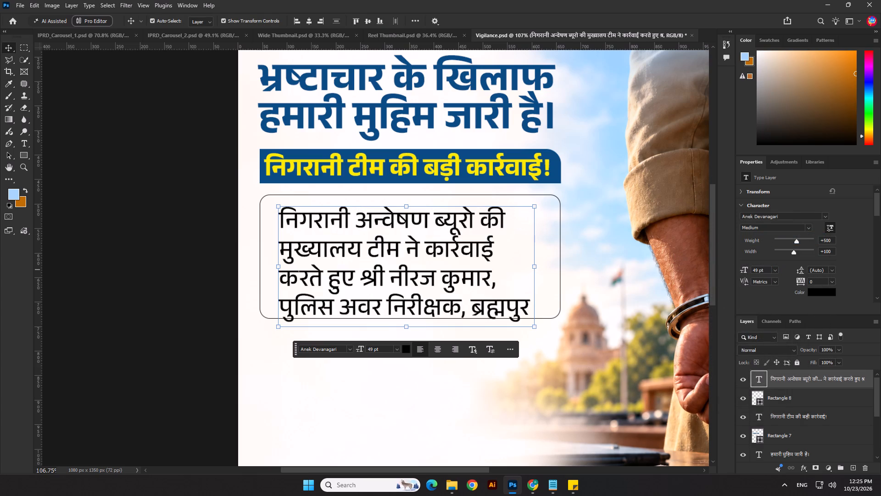
pyautogui.moveTo(749, 272); pyautogui.dragTo(744, 272)
pyautogui.moveTo(744, 272); pyautogui.dragTo(737, 272)
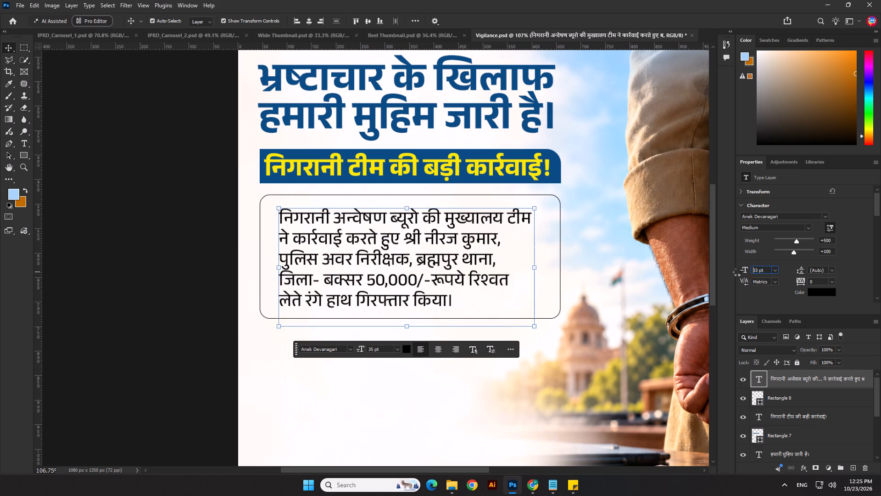
pyautogui.moveTo(737, 272); pyautogui.dragTo(736, 272)
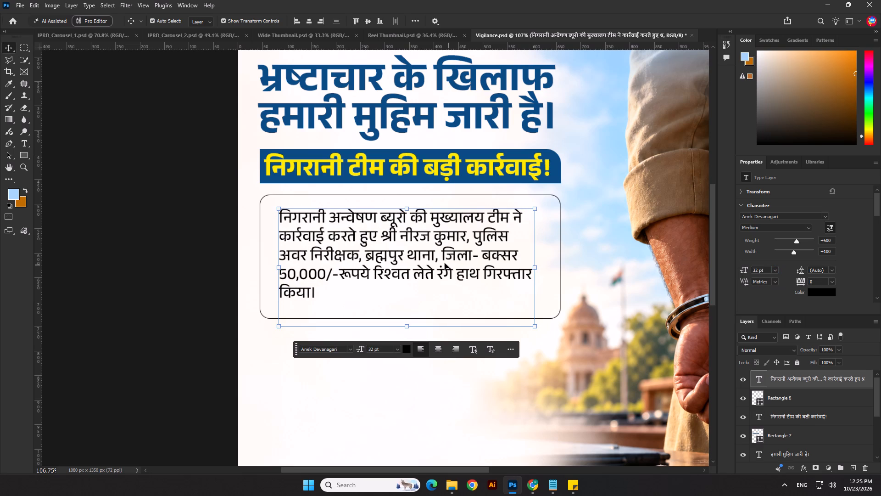
# Justify the whole arrest paragraph with its last line aligned left.
pyautogui.doubleClick(445, 263)
pyautogui.scroll(-8, 853, 245)
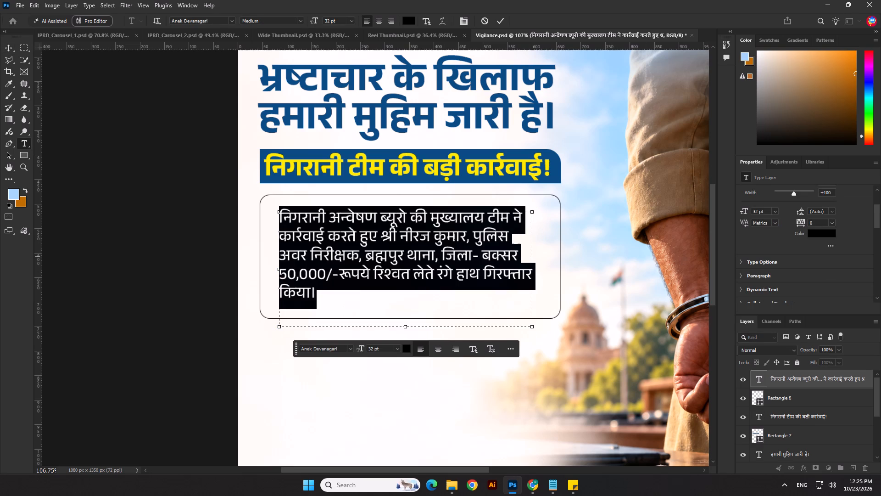
pyautogui.click(834, 245)
pyautogui.scroll(-4, 815, 242)
pyautogui.scroll(1, 808, 249)
pyautogui.scroll(-4, 799, 258)
pyautogui.click(744, 244)
pyautogui.scroll(-5, 804, 243)
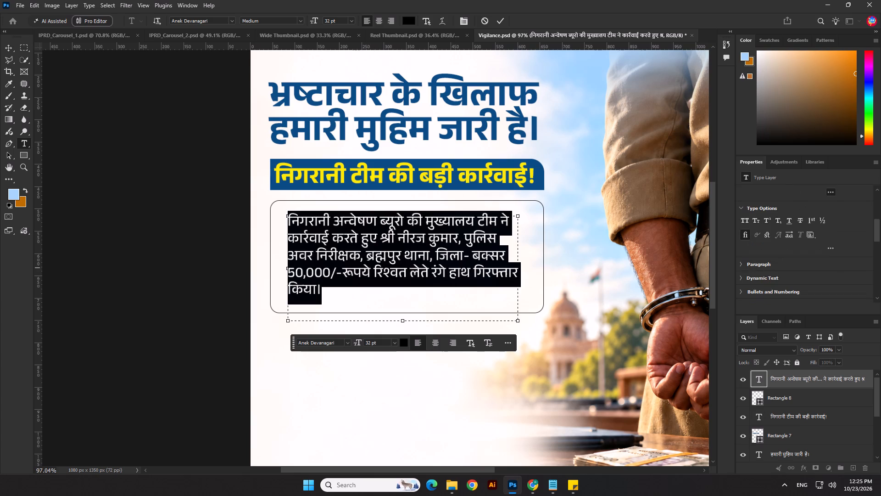
pyautogui.click(743, 265)
pyautogui.click(785, 276)
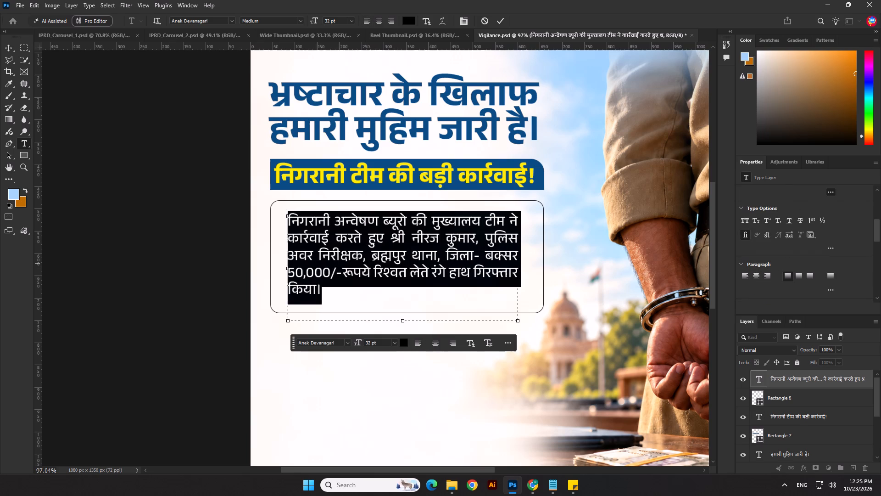
# Move the arrest paragraph slightly up inside the rounded outline and widen its text box to about 557 px.
pyautogui.click(501, 17)
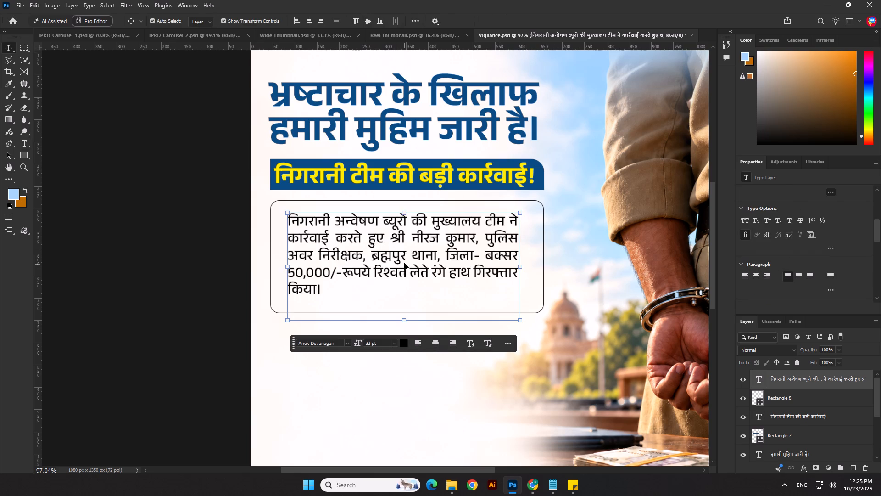
pyautogui.moveTo(404, 262); pyautogui.dragTo(398, 255)
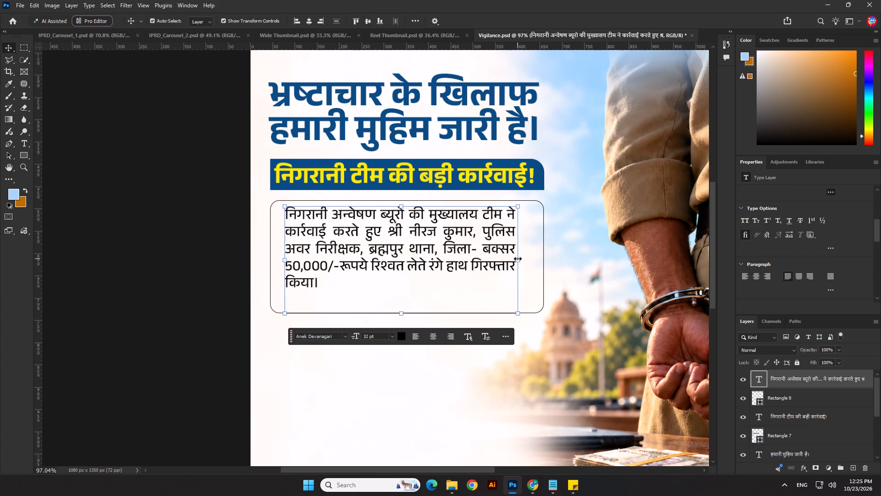
pyautogui.doubleClick(494, 253)
pyautogui.moveTo(517, 266); pyautogui.dragTo(528, 264)
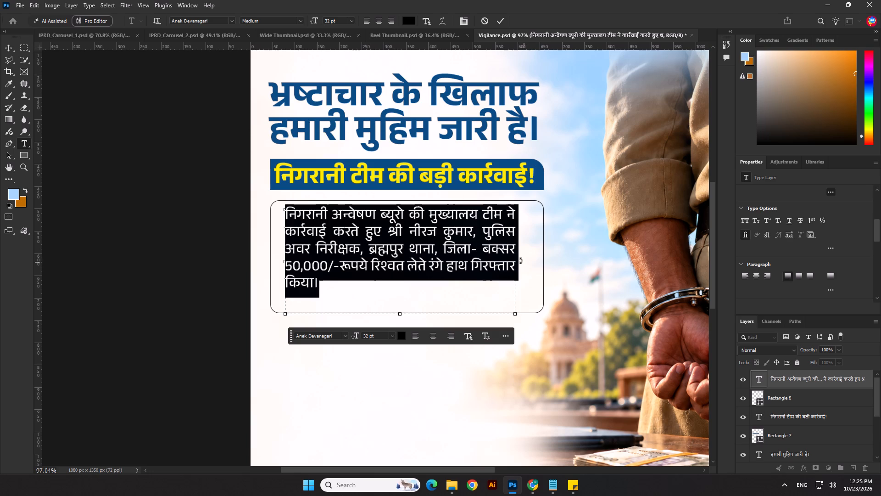
pyautogui.moveTo(517, 259); pyautogui.dragTo(533, 262)
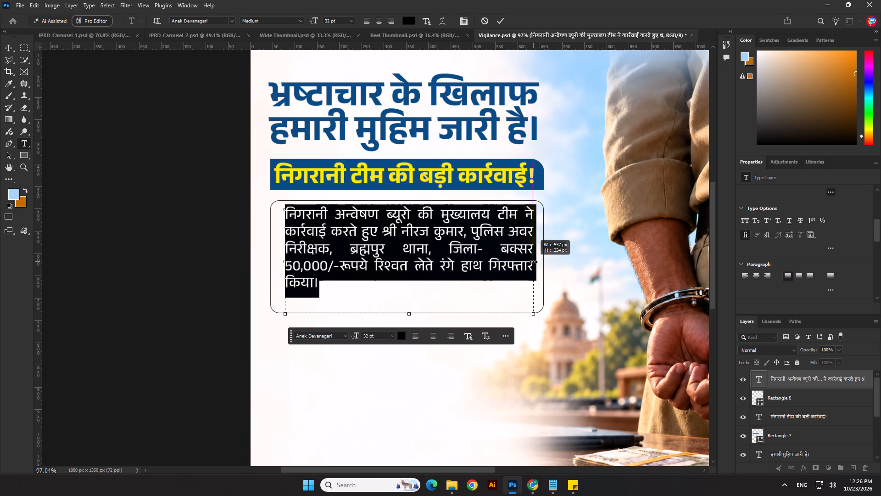
pyautogui.moveTo(533, 262); pyautogui.dragTo(532, 262)
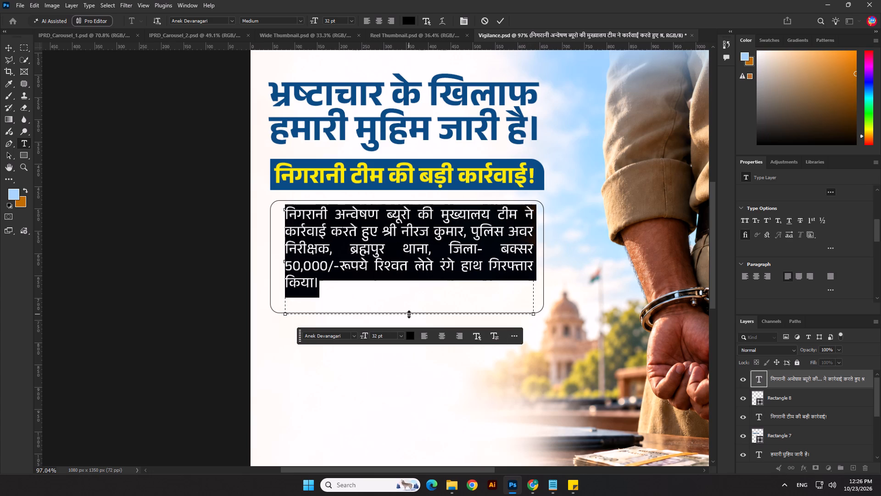
pyautogui.click(409, 314)
# Set the arrest paragraph's font size to 35 pt.
pyautogui.scroll(5, 773, 197)
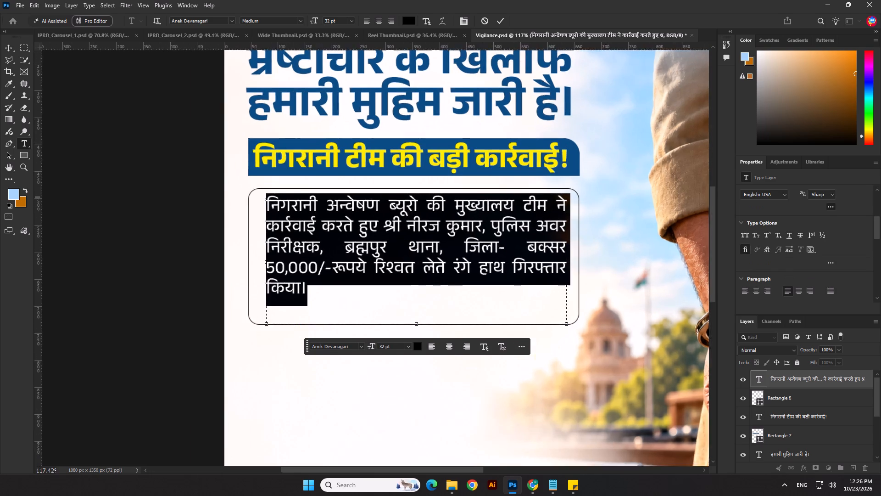
pyautogui.scroll(2, 773, 197)
pyautogui.scroll(-3, 779, 234)
pyautogui.scroll(14, 803, 237)
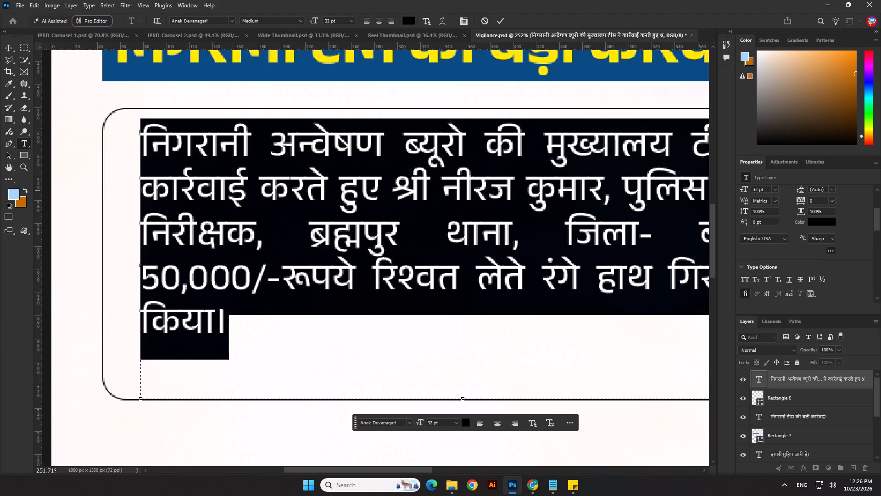
pyautogui.moveTo(757, 190); pyautogui.dragTo(737, 194)
pyautogui.write('35')
pyautogui.press('Return')
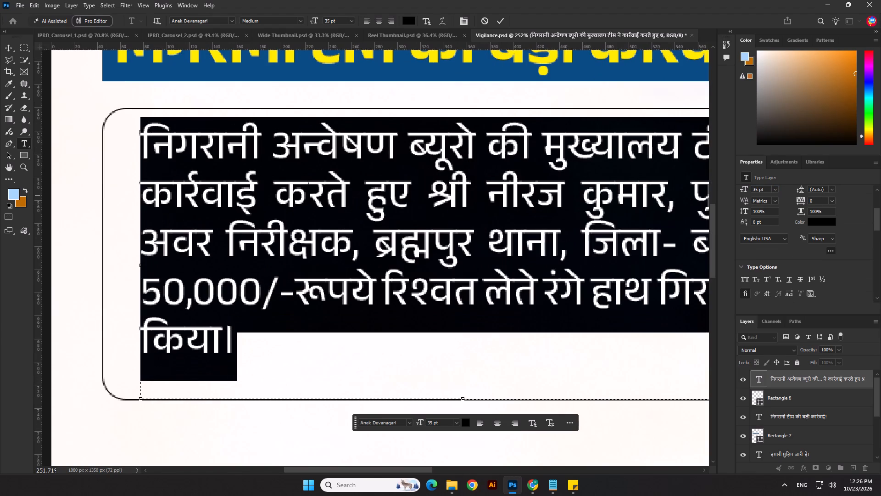
pyautogui.scroll(-11, 362, 290)
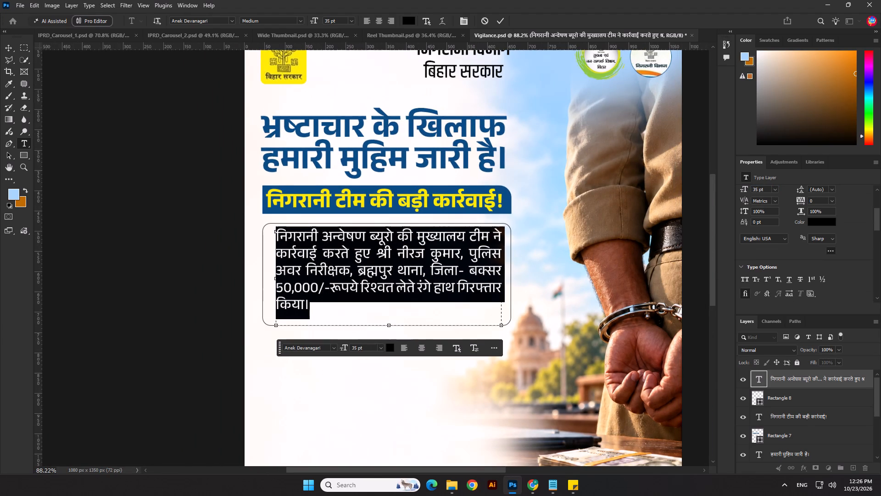
pyautogui.click(6, 45)
pyautogui.click(102, 236)
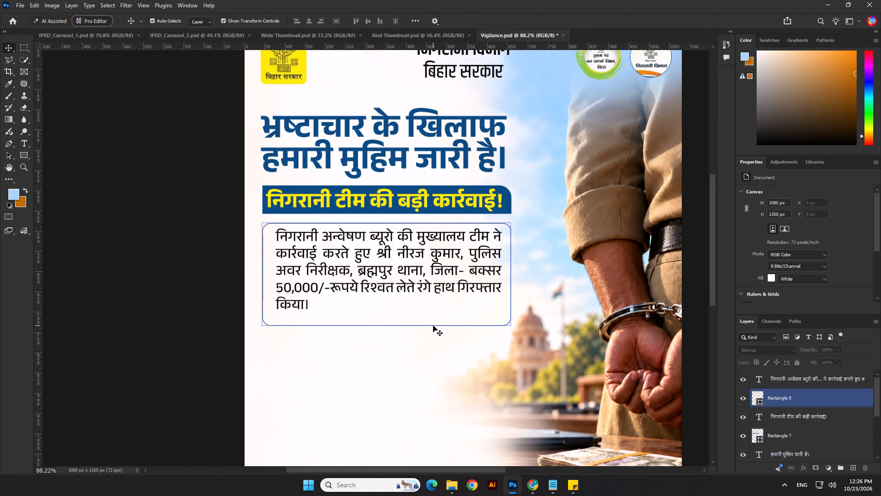
# Shorten the rounded outline from its bottom edge to a height of about 230 px.
pyautogui.click(433, 326)
pyautogui.moveTo(390, 327); pyautogui.dragTo(391, 323)
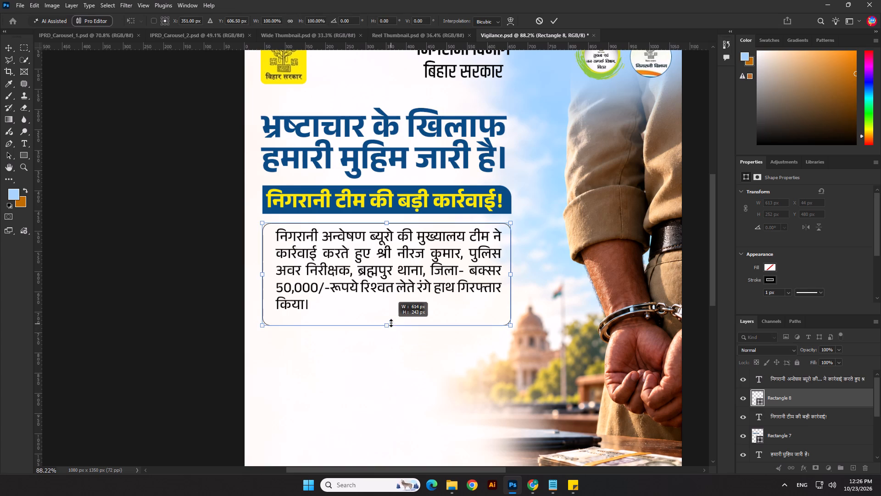
pyautogui.moveTo(391, 323); pyautogui.dragTo(395, 318)
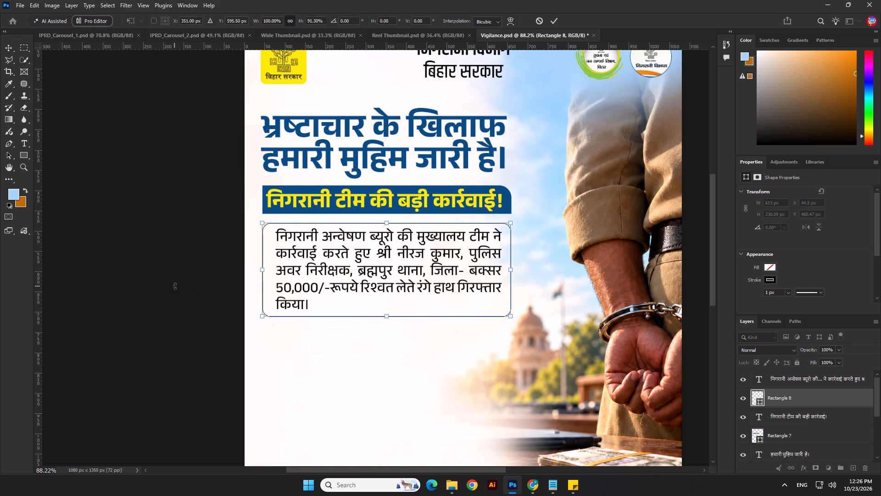
pyautogui.click(174, 286)
pyautogui.scroll(-6, 254, 300)
pyautogui.scroll(1, 304, 305)
pyautogui.click(143, 297)
# Centre the arrest paragraph and the rounded outline horizontally on each other, aligning to the selection instead of the canvas.
pyautogui.scroll(-5, 523, 303)
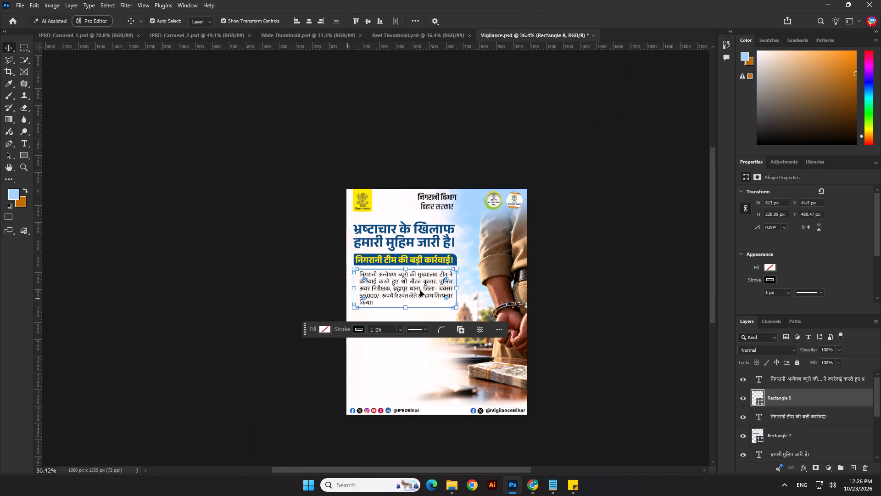
pyautogui.keyDown('shift'); pyautogui.click(427, 289); pyautogui.keyUp('shift')
pyautogui.click(417, 23)
pyautogui.click(428, 107)
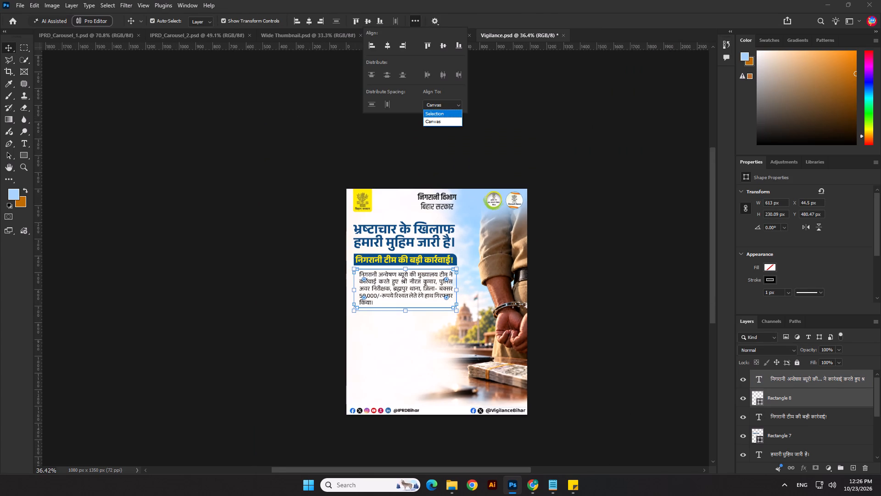
pyautogui.click(432, 113)
pyautogui.click(309, 23)
pyautogui.click(241, 234)
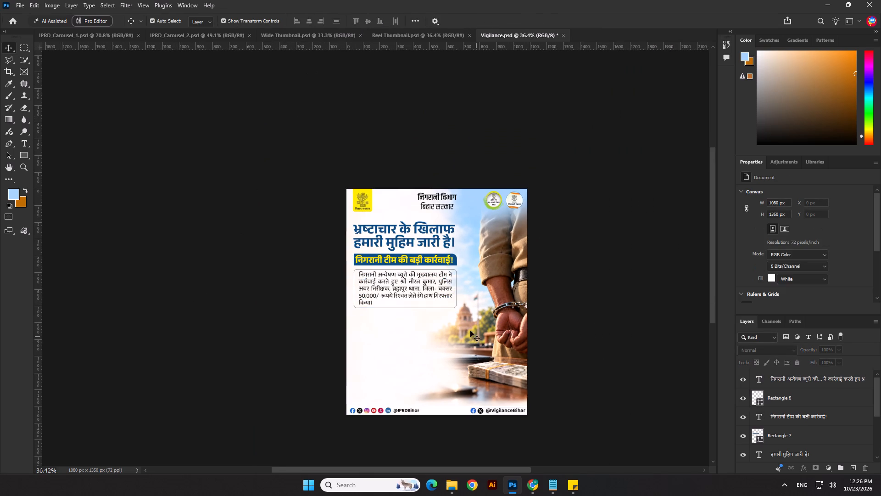
# Save the Vigilance poster document.
pyautogui.scroll(3, 465, 328)
pyautogui.hotkey('ctrl', 's')
pyautogui.click(234, 287)
pyautogui.scroll(2, 345, 287)
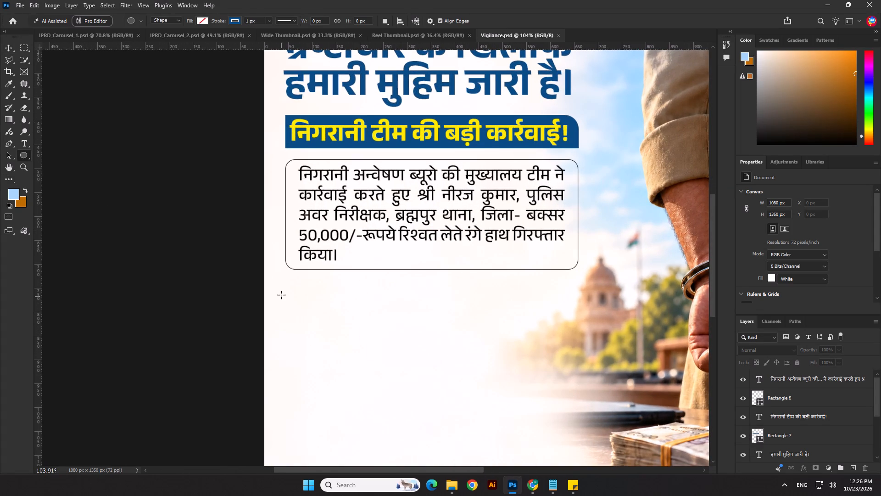
pyautogui.keyDown('shift'); pyautogui.moveTo(281, 295); pyautogui.dragTo(314, 328); pyautogui.keyUp('shift')
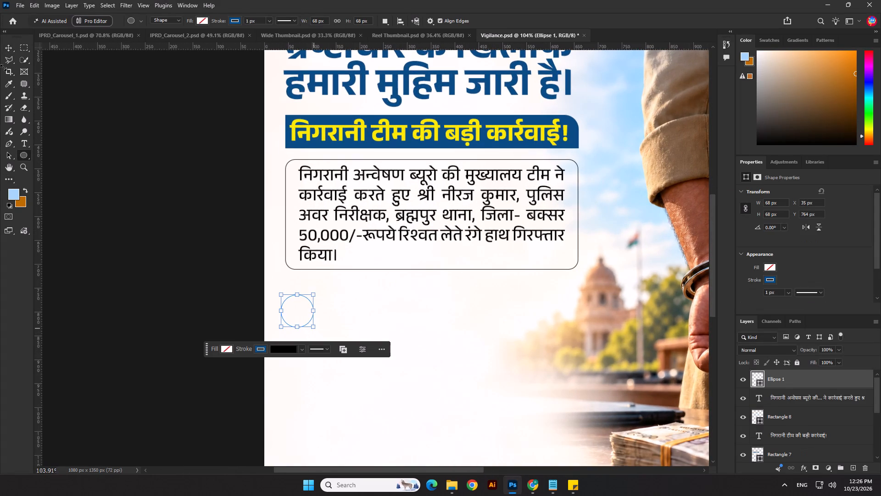
# Fill the circle with the dark blue used in the headline.
pyautogui.click(769, 266)
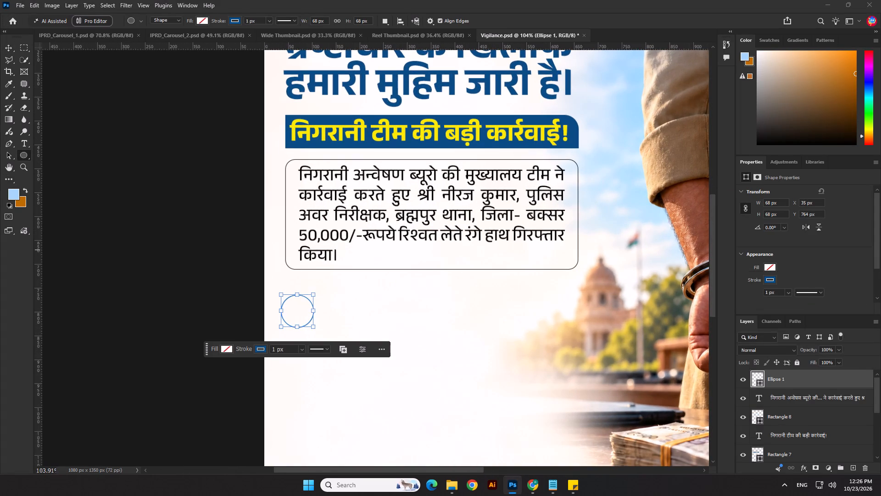
pyautogui.click(765, 316)
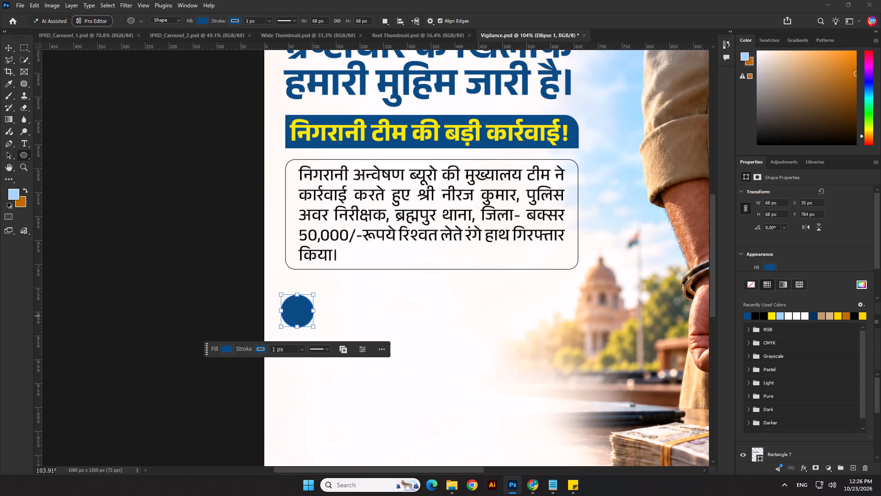
pyautogui.click(788, 259)
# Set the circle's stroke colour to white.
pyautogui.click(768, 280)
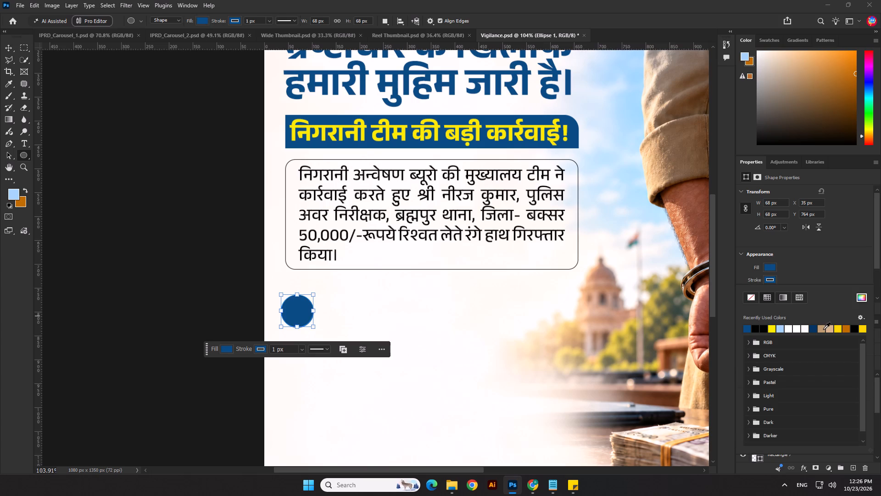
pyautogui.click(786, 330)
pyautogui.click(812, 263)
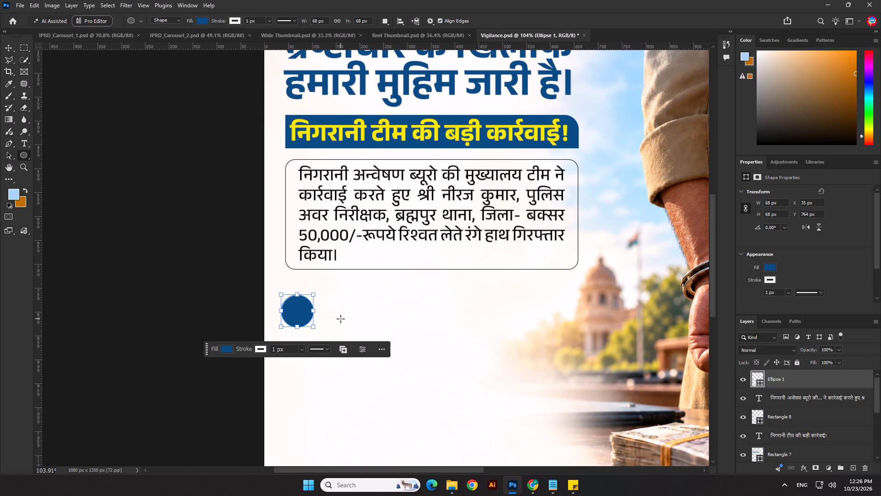
# Move the circle sideways so it lines up with the rounded outline's left edge, at about X 42 px.
pyautogui.click(8, 47)
pyautogui.click(162, 208)
pyautogui.scroll(3, 369, 338)
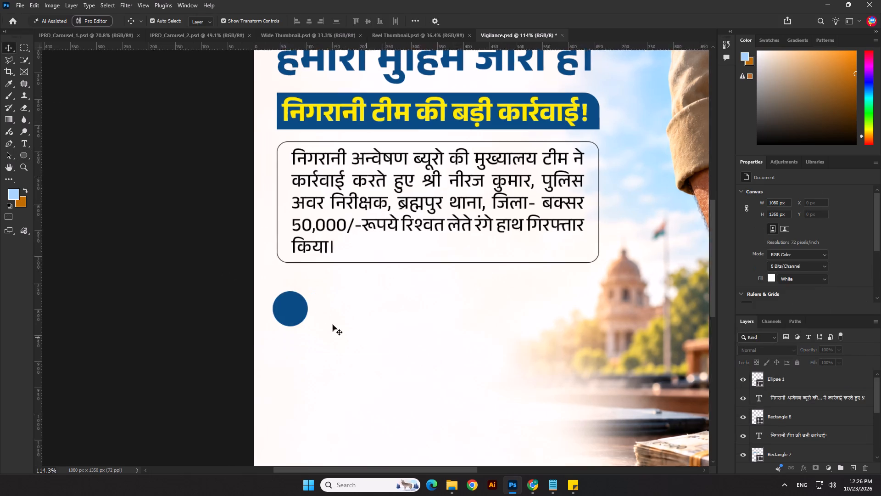
pyautogui.moveTo(290, 305); pyautogui.dragTo(295, 305)
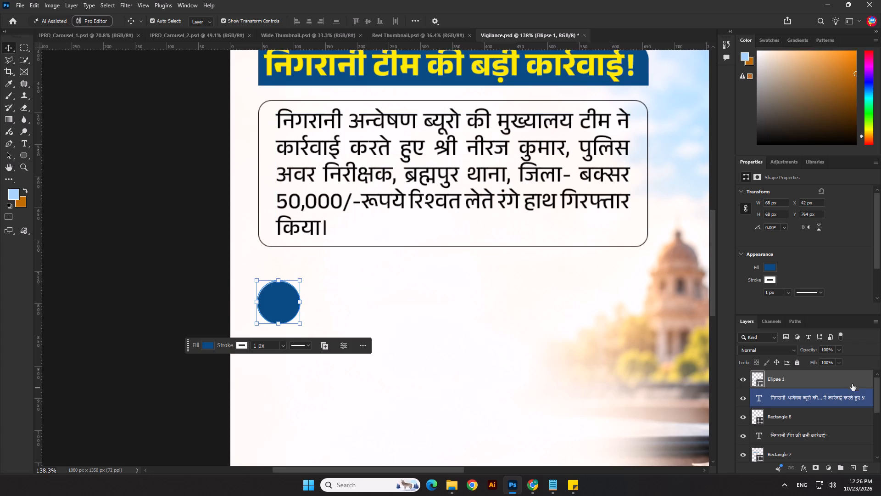
# Add a drop shadow to the circle with angle 0°, distance 2 px and size 10 px.
pyautogui.doubleClick(853, 381)
pyautogui.click(546, 421)
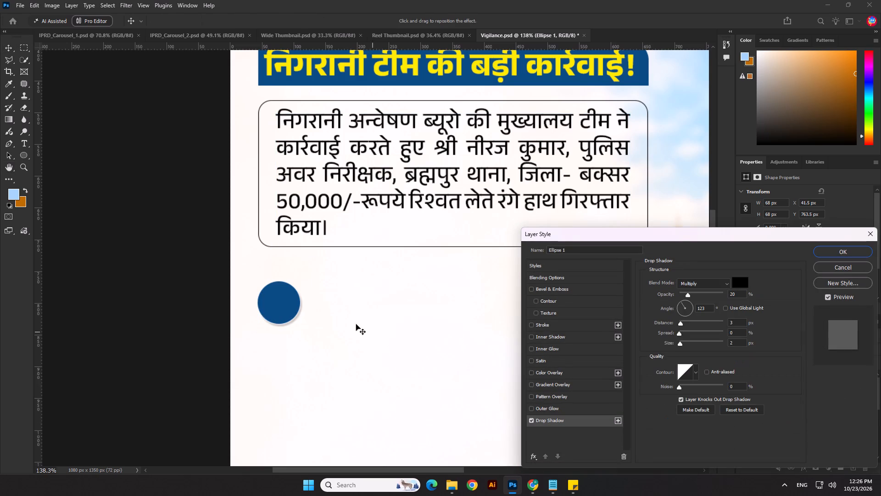
pyautogui.click(684, 343)
pyautogui.click(386, 339)
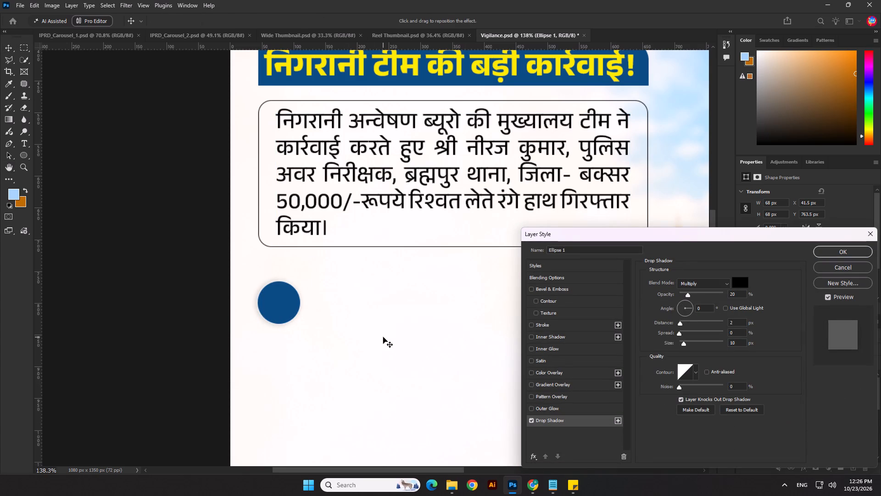
pyautogui.click(839, 250)
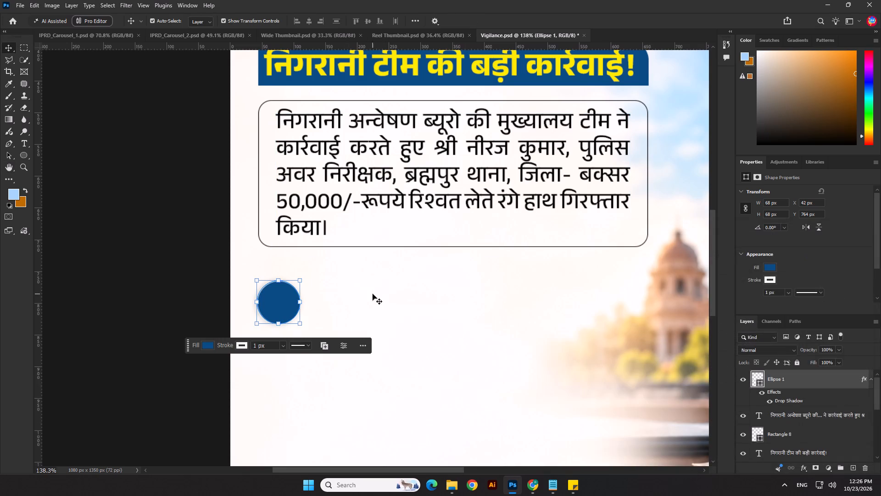
# Set the circle's stroke colour to yellow.
pyautogui.click(773, 279)
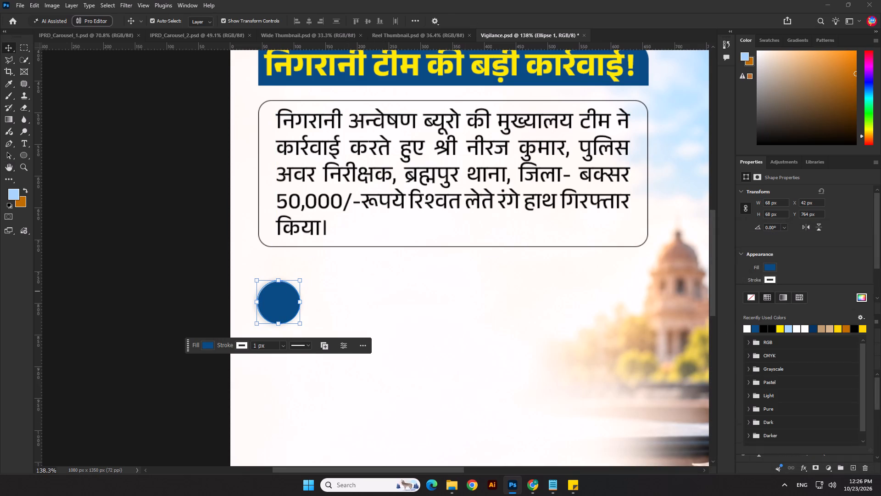
pyautogui.click(781, 327)
pyautogui.click(524, 336)
pyautogui.click(176, 272)
# Move the blue circle slightly up towards the rounded outline and enlarge it to about 75 px in diameter.
pyautogui.scroll(-5, 370, 315)
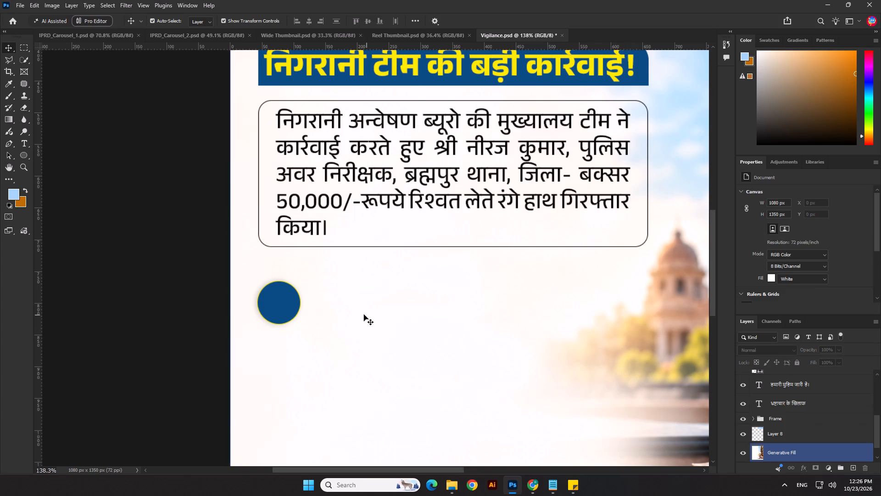
pyautogui.scroll(3, 335, 306)
pyautogui.moveTo(309, 304); pyautogui.dragTo(308, 296)
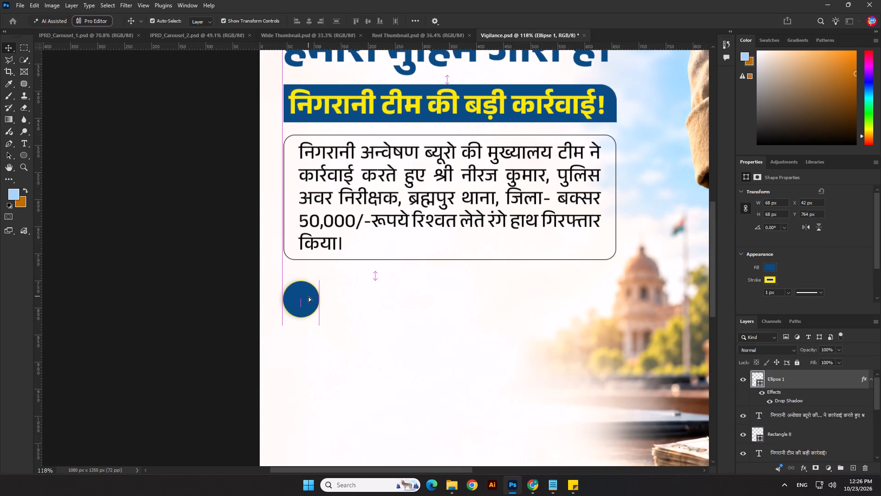
pyautogui.moveTo(318, 317); pyautogui.dragTo(320, 322)
pyautogui.press('Return')
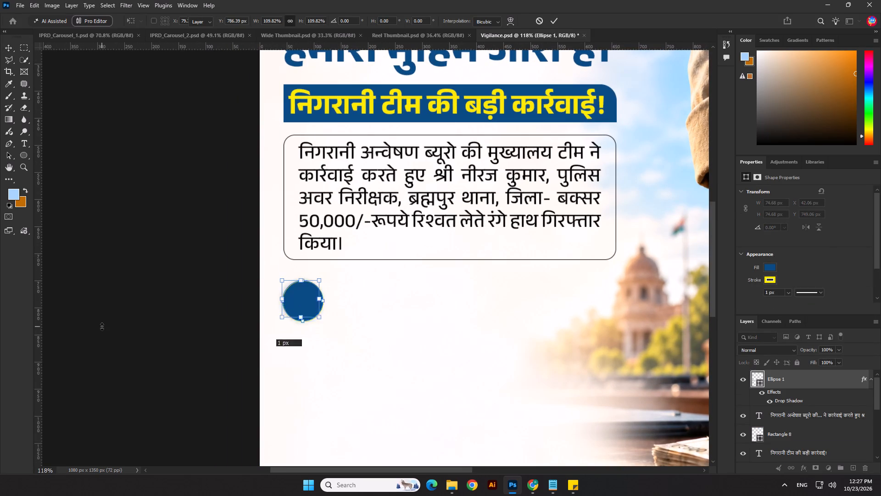
pyautogui.click(102, 327)
# Draw a rectangle about 474 × 65 px extending rightwards from the middle of the blue circle.
pyautogui.rightClick(32, 157)
pyautogui.rightClick(26, 154)
pyautogui.click(62, 152)
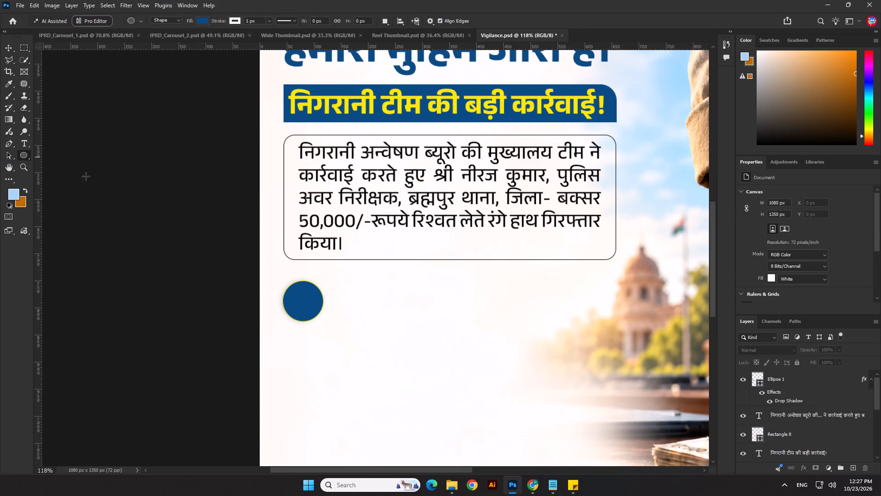
pyautogui.scroll(4, 290, 303)
pyautogui.moveTo(308, 277); pyautogui.dragTo(683, 327)
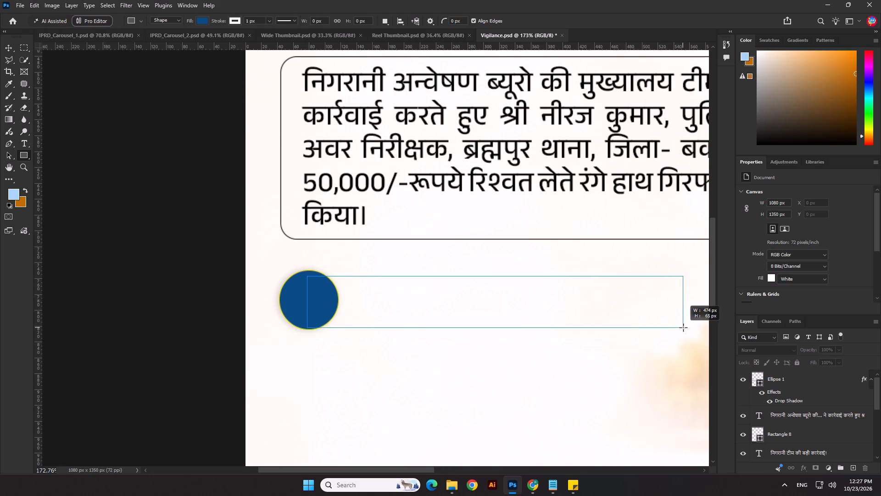
# Extend the blue rectangle to about 580 × 63 px so its far end aligns with the text outline above.
pyautogui.moveTo(683, 327); pyautogui.dragTo(704, 326)
pyautogui.scroll(-4, 132, 316)
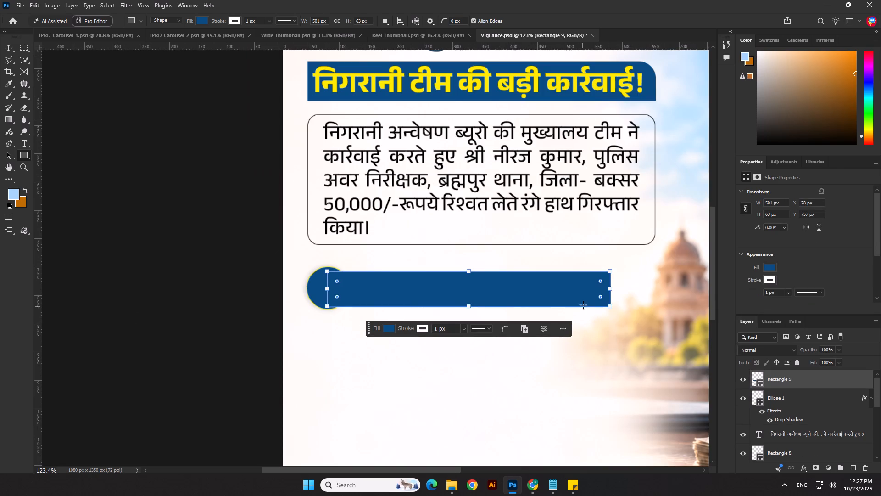
pyautogui.keyDown('shift'); pyautogui.moveTo(610, 293); pyautogui.dragTo(650, 294); pyautogui.keyUp('shift')
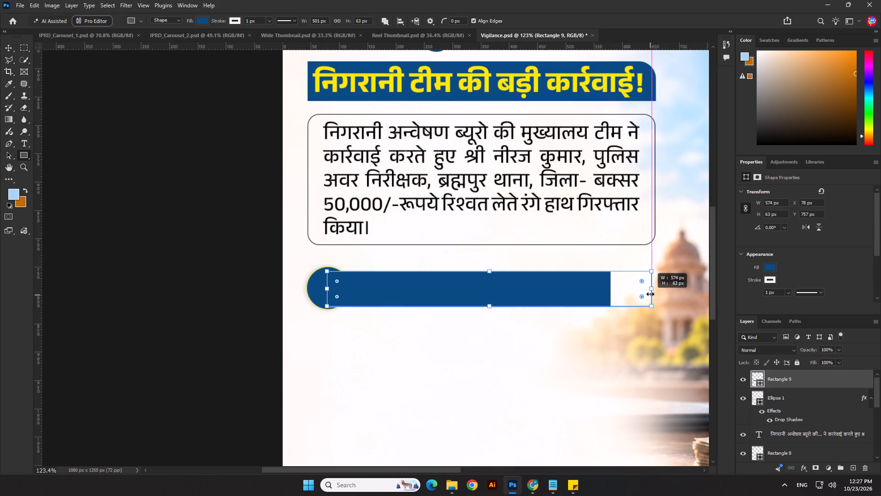
pyautogui.keyDown('shift'); pyautogui.moveTo(650, 294); pyautogui.dragTo(655, 292); pyautogui.keyUp('shift')
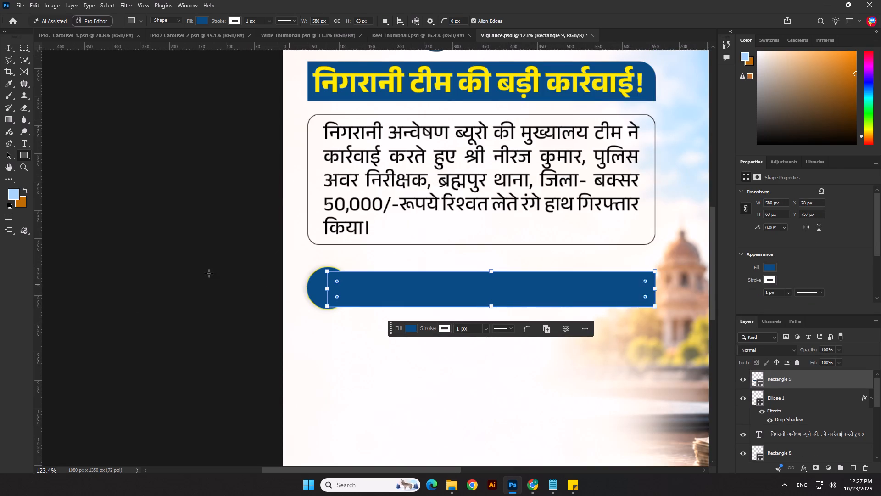
pyautogui.scroll(-2, 201, 274)
# Move the rectangle's layer below the circle's layer.
pyautogui.moveTo(771, 379); pyautogui.dragTo(775, 419)
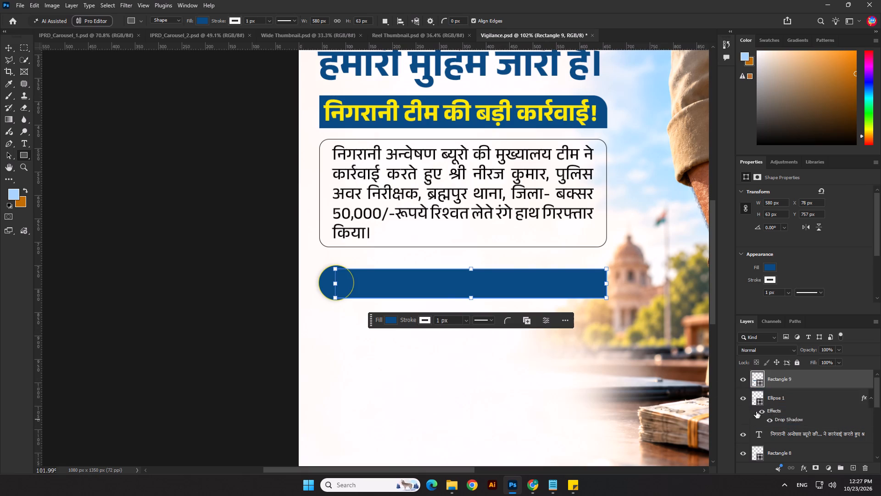
pyautogui.click(11, 49)
pyautogui.click(153, 259)
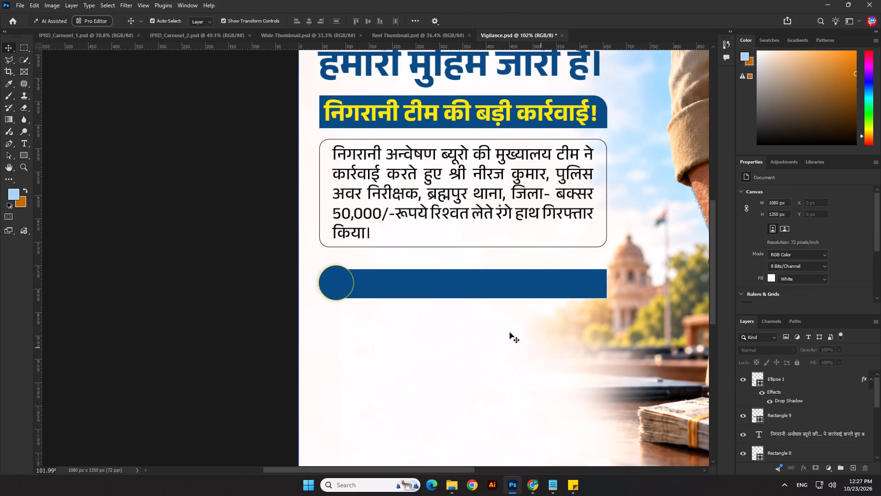
# Nudge the blue rectangle up by 1 px.
pyautogui.scroll(2, 487, 324)
pyautogui.click(480, 280)
pyautogui.press('Up')
# Set the bar's two right corner radii to 31.5 px and its two left corner radii to 0.
pyautogui.scroll(-2, 827, 257)
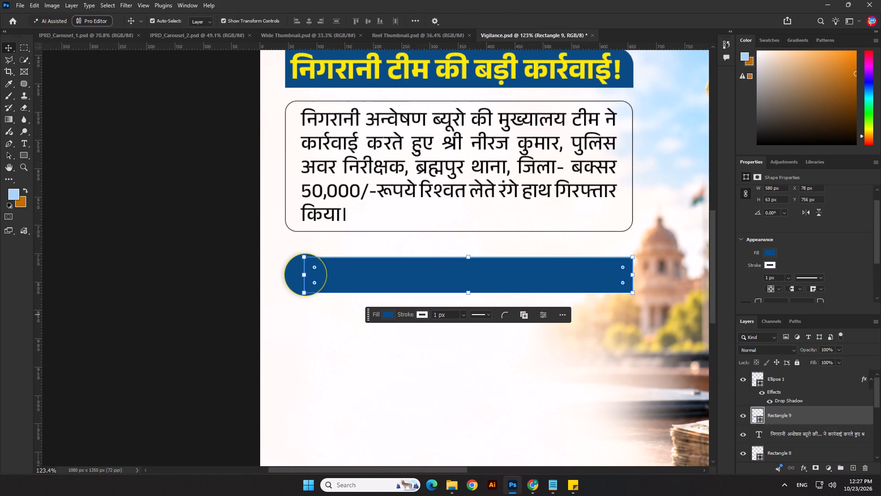
pyautogui.scroll(-4, 821, 231)
pyautogui.click(746, 276)
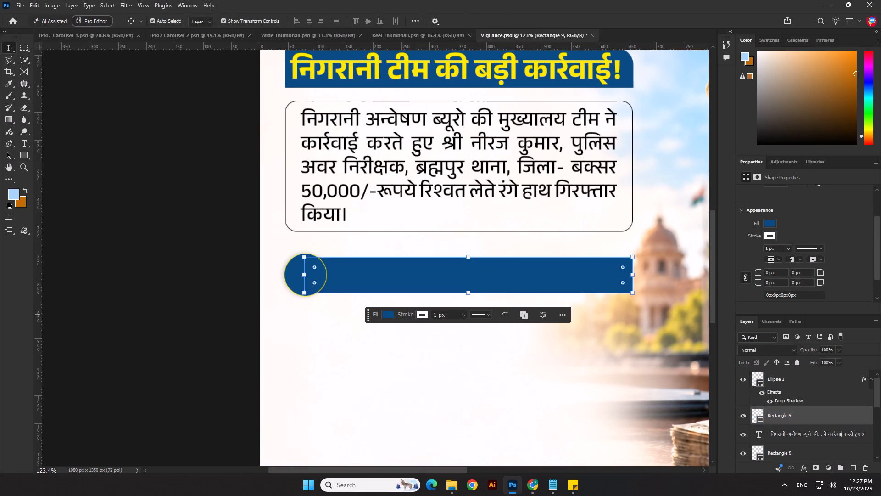
pyautogui.click(748, 276)
pyautogui.click(764, 271)
pyautogui.moveTo(759, 271); pyautogui.dragTo(880, 319)
pyautogui.click(742, 277)
pyautogui.moveTo(785, 274); pyautogui.dragTo(781, 274)
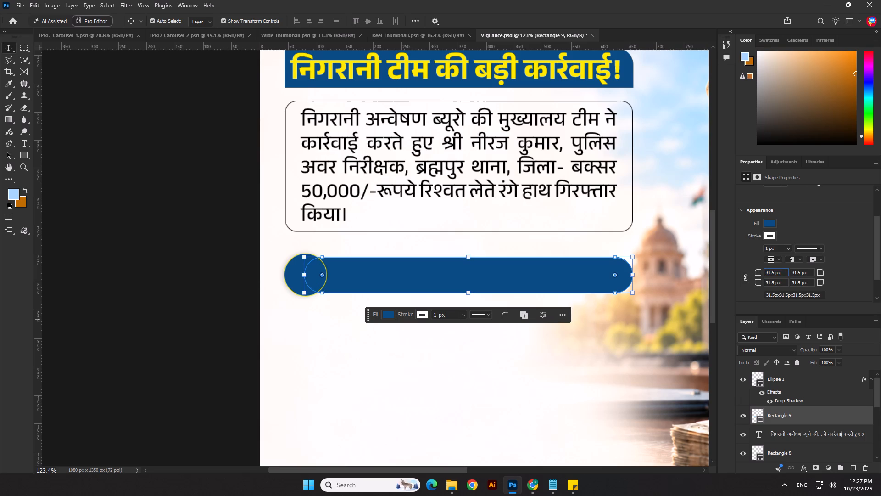
pyautogui.moveTo(781, 274); pyautogui.dragTo(753, 278)
pyautogui.press('0')
pyautogui.moveTo(786, 284); pyautogui.dragTo(732, 284)
pyautogui.press('0')
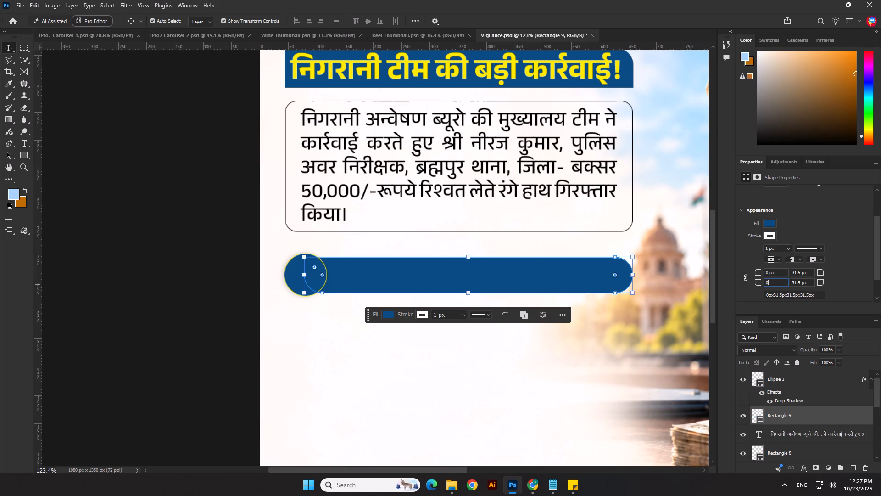
pyautogui.press('Return')
pyautogui.click(178, 276)
# In Notepad, copy the first case's line "भ्रष्टाचार की शिकायत के लिए संपर्क करें:".
pyautogui.scroll(-9, 178, 276)
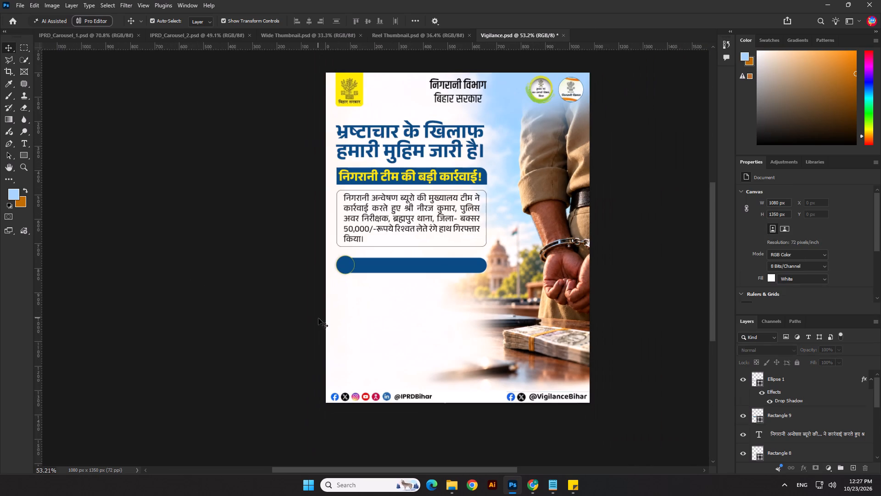
pyautogui.click(558, 484)
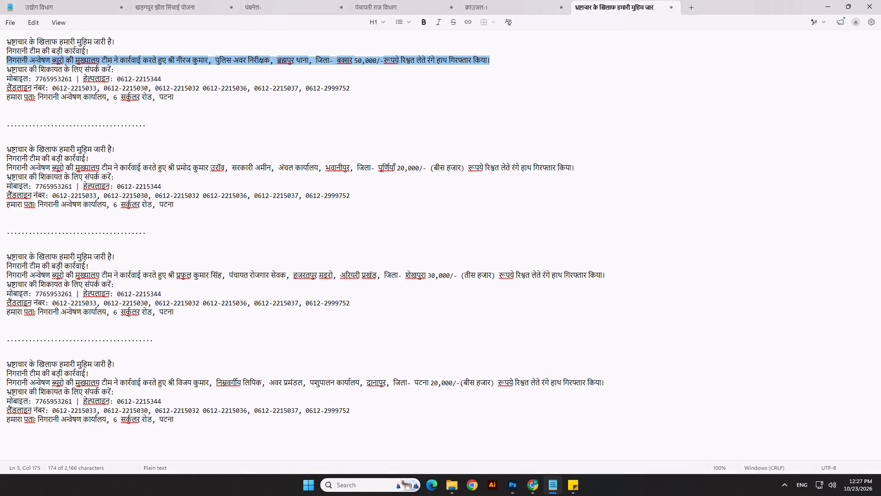
pyautogui.moveTo(7, 69); pyautogui.dragTo(113, 69)
pyautogui.hotkey('ctrl', 'c')
pyautogui.hotkey('ctrl', 'c')
# Check the contact rows in the ChatGPT reference poster and return to Photoshop.
pyautogui.hotkey('alt', 'Tab')
pyautogui.hotkey('alt', 'Tab')
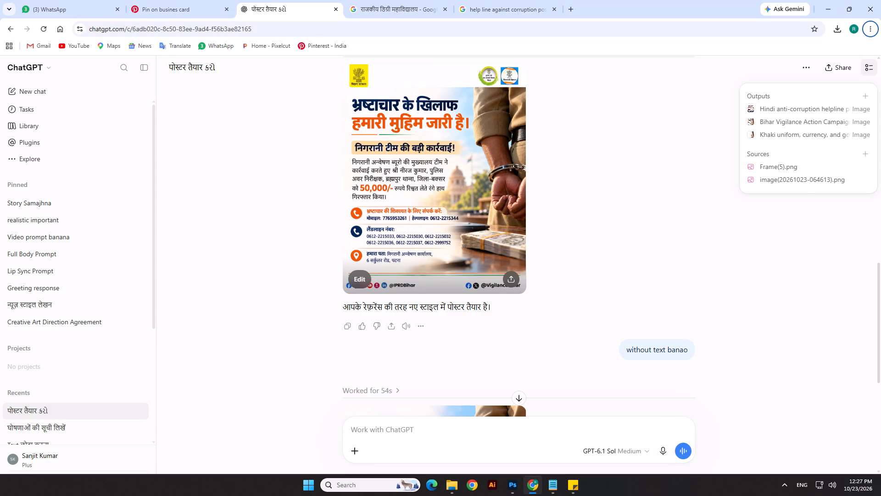
pyautogui.hotkey('alt', 'Tab')
pyautogui.hotkey('alt', 'Tab')
pyautogui.hotkey('alt', 'Tab')
pyautogui.hotkey('alt', 'Tab')
pyautogui.hotkey('alt', 'Tab')
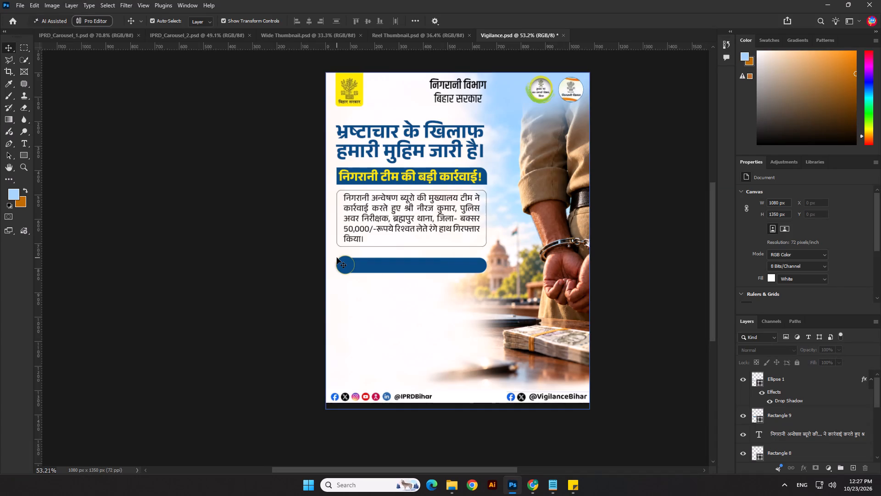
# Stretch the blue bar downwards to about 122 px high.
pyautogui.scroll(6, 373, 248)
pyautogui.click(389, 278)
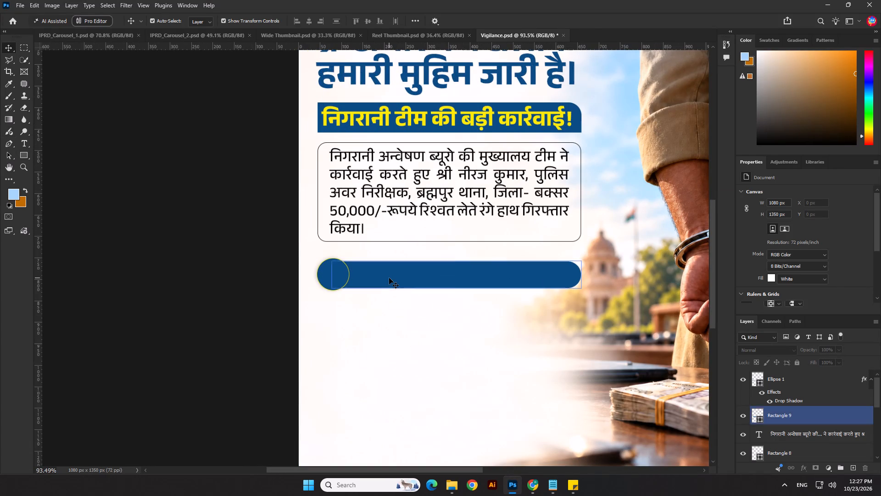
pyautogui.moveTo(453, 291); pyautogui.dragTo(452, 317)
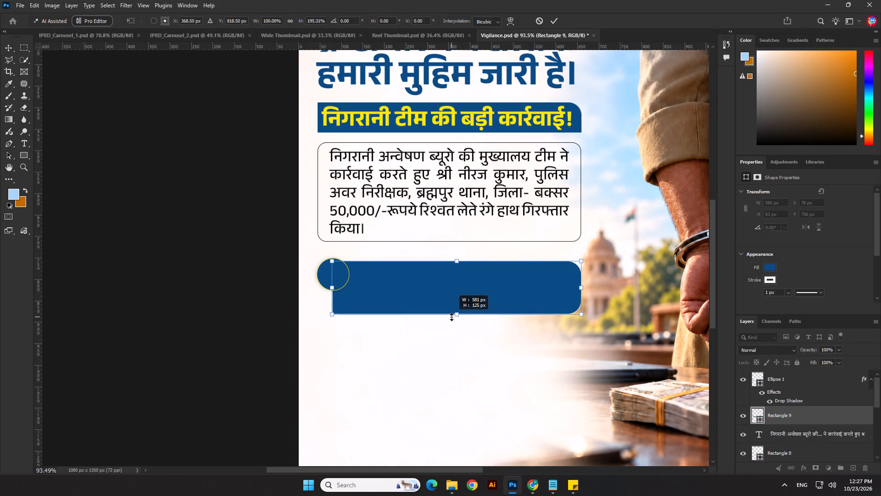
pyautogui.moveTo(452, 317); pyautogui.dragTo(452, 316)
pyautogui.press('Return')
pyautogui.click(129, 294)
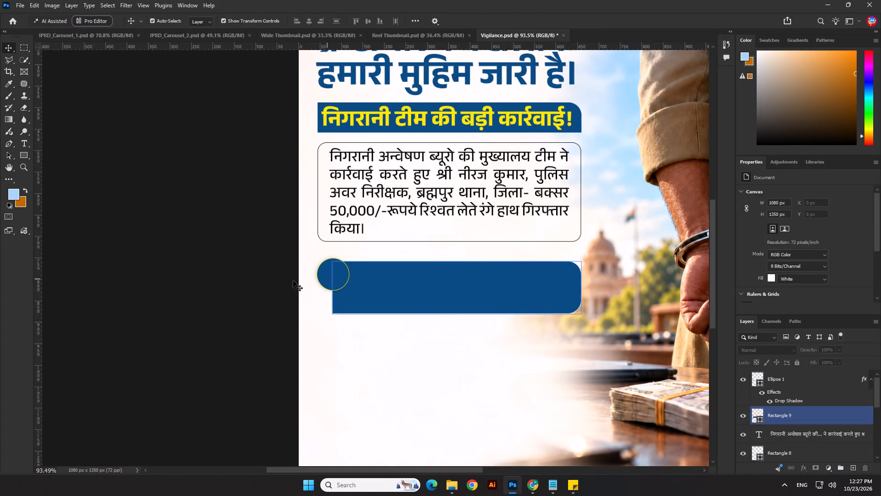
# Move the blue circle down to the vertical middle of the bar's left end.
pyautogui.moveTo(329, 276); pyautogui.dragTo(327, 291)
pyautogui.click(209, 324)
pyautogui.scroll(2, 379, 314)
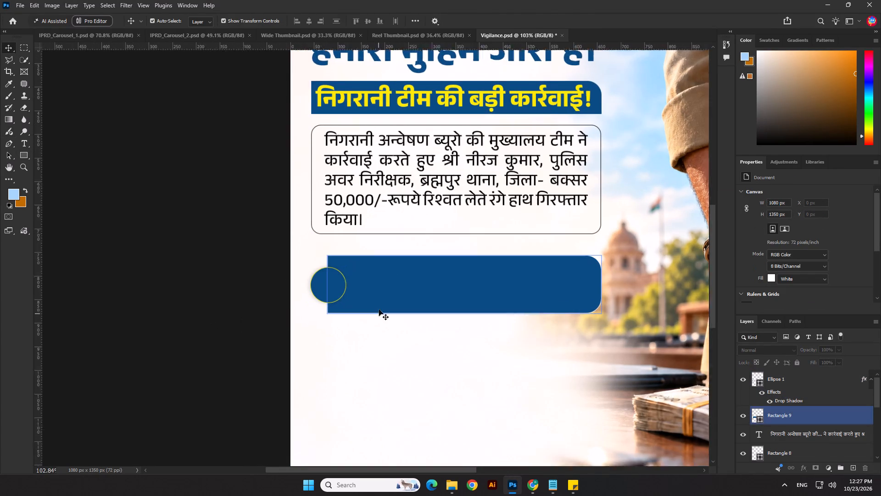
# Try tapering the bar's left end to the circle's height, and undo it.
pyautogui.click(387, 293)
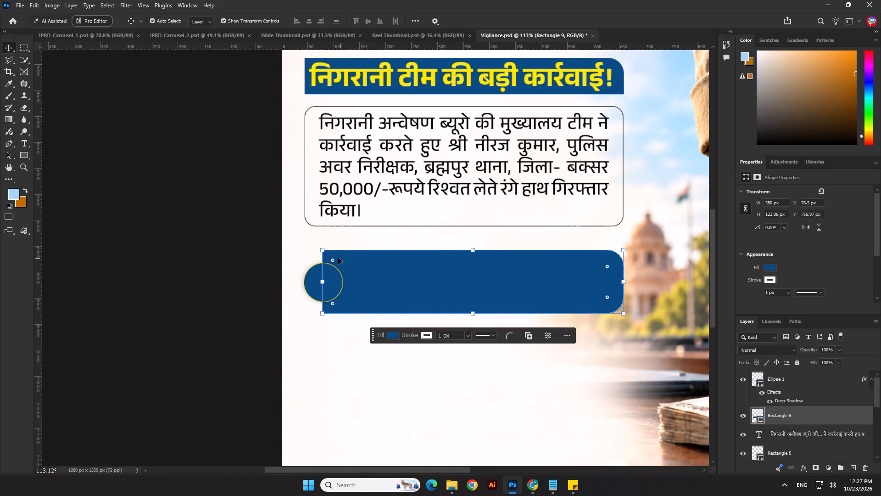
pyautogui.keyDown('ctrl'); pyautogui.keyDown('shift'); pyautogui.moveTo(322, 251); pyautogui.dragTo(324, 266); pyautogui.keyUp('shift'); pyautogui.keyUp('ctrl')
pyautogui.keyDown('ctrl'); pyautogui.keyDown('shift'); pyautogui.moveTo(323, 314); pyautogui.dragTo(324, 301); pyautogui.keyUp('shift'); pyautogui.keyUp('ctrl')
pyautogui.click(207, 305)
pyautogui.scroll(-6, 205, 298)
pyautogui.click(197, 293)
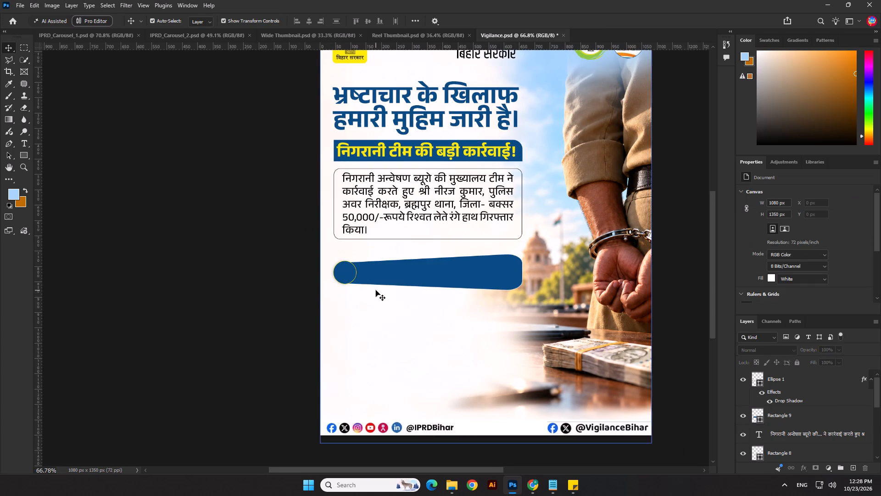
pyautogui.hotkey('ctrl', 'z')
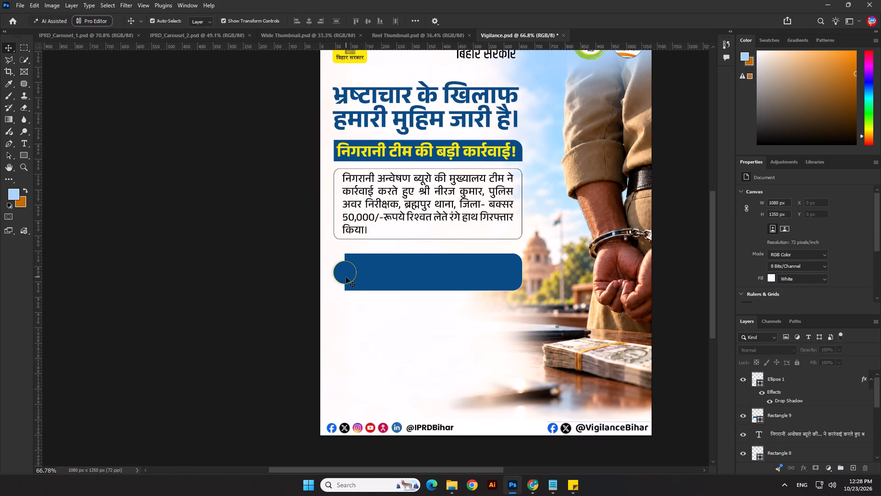
# Enlarge the blue circle to about 120 px in diameter, matching the bar's height.
pyautogui.click(346, 277)
pyautogui.moveTo(343, 261); pyautogui.dragTo(345, 254)
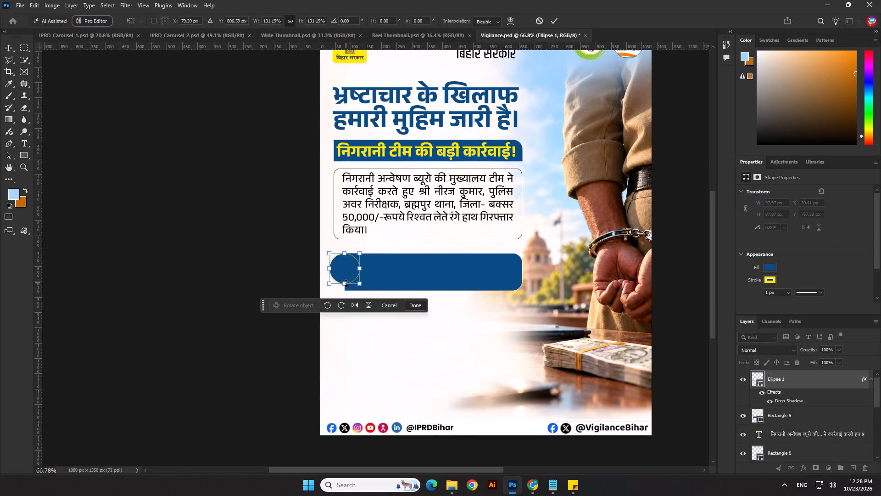
pyautogui.moveTo(346, 283); pyautogui.dragTo(347, 291)
pyautogui.press('Return')
pyautogui.press('\\')
pyautogui.click(143, 317)
# Set the circle's stroke width to 2 px.
pyautogui.scroll(2, 326, 284)
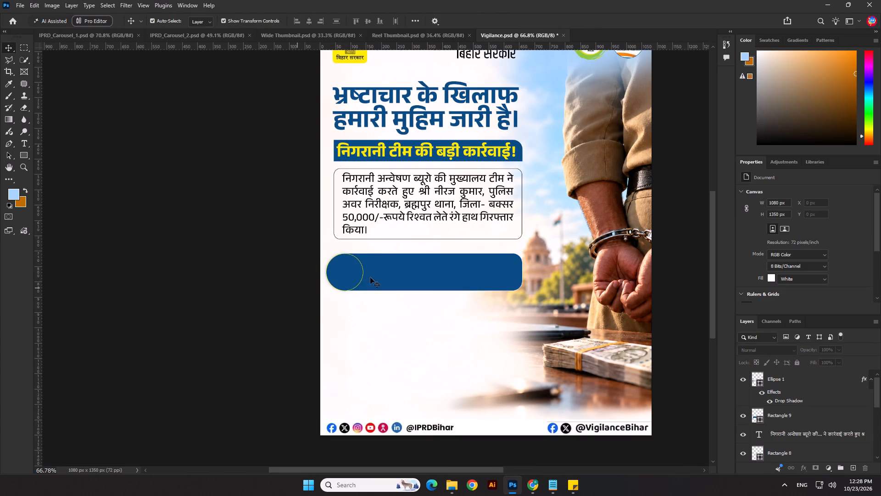
pyautogui.scroll(1, 370, 277)
pyautogui.click(262, 293)
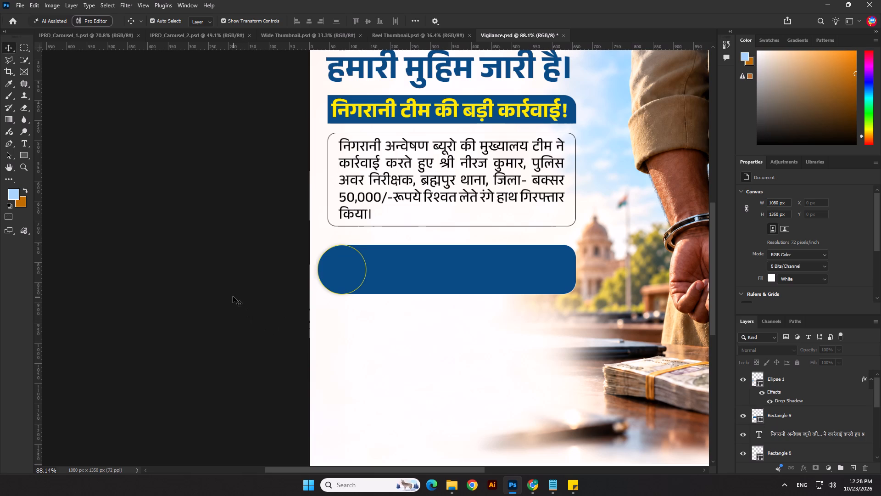
pyautogui.click(233, 296)
pyautogui.click(348, 274)
pyautogui.moveTo(777, 293); pyautogui.dragTo(753, 298)
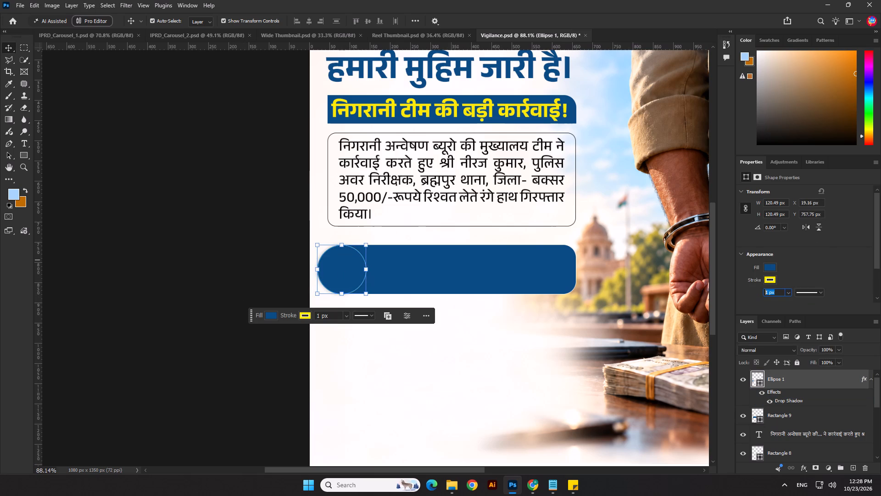
pyautogui.moveTo(753, 298); pyautogui.dragTo(750, 298)
pyautogui.press('2')
pyautogui.press('Return')
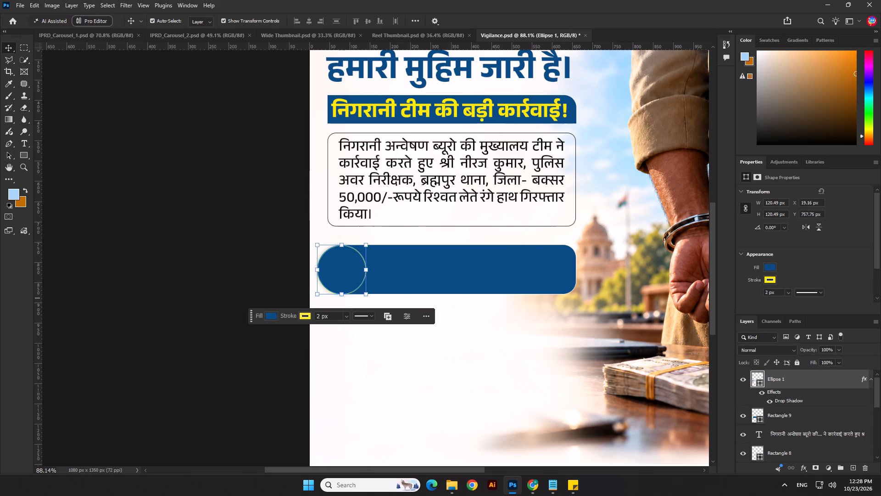
pyautogui.click(212, 381)
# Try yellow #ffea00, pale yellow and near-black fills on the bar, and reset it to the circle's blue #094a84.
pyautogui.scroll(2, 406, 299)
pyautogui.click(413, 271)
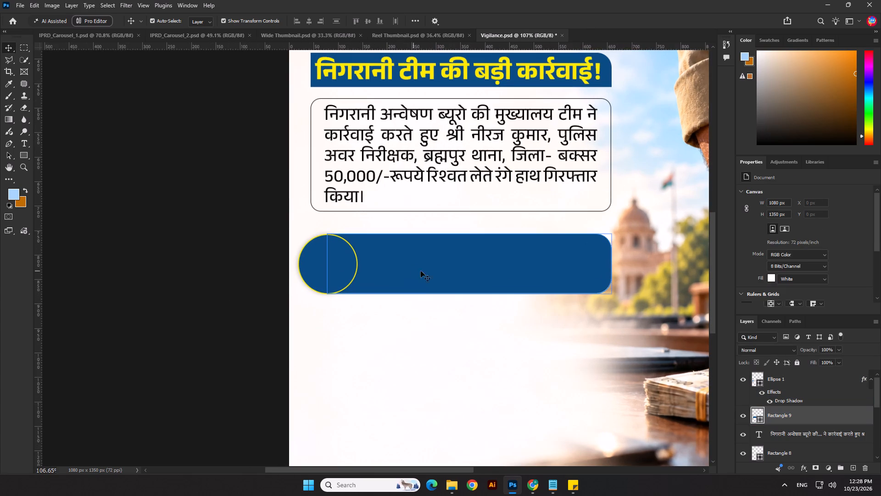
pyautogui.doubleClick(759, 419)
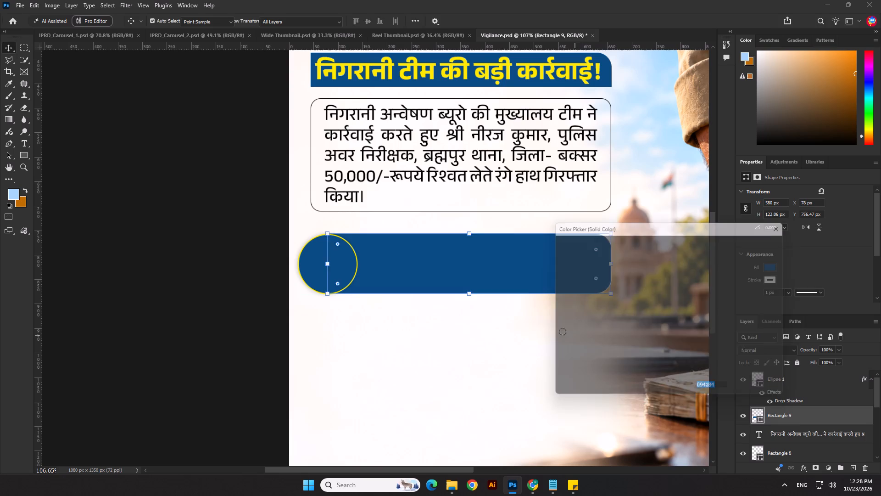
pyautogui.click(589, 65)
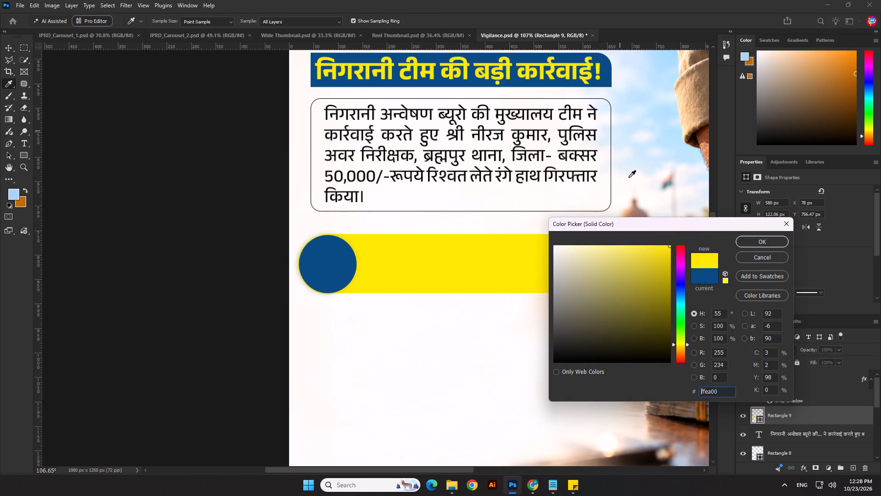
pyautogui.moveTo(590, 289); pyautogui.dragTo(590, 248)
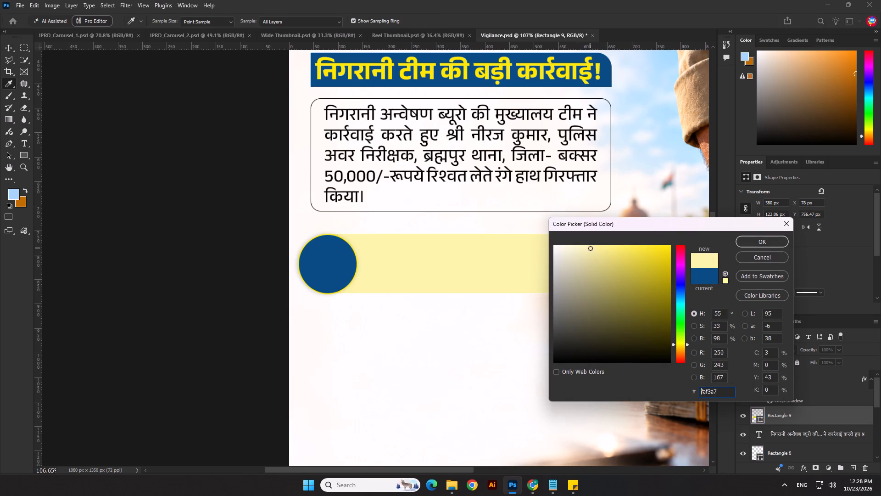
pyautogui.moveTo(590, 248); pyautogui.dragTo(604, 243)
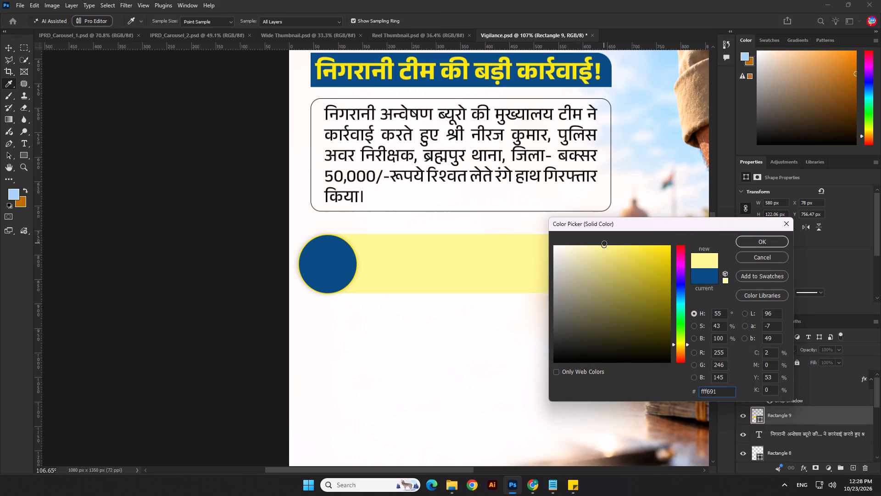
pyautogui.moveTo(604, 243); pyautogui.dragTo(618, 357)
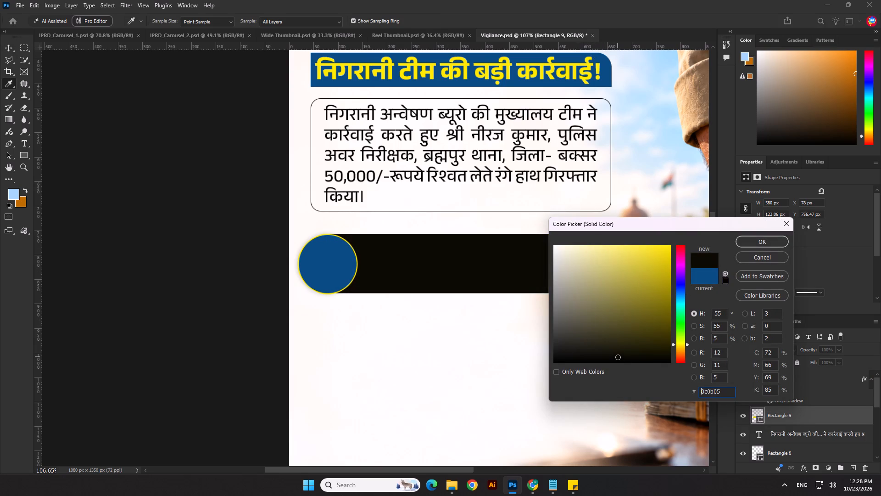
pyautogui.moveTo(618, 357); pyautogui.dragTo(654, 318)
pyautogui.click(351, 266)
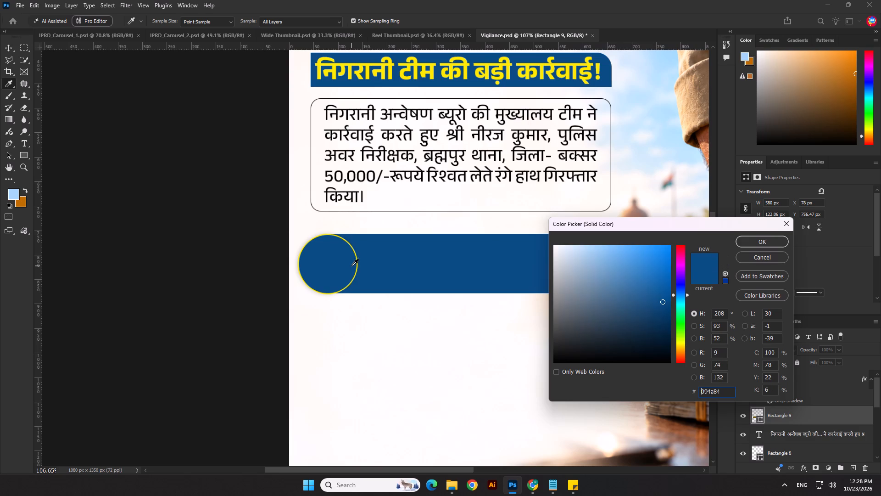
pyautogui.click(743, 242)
# Set the circle's stroke colour to white.
pyautogui.click(311, 267)
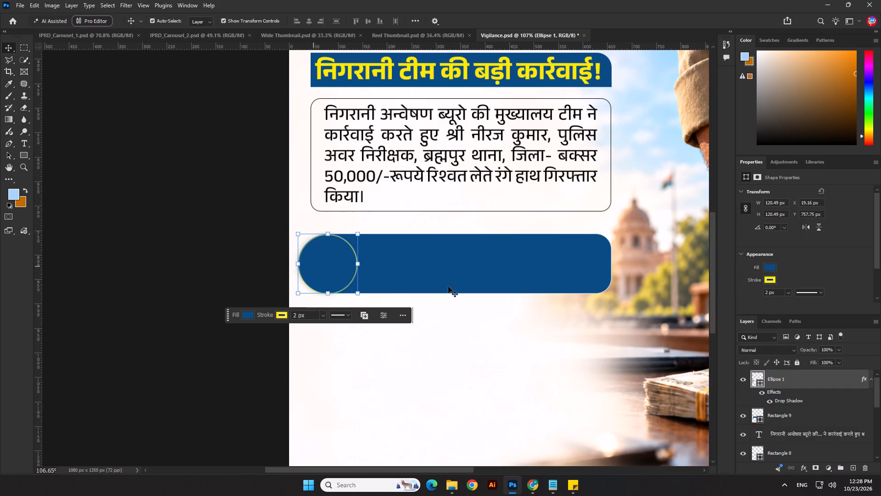
pyautogui.click(772, 280)
pyautogui.click(760, 330)
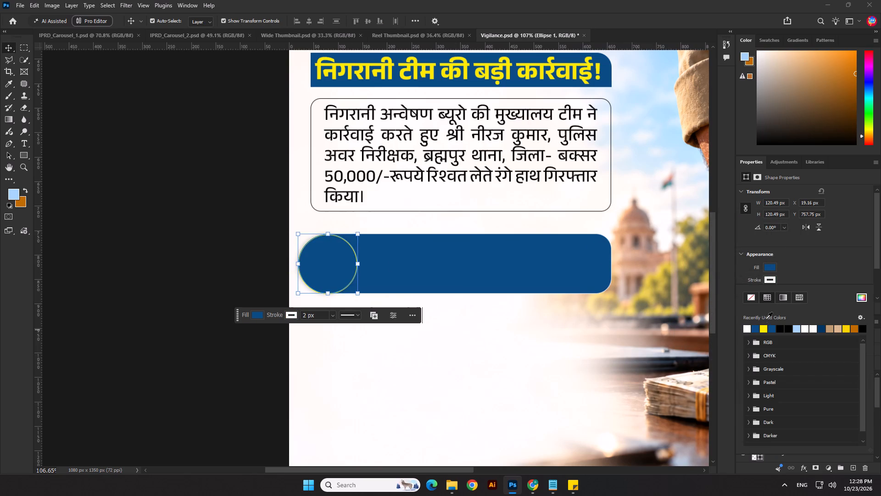
# Set the blue circle's stroke width to 3 px.
pyautogui.click(799, 262)
pyautogui.moveTo(778, 290); pyautogui.dragTo(736, 297)
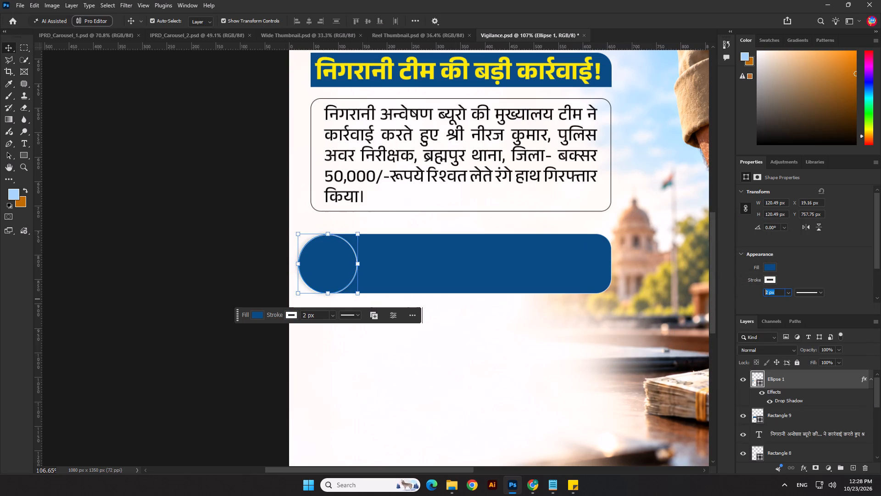
pyautogui.press('3')
pyautogui.press('Return')
pyautogui.click(143, 339)
# Add the pasted text line "भ्रष्टाचार की शिकायत के लिए संपर्क करें:", scale it to about 30.67 pt, and place it in the bar's upper half.
pyautogui.scroll(-4, 168, 312)
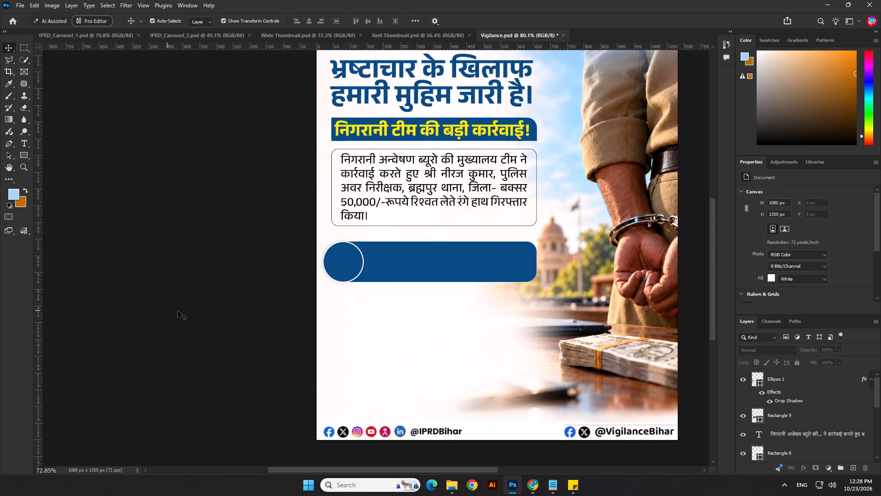
pyautogui.scroll(1, 475, 254)
pyautogui.click(249, 253)
pyautogui.scroll(1, 248, 256)
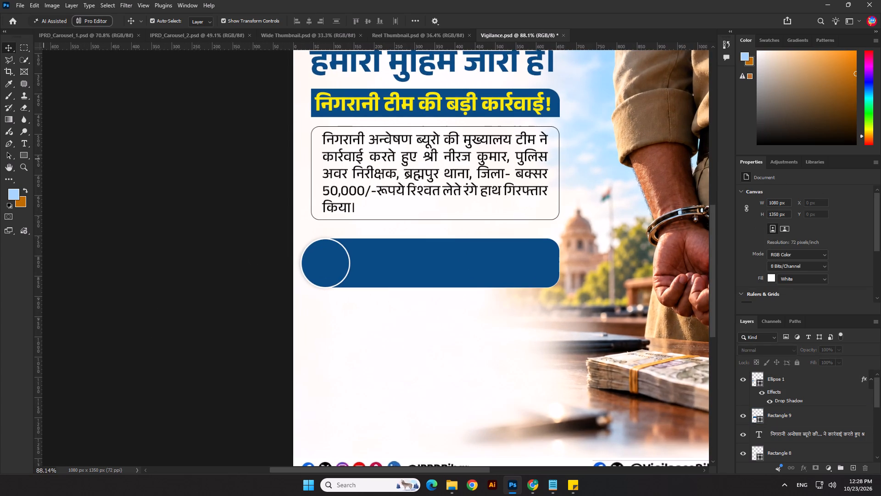
pyautogui.click(28, 147)
pyautogui.click(319, 328)
pyautogui.hotkey('ctrl', 'v')
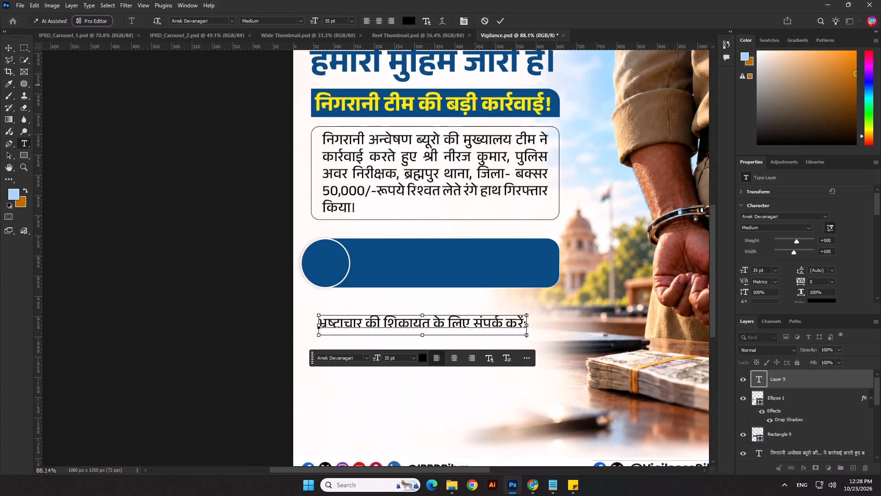
pyautogui.click(11, 47)
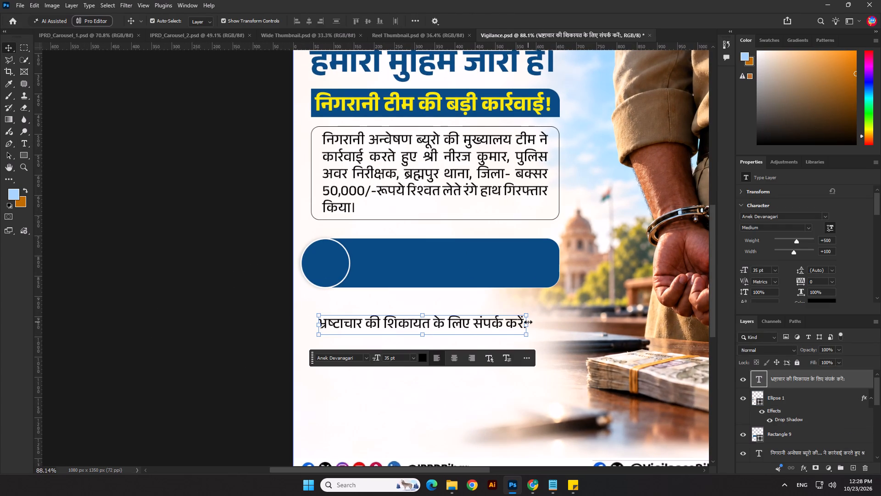
pyautogui.moveTo(528, 322); pyautogui.dragTo(502, 319)
pyautogui.moveTo(478, 321); pyautogui.dragTo(521, 252)
pyautogui.scroll(-3, 853, 280)
pyautogui.click(823, 283)
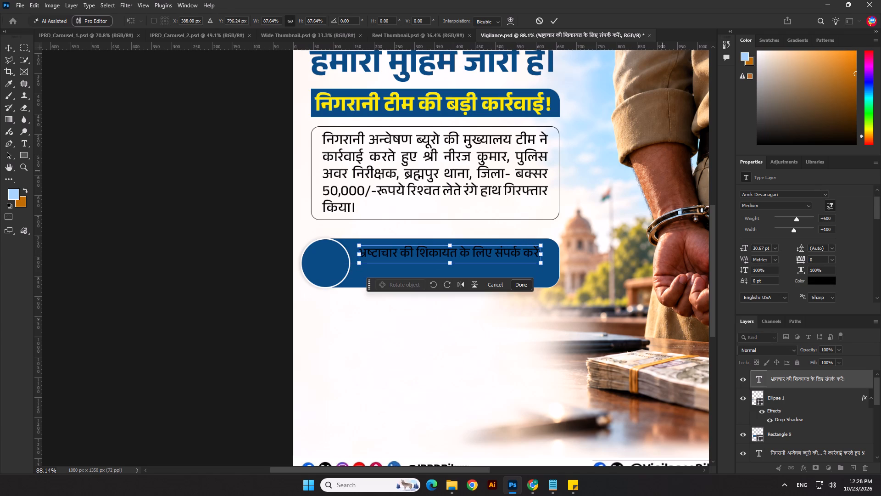
pyautogui.press('Return')
# Colour the complaint line with the yellow sampled from the heading above.
pyautogui.click(814, 282)
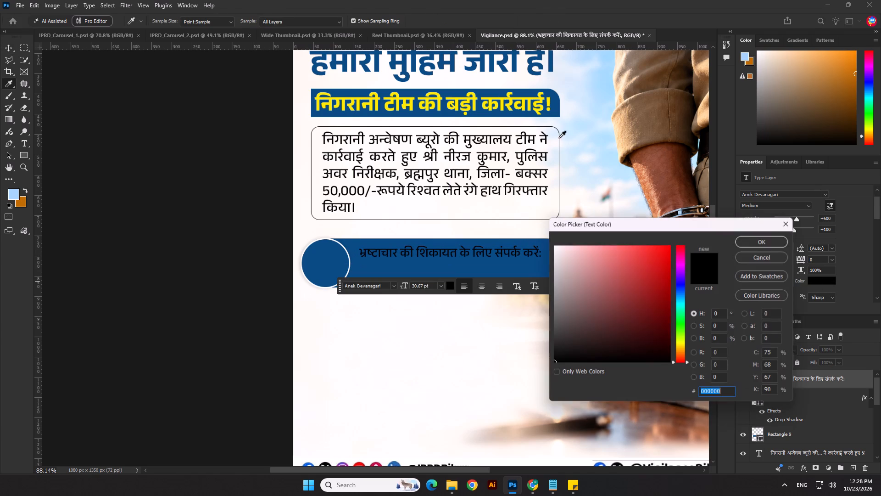
pyautogui.click(541, 98)
pyautogui.click(757, 238)
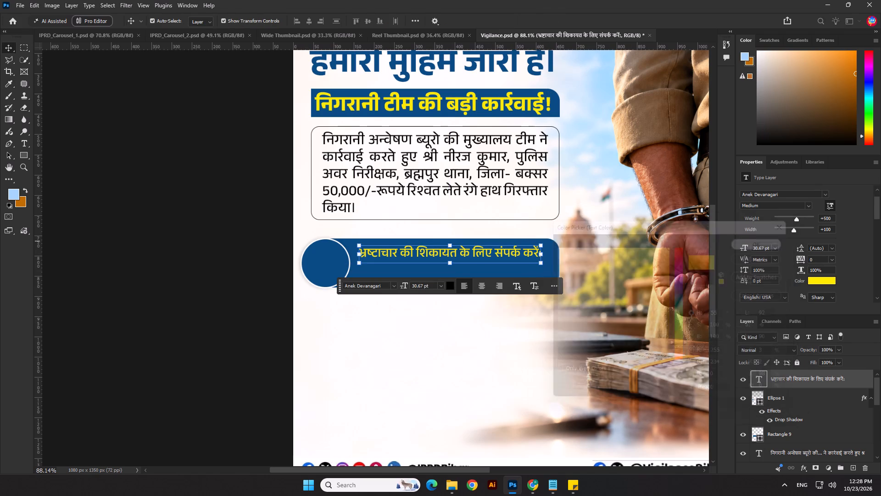
# Try Bold on the complaint line, set its weight to SemiBold, and nudge it sideways to fit beside the circle.
pyautogui.click(808, 207)
pyautogui.click(792, 283)
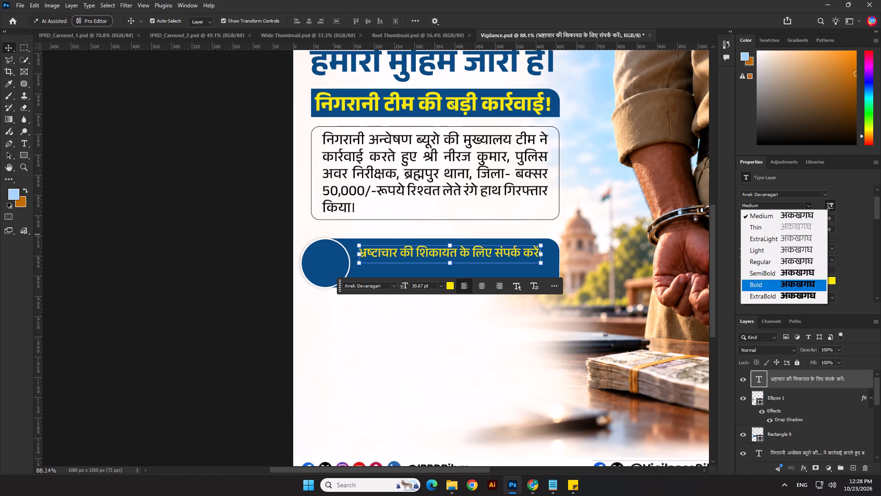
pyautogui.press('Left')
pyautogui.press('Left')
pyautogui.press('Left')
pyautogui.press('Left')
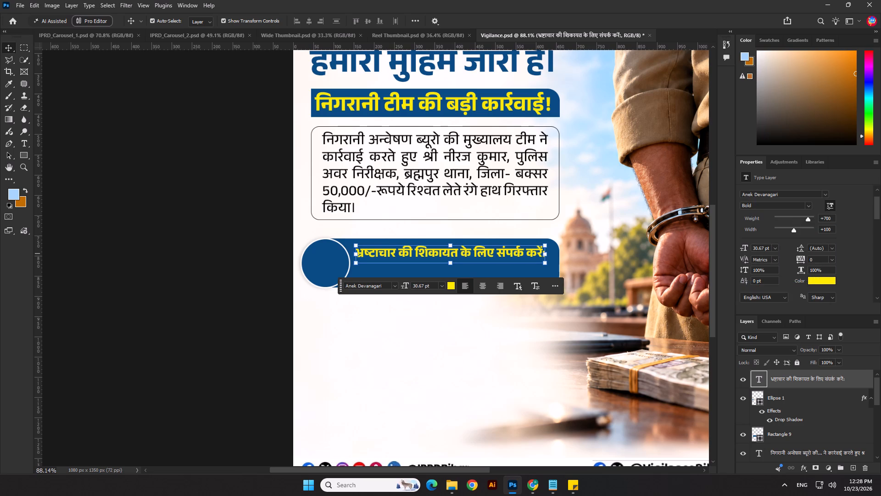
pyautogui.click(812, 207)
pyautogui.click(782, 274)
pyautogui.click(255, 310)
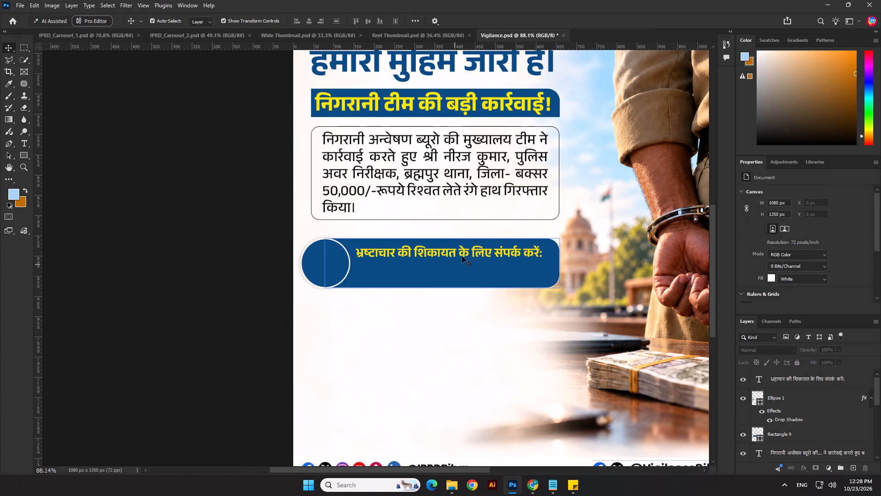
pyautogui.click(469, 252)
pyautogui.press('Right')
pyautogui.press('Right')
pyautogui.press('Right')
# Duplicate the complaint line directly beneath itself inside the blue bar.
pyautogui.scroll(3, 470, 249)
pyautogui.keyDown('alt'); pyautogui.keyDown('shift'); pyautogui.moveTo(477, 251); pyautogui.dragTo(477, 266); pyautogui.keyUp('shift'); pyautogui.keyUp('alt')
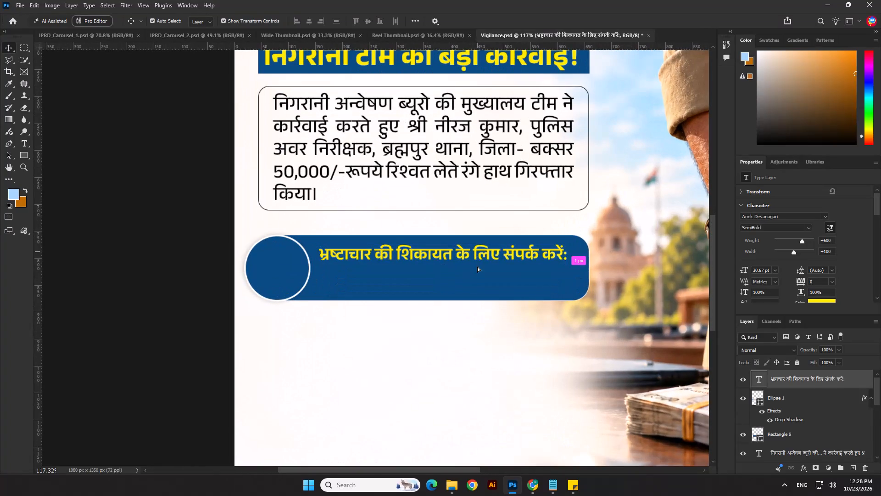
pyautogui.keyDown('alt'); pyautogui.keyDown('shift'); pyautogui.moveTo(477, 266); pyautogui.dragTo(477, 271); pyautogui.keyUp('shift'); pyautogui.keyUp('alt')
# Replace the duplicated line's text with the first case's mobile and helpline row copied from the Notepad notes.
pyautogui.click(553, 484)
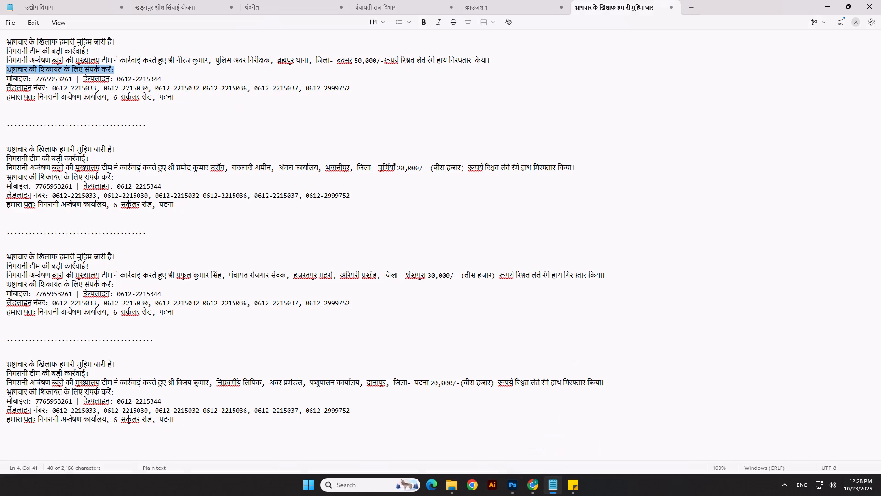
pyautogui.moveTo(8, 79); pyautogui.dragTo(164, 78)
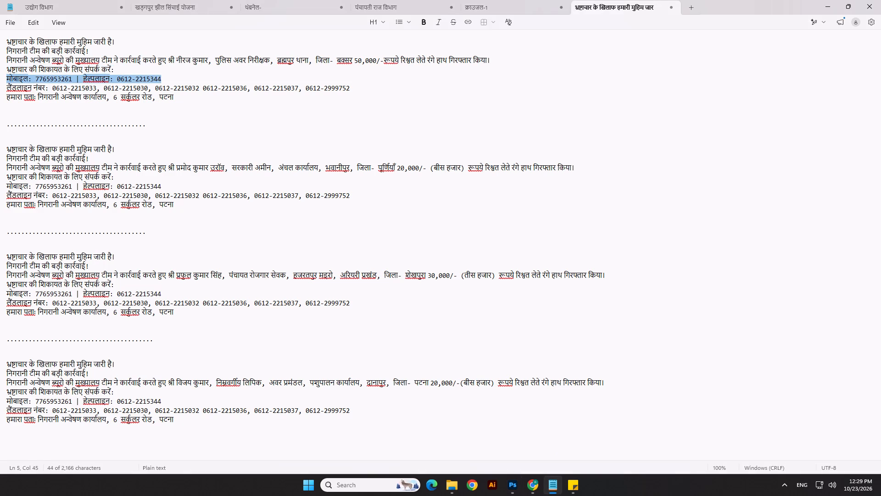
pyautogui.moveTo(164, 78); pyautogui.dragTo(164, 78)
pyautogui.hotkey('ctrl', 'c')
pyautogui.hotkey('ctrl', 'c')
pyautogui.hotkey('alt', 'Tab')
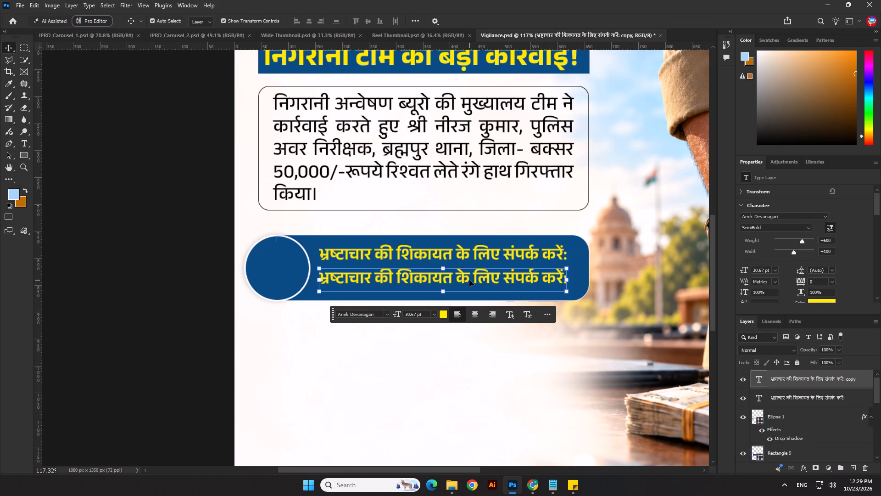
pyautogui.doubleClick(469, 280)
pyautogui.hotkey('ctrl', 'v')
# Change the text colour of the mobile and helpline row to white.
pyautogui.hotkey('ctrl', 'a')
pyautogui.click(816, 300)
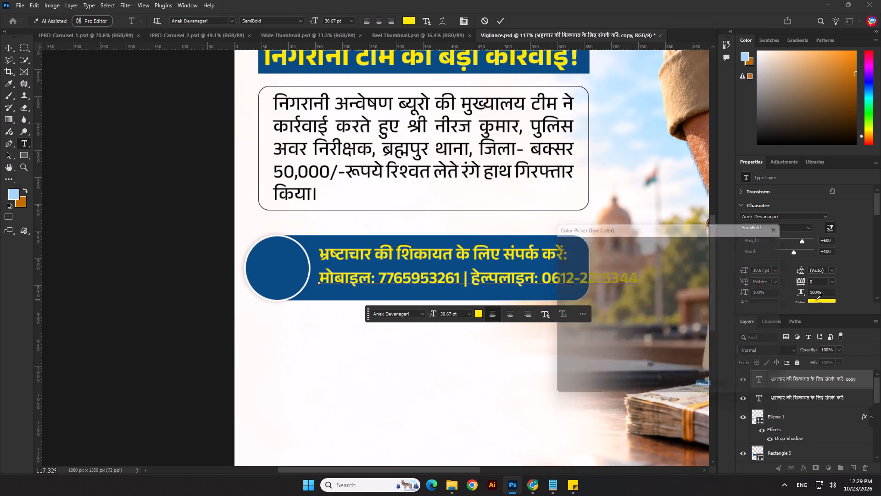
pyautogui.moveTo(604, 268); pyautogui.dragTo(510, 219)
pyautogui.click(772, 242)
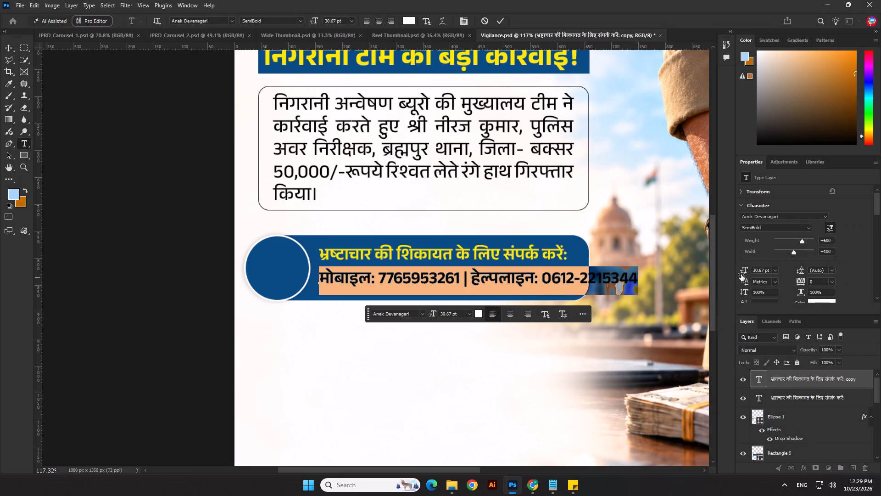
# Set the mobile and helpline row's font size to 24 pt.
pyautogui.click(742, 272)
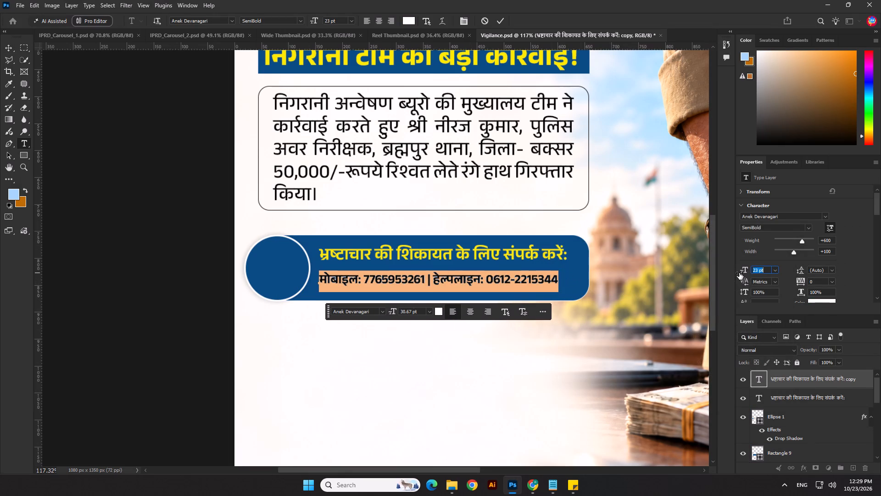
pyautogui.scroll(2, 742, 273)
pyautogui.click(756, 269)
pyautogui.press('4')
pyautogui.press('Return')
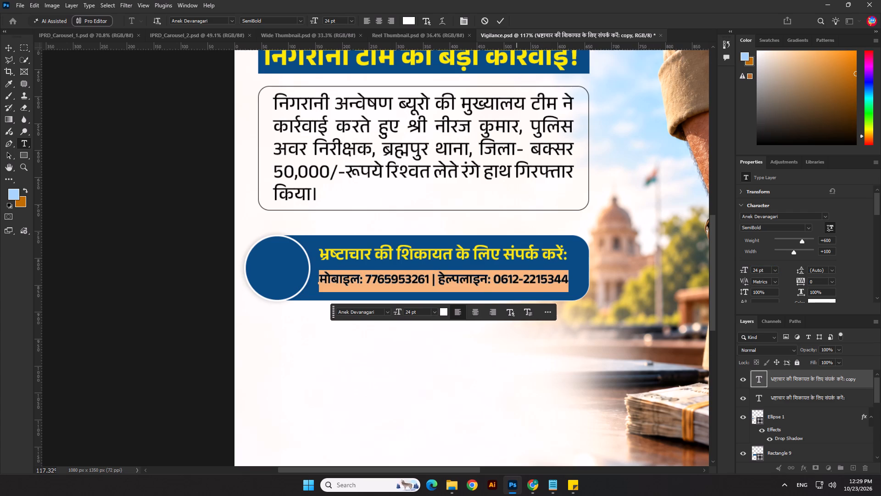
pyautogui.click(502, 19)
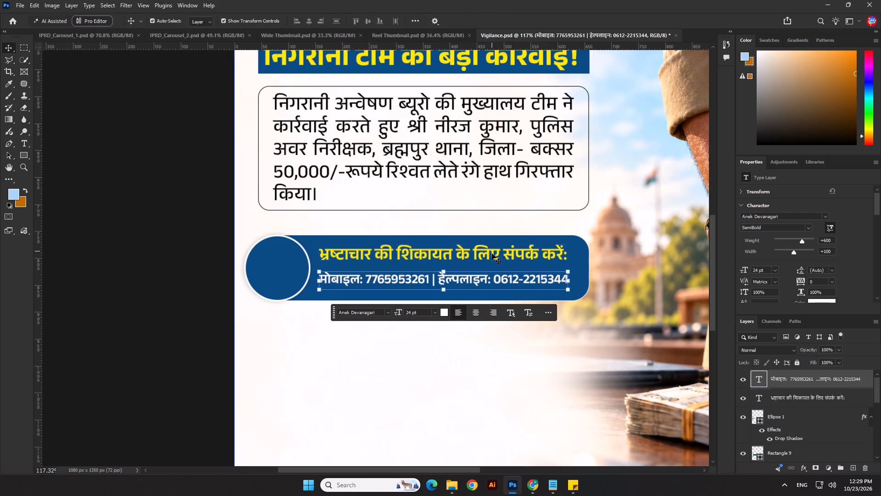
# Set the yellow complaint line's weight to Bold and nudge it slightly down towards the contact row.
pyautogui.click(492, 254)
pyautogui.click(805, 226)
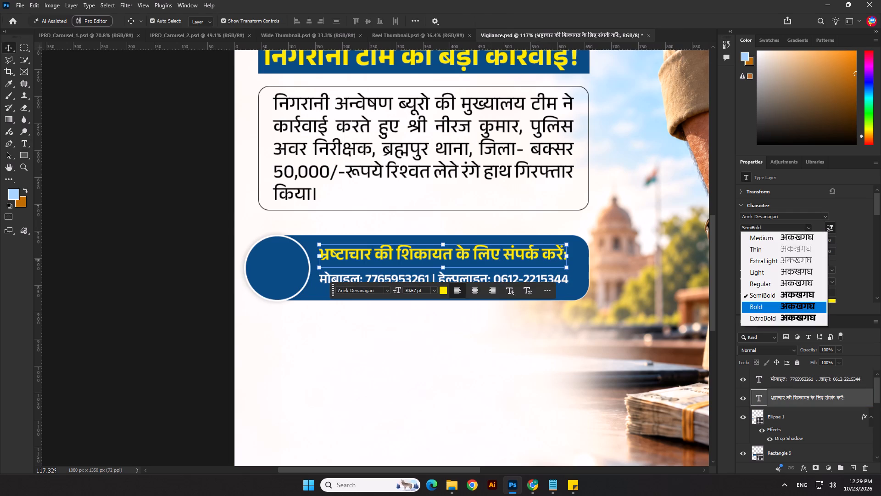
pyautogui.click(783, 307)
pyautogui.press('Down')
pyautogui.press('Down')
pyautogui.press('Down')
pyautogui.press('Down')
pyautogui.press('Down')
pyautogui.press('Down')
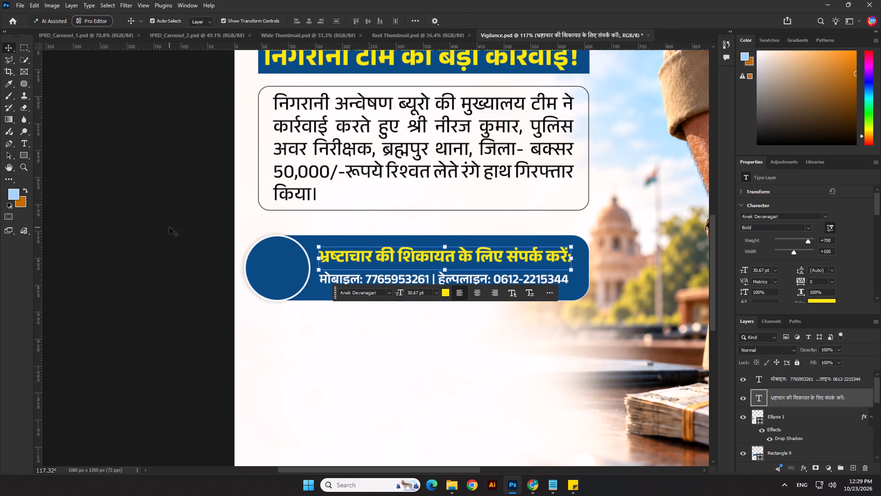
pyautogui.click(169, 227)
# Reduce the blue bar's height from both edges to about 91 px around its two text lines.
pyautogui.scroll(2, 427, 267)
pyautogui.click(441, 304)
pyautogui.keyDown('shift'); pyautogui.moveTo(431, 225); pyautogui.dragTo(429, 234); pyautogui.keyUp('shift')
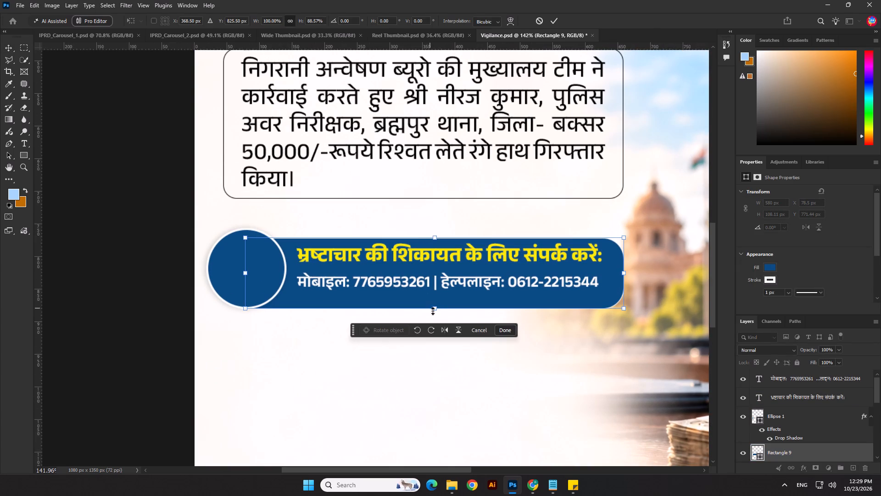
pyautogui.keyDown('shift'); pyautogui.moveTo(435, 311); pyautogui.dragTo(440, 302); pyautogui.keyUp('shift')
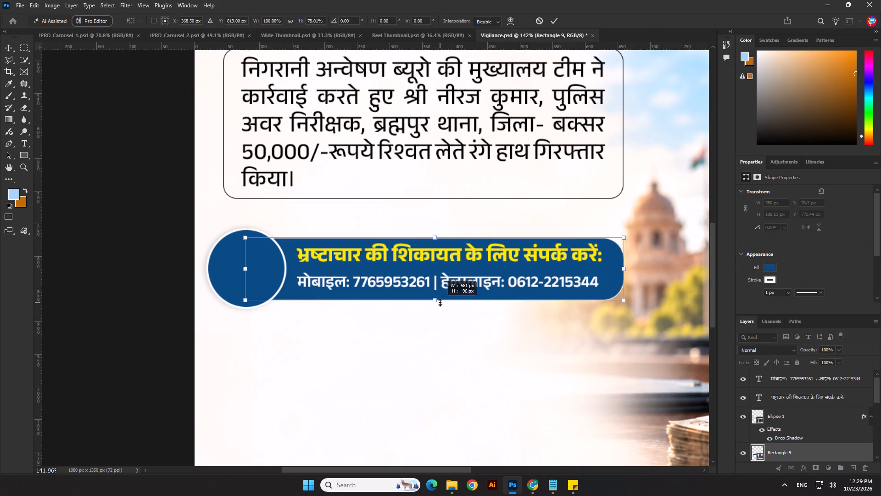
pyautogui.keyDown('shift'); pyautogui.moveTo(440, 302); pyautogui.dragTo(442, 300); pyautogui.keyUp('shift')
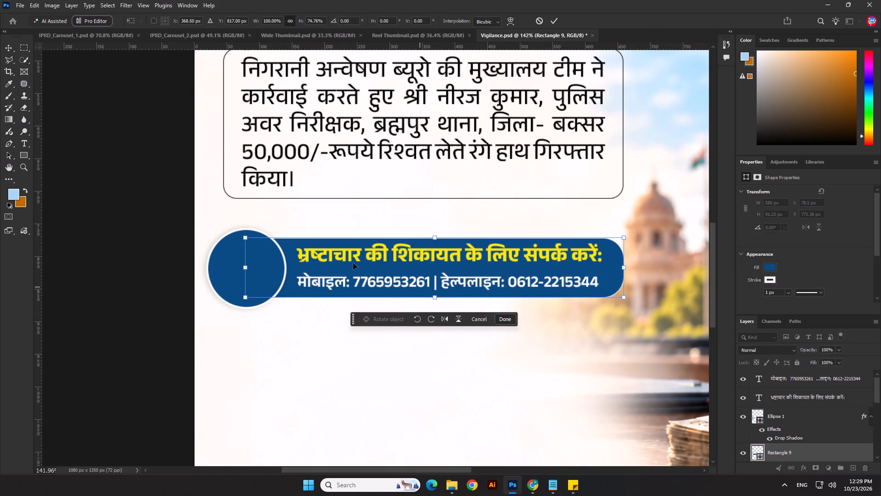
pyautogui.press('Return')
pyautogui.click(99, 278)
# Shrink the blue circle so it stands only slightly taller than the bar, and shift it to fit beside the text.
pyautogui.click(233, 261)
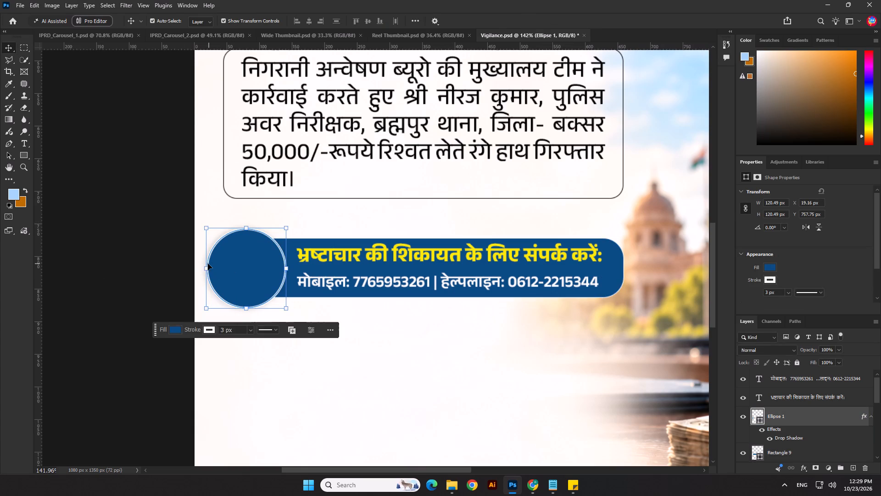
pyautogui.moveTo(206, 264); pyautogui.dragTo(223, 259)
pyautogui.click(224, 259)
pyautogui.moveTo(221, 267); pyautogui.dragTo(215, 268)
pyautogui.press('Return')
pyautogui.click(133, 293)
pyautogui.click(138, 329)
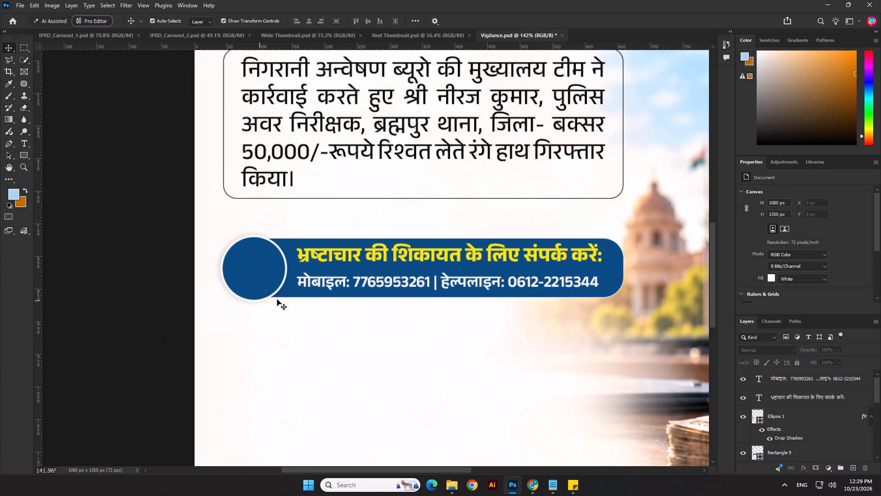
# Set both right-hand corner radii of the blue bar to 40 px.
pyautogui.click(287, 296)
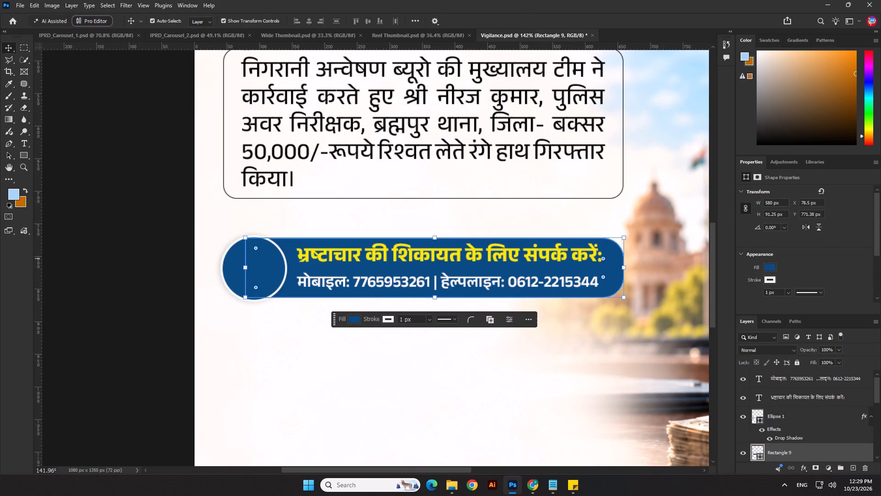
pyautogui.scroll(-5, 820, 257)
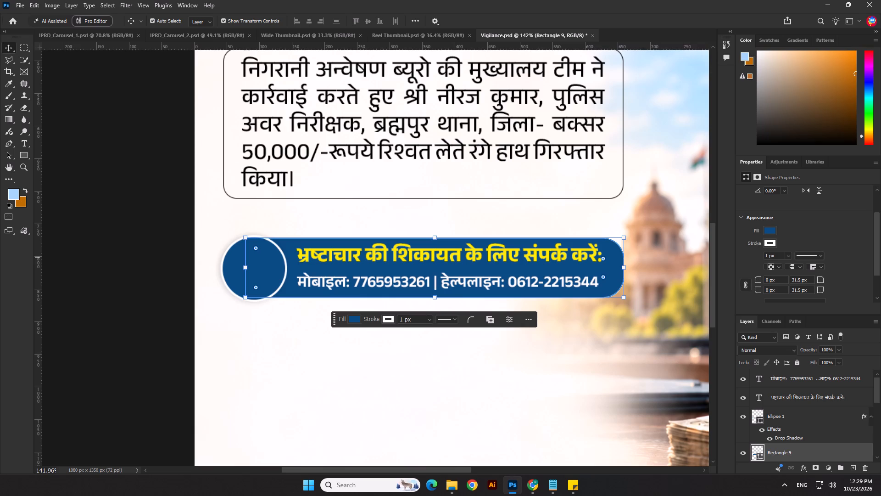
pyautogui.moveTo(812, 281); pyautogui.dragTo(763, 282)
pyautogui.press('4')
pyautogui.press('0')
pyautogui.press('Return')
pyautogui.moveTo(810, 290); pyautogui.dragTo(757, 300)
pyautogui.write('40')
pyautogui.press('Return')
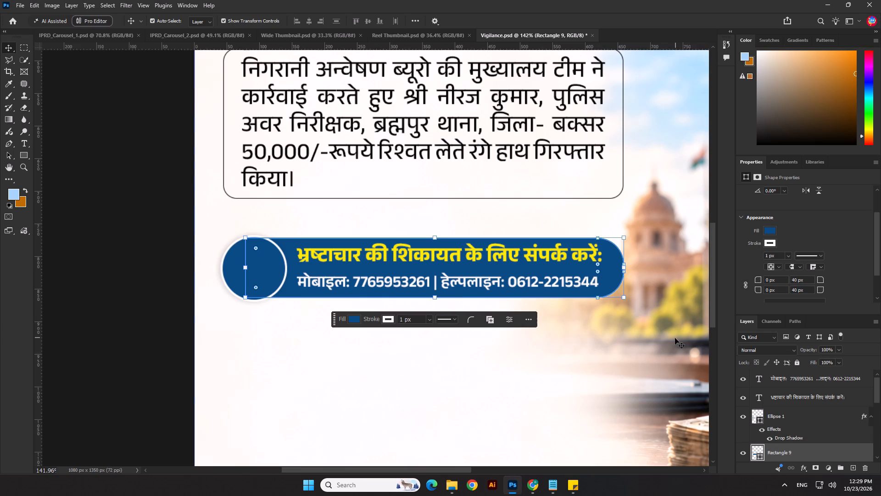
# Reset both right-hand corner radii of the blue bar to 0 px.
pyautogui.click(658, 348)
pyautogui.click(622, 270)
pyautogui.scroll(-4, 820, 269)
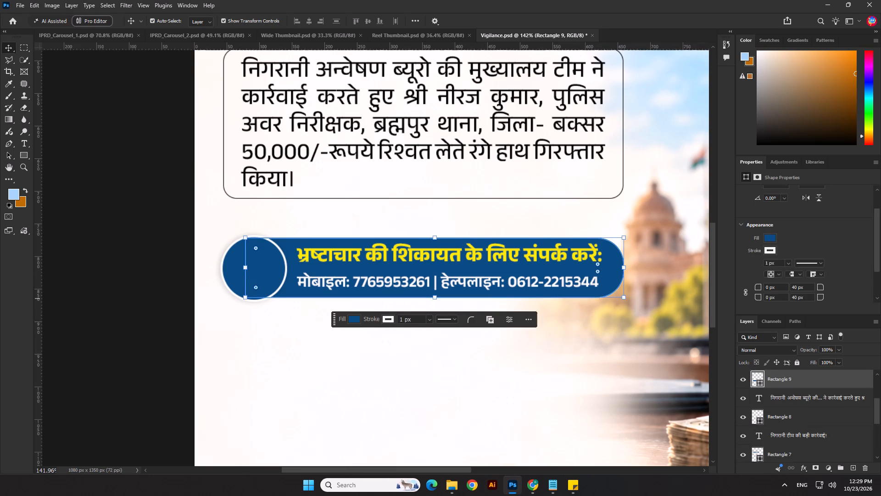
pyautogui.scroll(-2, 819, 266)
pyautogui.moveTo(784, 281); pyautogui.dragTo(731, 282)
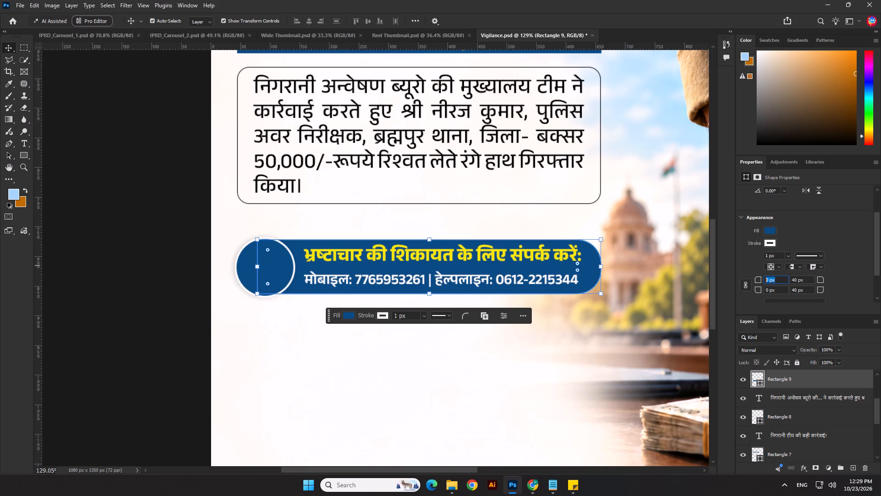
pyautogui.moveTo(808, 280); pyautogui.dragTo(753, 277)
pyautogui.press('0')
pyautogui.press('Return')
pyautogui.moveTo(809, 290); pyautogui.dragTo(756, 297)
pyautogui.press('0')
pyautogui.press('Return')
# Link the blue bar's corner radii and set all four corners to 20 px.
pyautogui.click(746, 287)
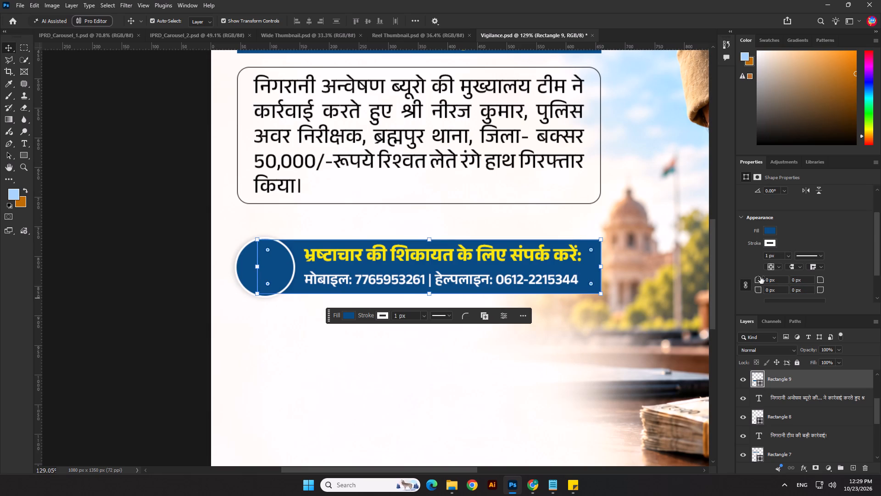
pyautogui.moveTo(758, 278); pyautogui.dragTo(880, 299)
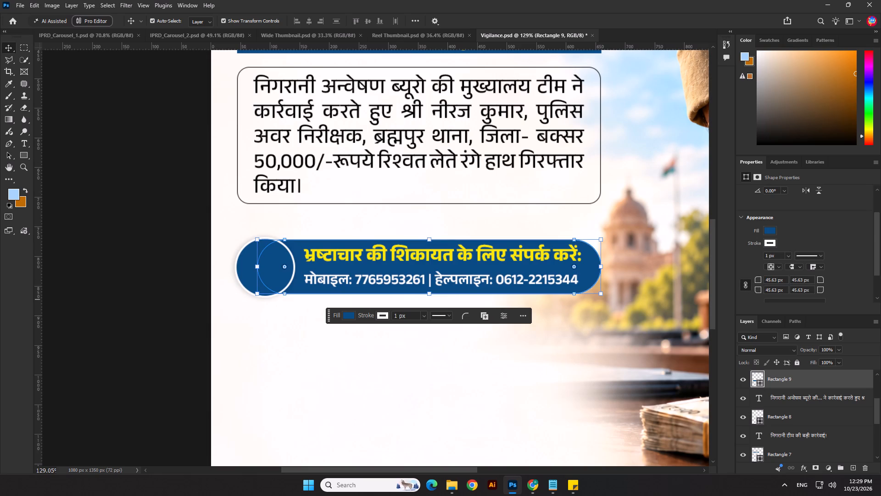
pyautogui.moveTo(783, 280); pyautogui.dragTo(748, 282)
pyautogui.write('20')
pyautogui.press('Return')
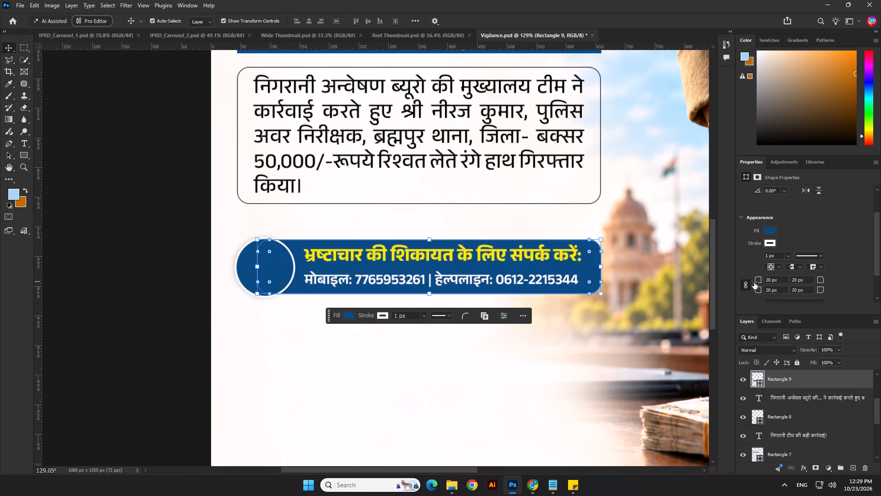
# Unlink the corner radii and set both left-hand corners of the blue bar to 0 px.
pyautogui.click(746, 286)
pyautogui.moveTo(781, 279); pyautogui.dragTo(720, 282)
pyautogui.press('0')
pyautogui.click(776, 287)
pyautogui.moveTo(781, 291); pyautogui.dragTo(729, 294)
pyautogui.press('0')
pyautogui.press('Return')
pyautogui.click(629, 330)
pyautogui.scroll(-4, 346, 285)
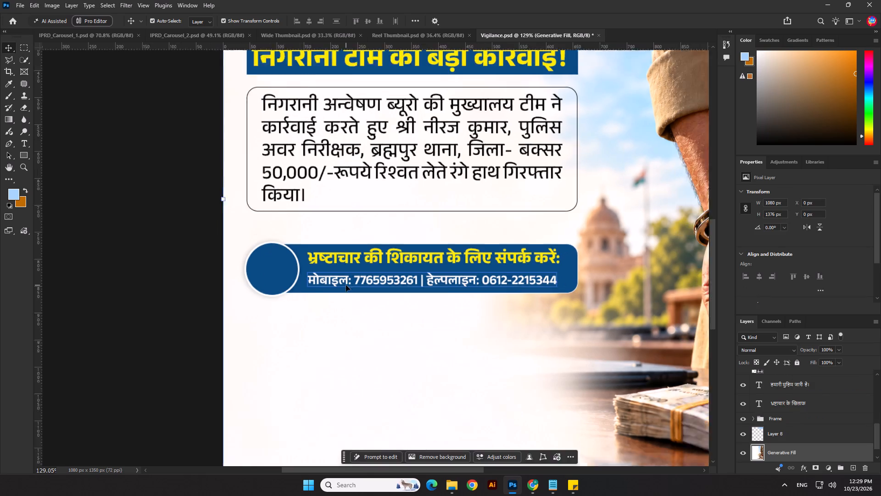
# Nudge the yellow complaint line down and the contact row slightly right and up to balance their spacing inside the blue bar.
pyautogui.click(424, 259)
pyautogui.press('Down')
pyautogui.press('Down')
pyautogui.press('Down')
pyautogui.press('Down')
pyautogui.press('Down')
pyautogui.press('Down')
pyautogui.click(406, 333)
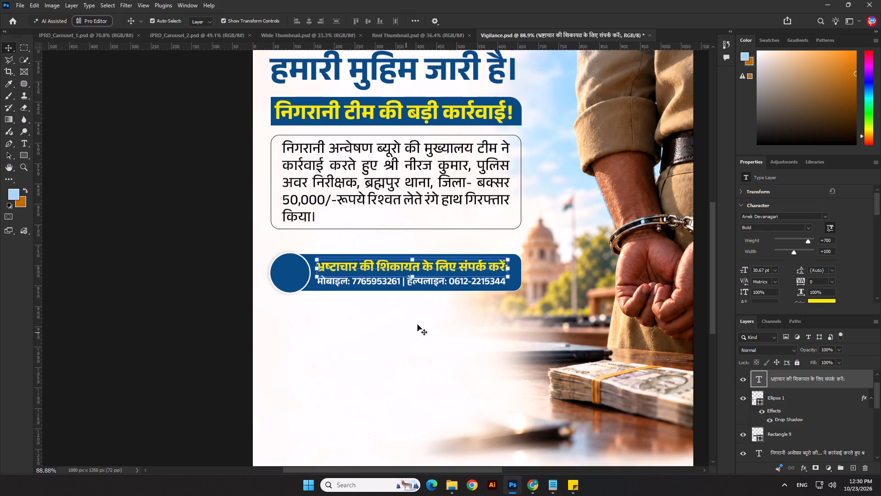
pyautogui.click(435, 282)
pyautogui.press('Right')
pyautogui.press('Up')
pyautogui.click(215, 302)
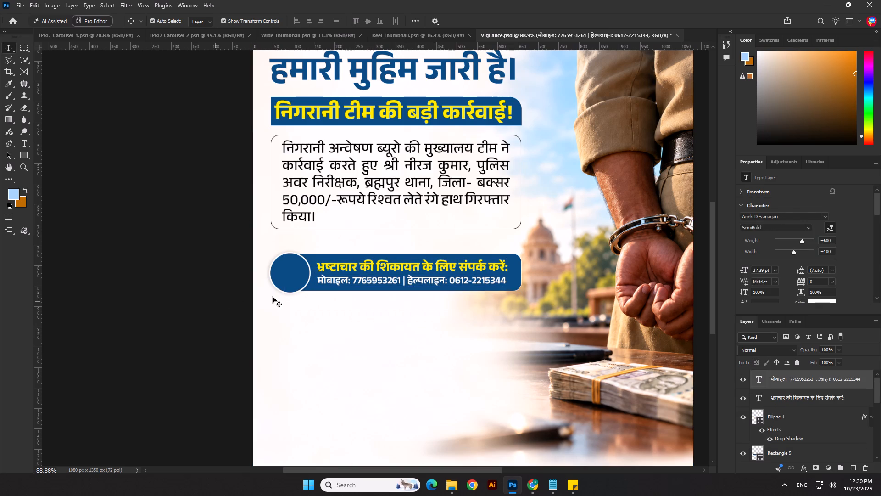
pyautogui.click(384, 261)
pyautogui.press('Up')
pyautogui.click(225, 297)
pyautogui.scroll(6, 354, 271)
pyautogui.click(154, 308)
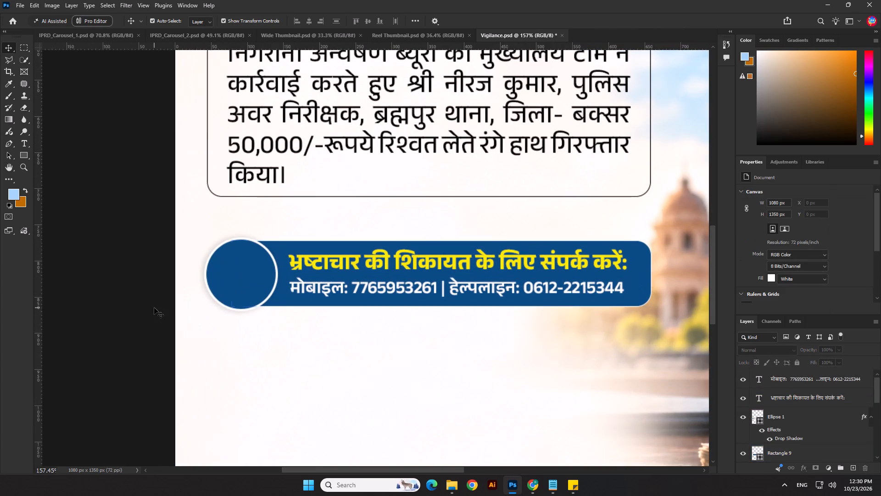
# Duplicate the blue bar and turn the copy into an outline with no fill and a dashed white 1 px stroke.
pyautogui.click(340, 242)
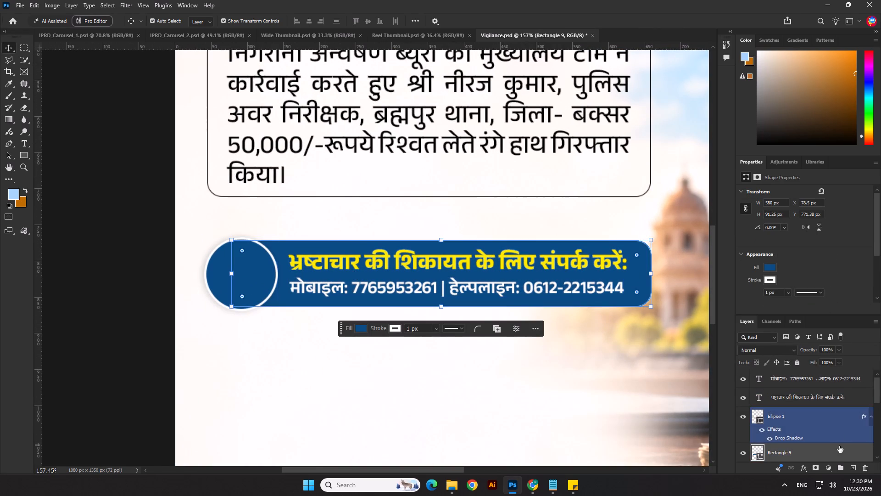
pyautogui.moveTo(851, 456); pyautogui.dragTo(854, 469)
pyautogui.scroll(-4, 835, 239)
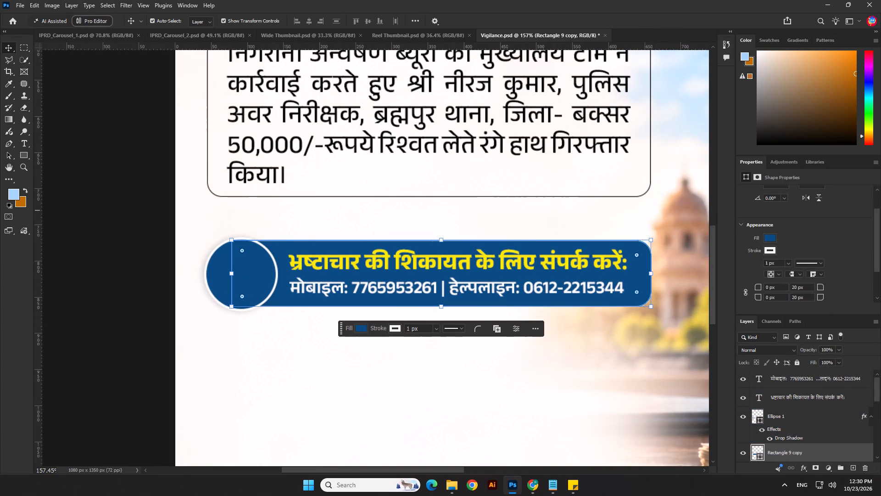
pyautogui.click(772, 237)
pyautogui.click(749, 256)
pyautogui.click(808, 228)
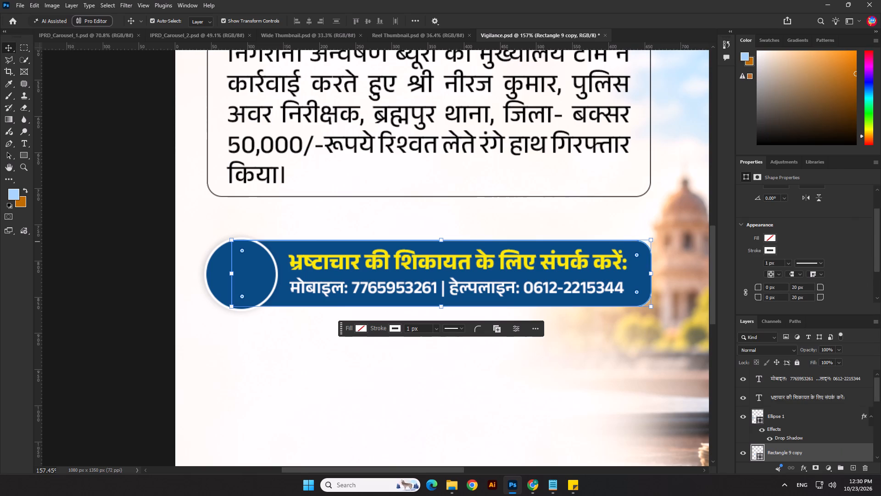
pyautogui.click(802, 263)
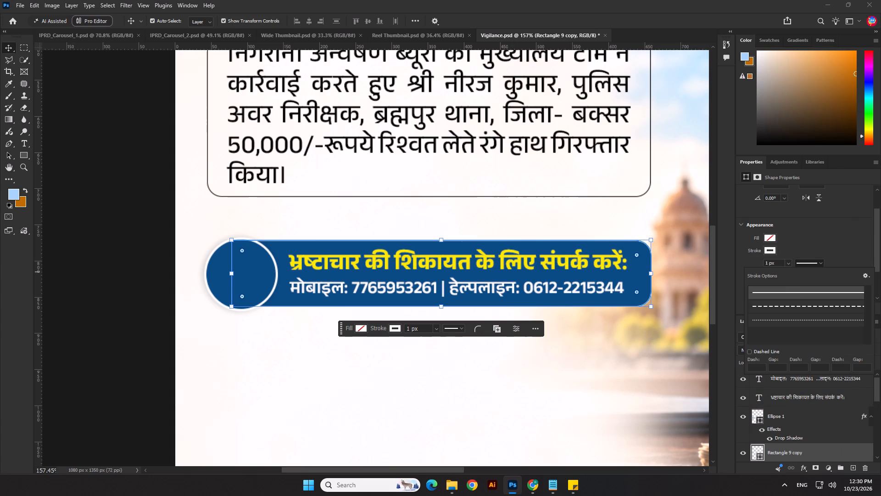
pyautogui.click(797, 307)
# Shrink the dashed outline to about 536 × 77 px so it sits just inside the blue bar's edges.
pyautogui.scroll(1, 662, 269)
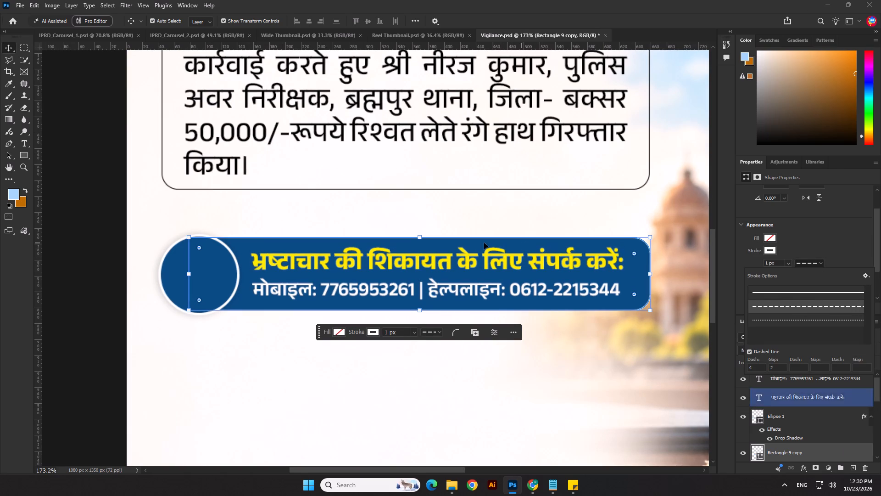
pyautogui.moveTo(421, 236); pyautogui.dragTo(426, 243)
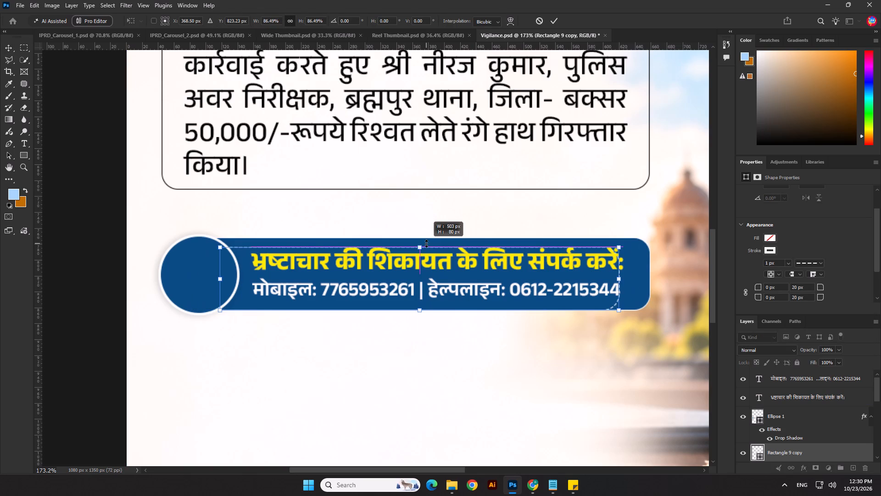
pyautogui.moveTo(426, 243); pyautogui.dragTo(428, 241)
pyautogui.scroll(3, 424, 291)
pyautogui.moveTo(416, 319); pyautogui.dragTo(417, 314)
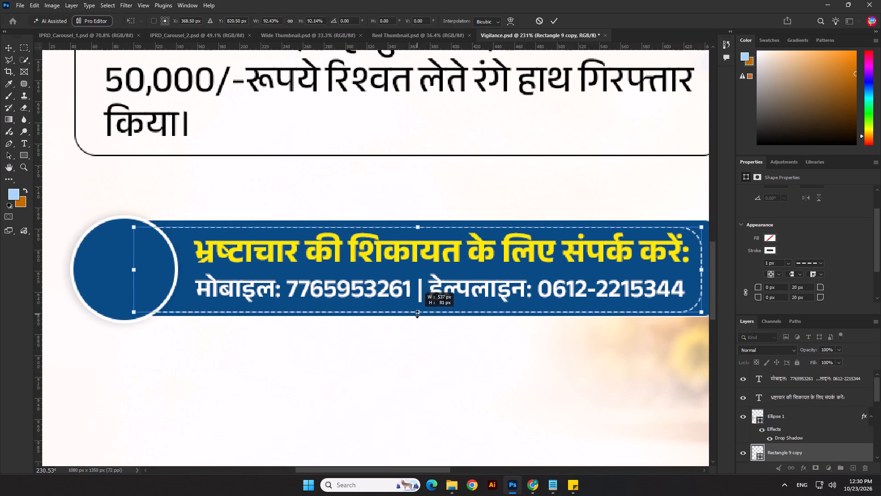
pyautogui.moveTo(417, 314); pyautogui.dragTo(419, 312)
pyautogui.scroll(-5, 313, 271)
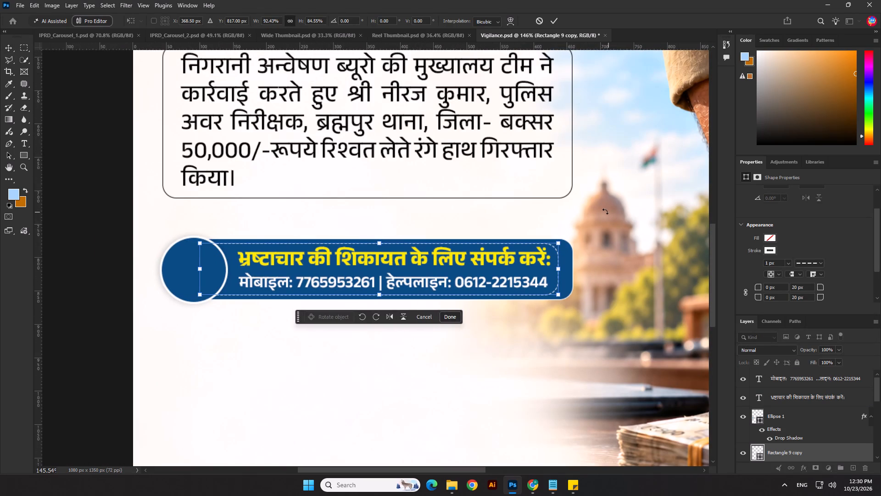
pyautogui.press('Return')
pyautogui.click(601, 276)
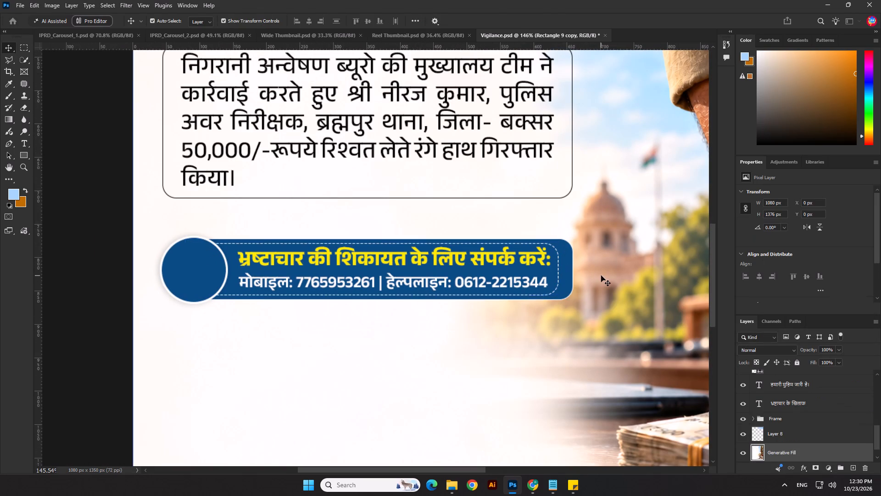
# Pull in the blue bar's right edge to make the bar about 568 px wide.
pyautogui.click(566, 269)
pyautogui.moveTo(575, 267); pyautogui.dragTo(569, 267)
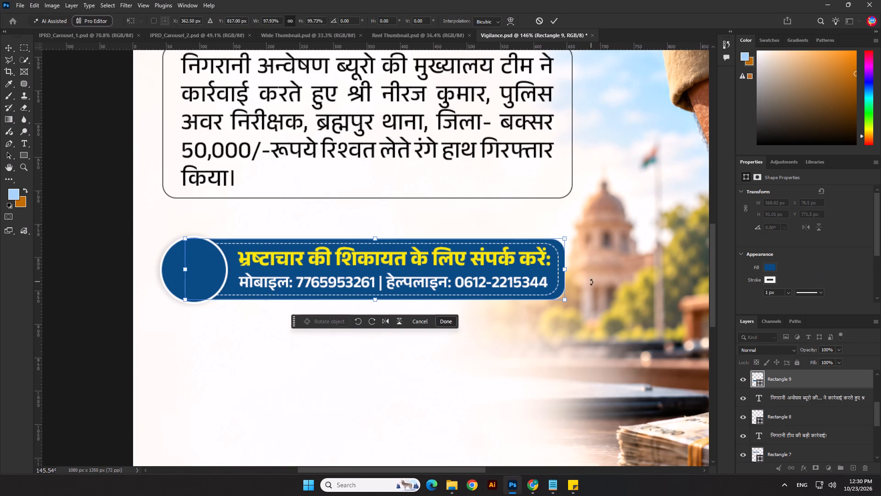
pyautogui.press('Return')
pyautogui.click(612, 276)
# Select the dashed outline and nudge it slightly right within the shortened blue bar.
pyautogui.click(550, 243)
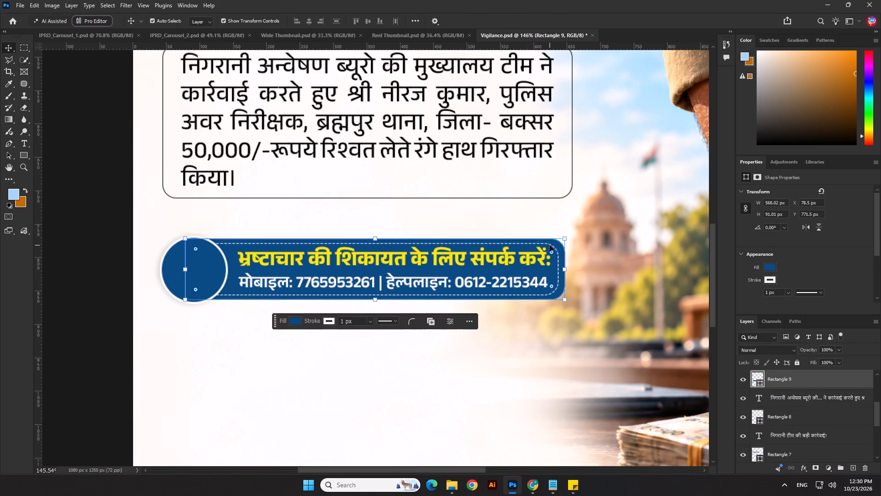
pyautogui.click(550, 245)
pyautogui.scroll(2, 785, 395)
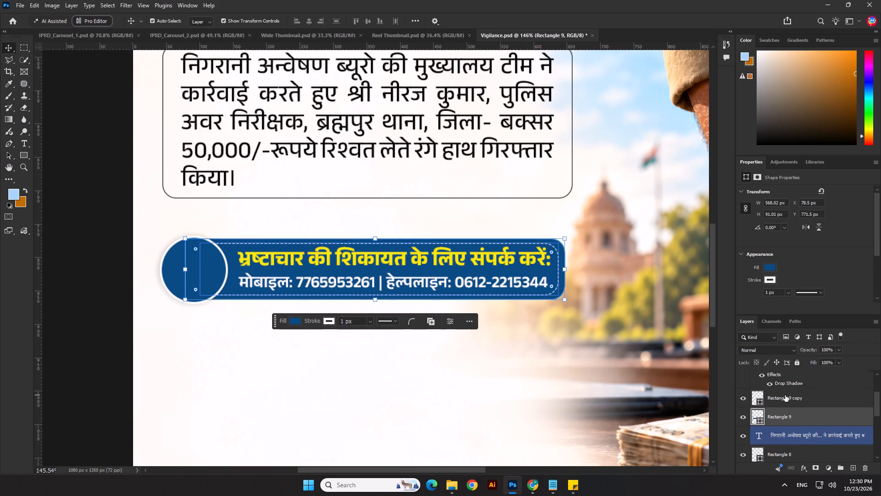
pyautogui.click(785, 395)
pyautogui.press('Right')
pyautogui.press('Right')
pyautogui.press('Left')
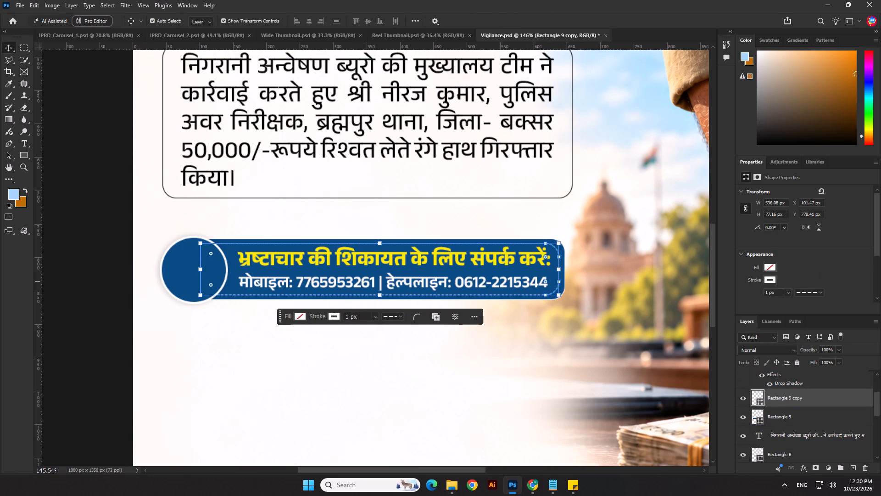
# Set the dashed outline's stroke width to 0.6 px.
pyautogui.moveTo(781, 292); pyautogui.dragTo(729, 296)
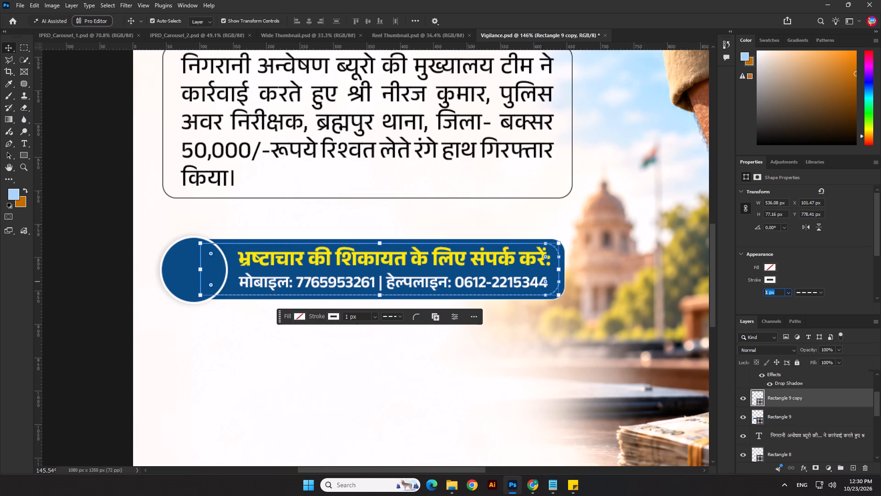
pyautogui.write('0.6')
pyautogui.press('Return')
pyautogui.click(410, 357)
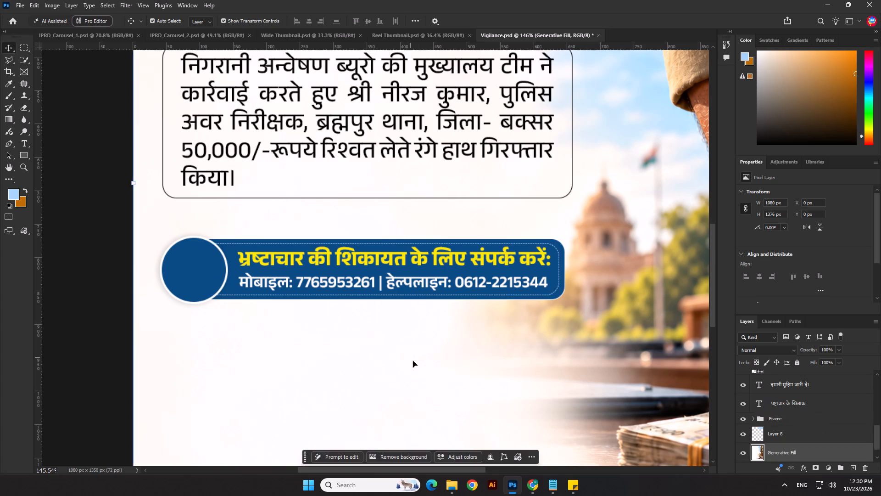
# Select the yellow complaint line and contact row together and nudge them slightly left and down inside the dashed outline.
pyautogui.scroll(-4, 501, 285)
pyautogui.click(183, 318)
pyautogui.click(437, 281)
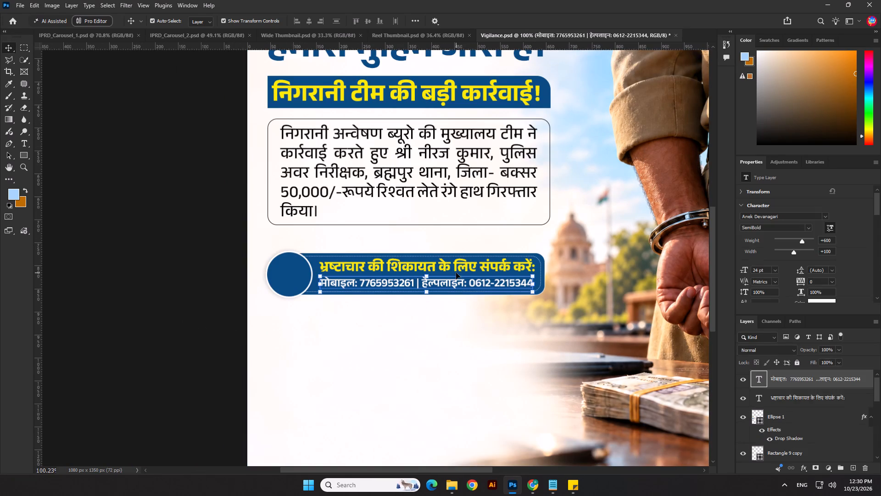
pyautogui.keyDown('shift'); pyautogui.click(465, 262); pyautogui.keyUp('shift')
pyautogui.press('Left')
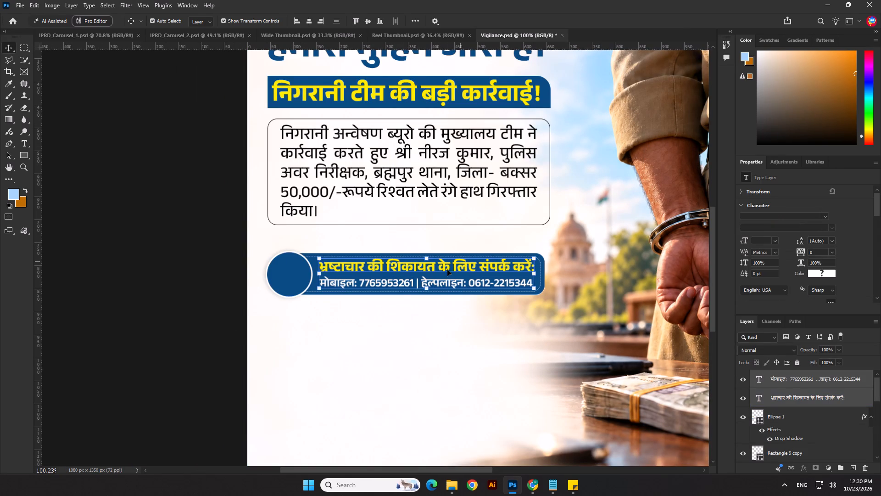
pyautogui.press('Down')
pyautogui.press('Left')
pyautogui.press('Left')
pyautogui.press('Up')
pyautogui.press('Left')
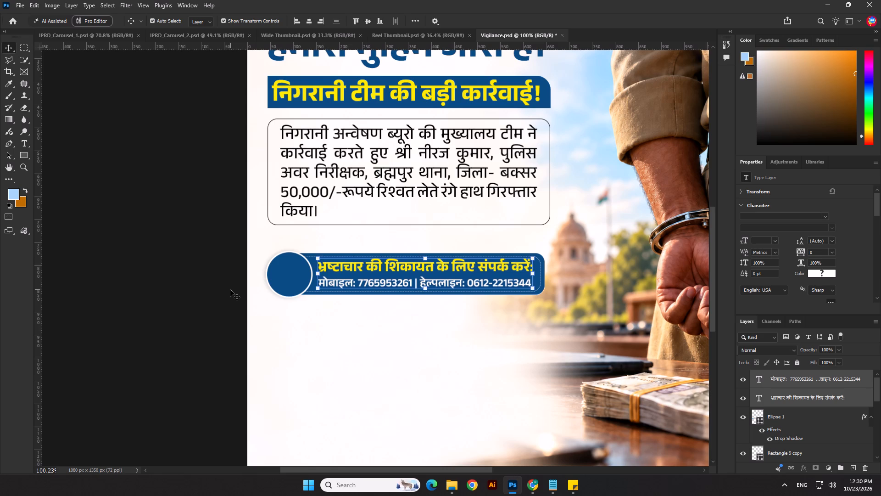
pyautogui.press('Down')
pyautogui.click(230, 290)
pyautogui.scroll(-5, 333, 293)
# Save the Vigilance poster document.
pyautogui.click(219, 327)
pyautogui.hotkey('ctrl', 's')
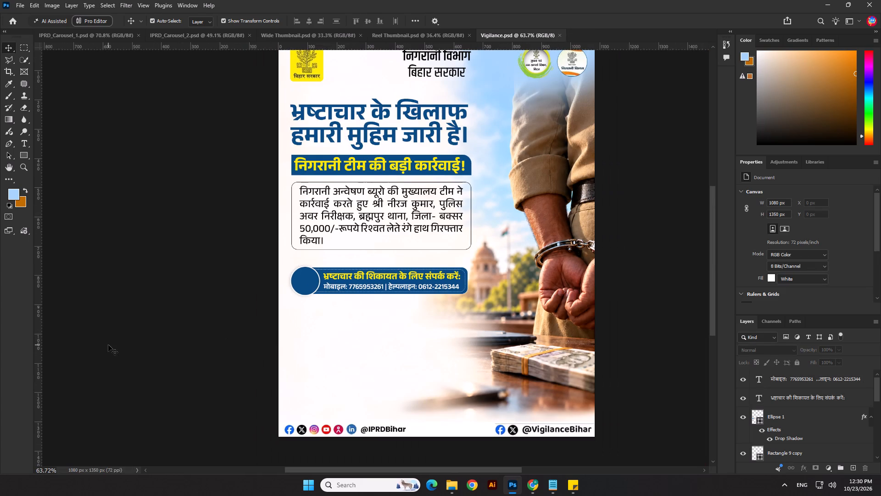
pyautogui.click(108, 345)
pyautogui.scroll(-5, 360, 300)
# Lock the Generative Fill background and Layer 8, and save the document.
pyautogui.click(655, 303)
pyautogui.scroll(5, 356, 298)
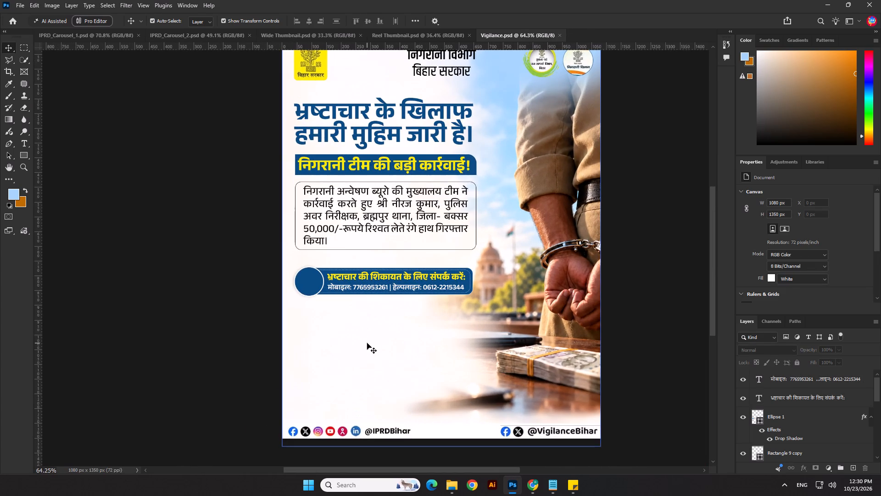
pyautogui.click(367, 343)
pyautogui.click(797, 367)
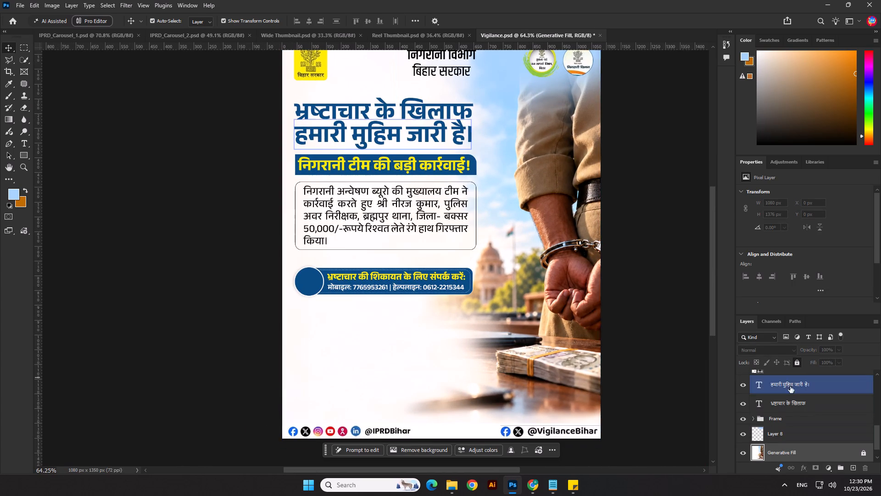
pyautogui.click(780, 437)
pyautogui.click(795, 364)
pyautogui.click(222, 318)
pyautogui.hotkey('ctrl', 's')
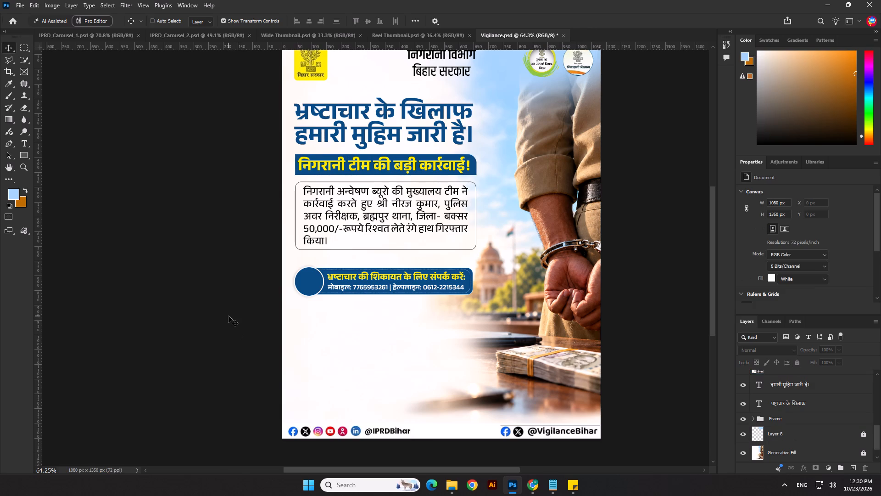
pyautogui.scroll(3, 262, 306)
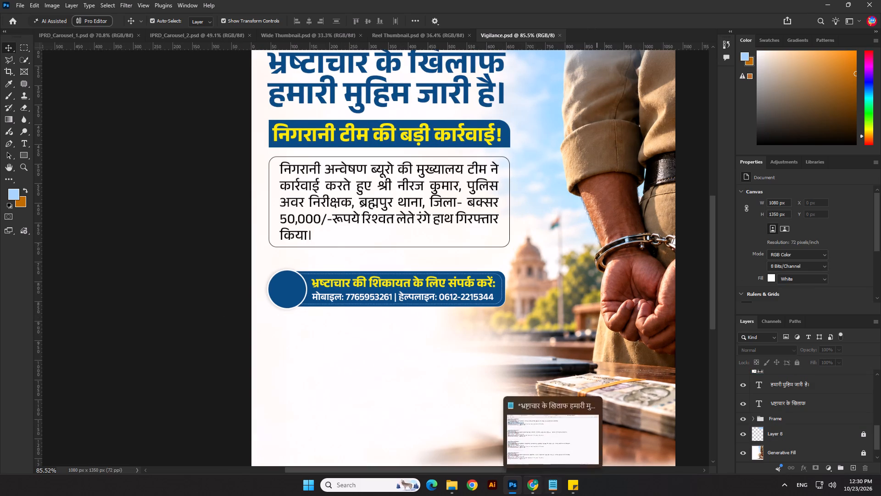
# Switch to Chrome and search Google Images for "phone icon png".
pyautogui.click(533, 485)
pyautogui.click(533, 485)
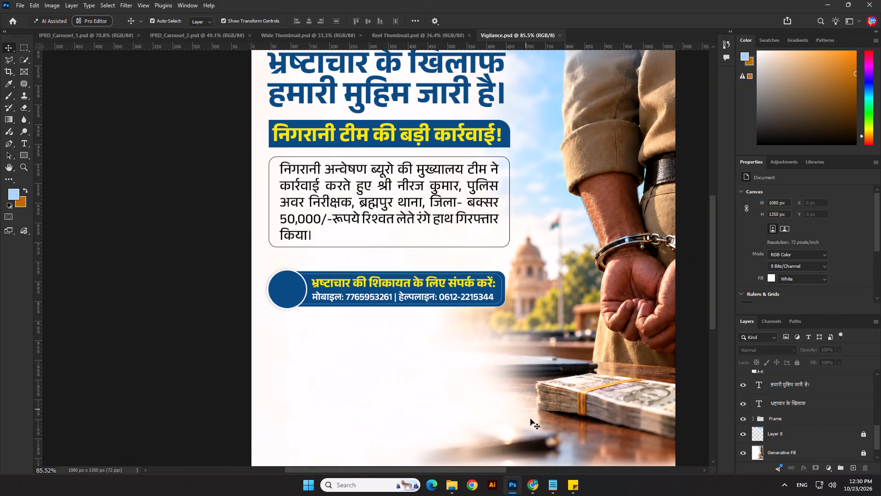
pyautogui.click(536, 485)
pyautogui.click(568, 9)
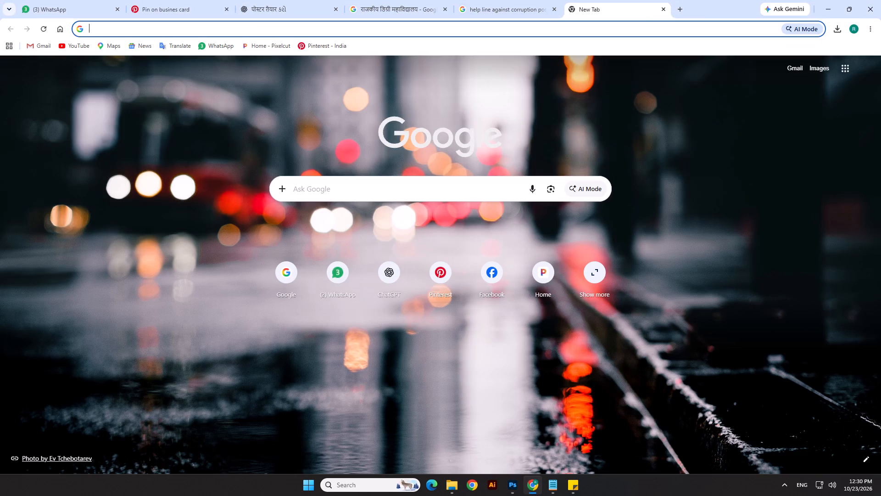
pyautogui.click(319, 27)
pyautogui.press('t')
pyautogui.press('BackSpace')
pyautogui.press('BackSpace')
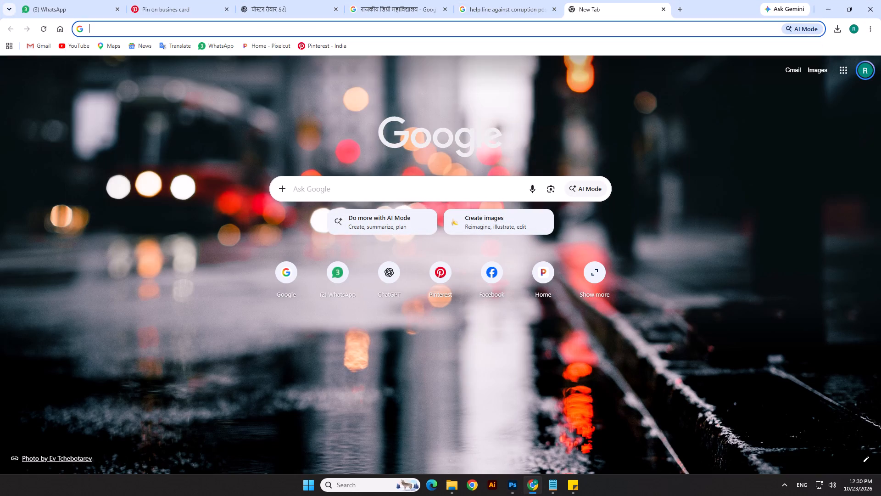
pyautogui.write('phone icon')
pyautogui.press('Down')
pyautogui.press('Return')
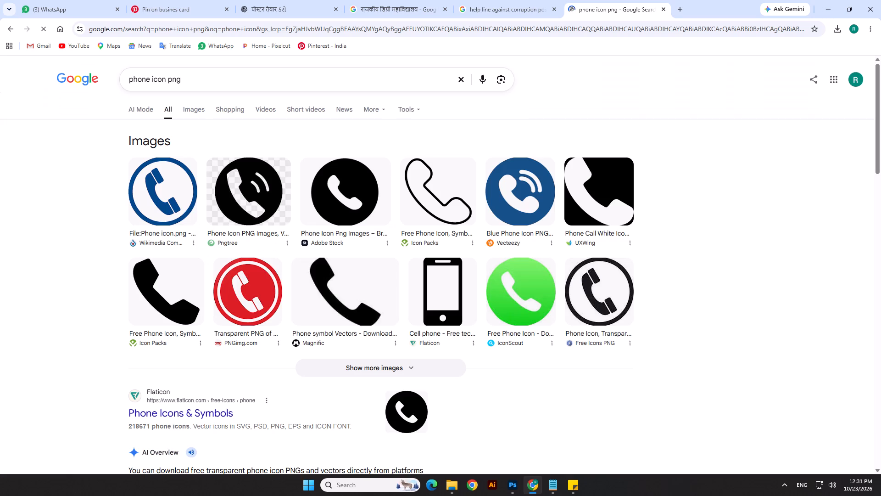
pyautogui.click(195, 110)
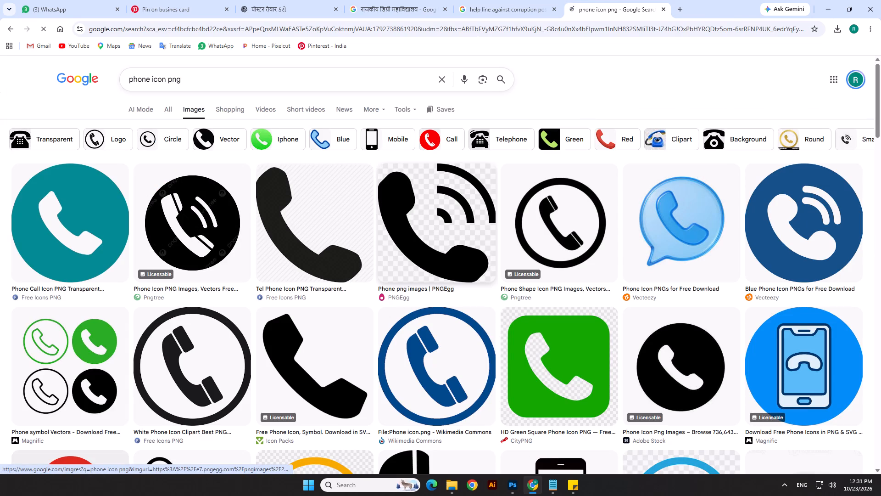
# Download the plain black handset icon from the Icon Packs result as free-phone-icon-504-thumb.png.
pyautogui.click(313, 348)
pyautogui.rightClick(680, 225)
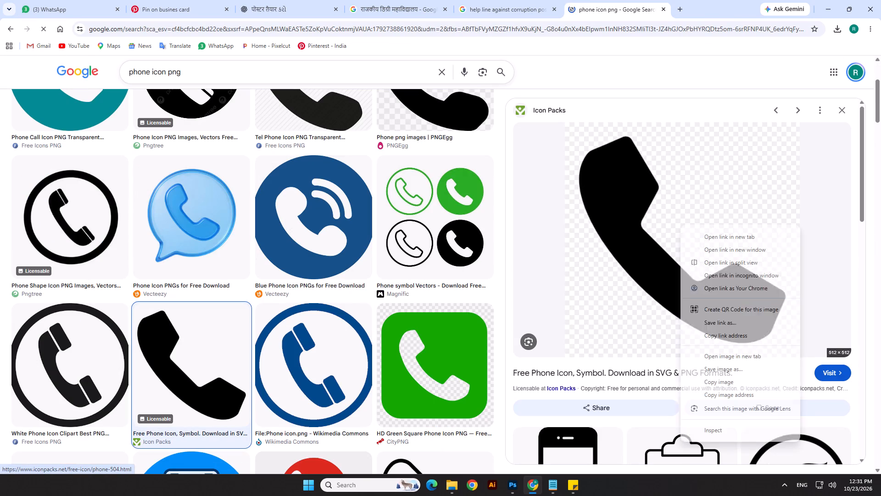
pyautogui.click(717, 375)
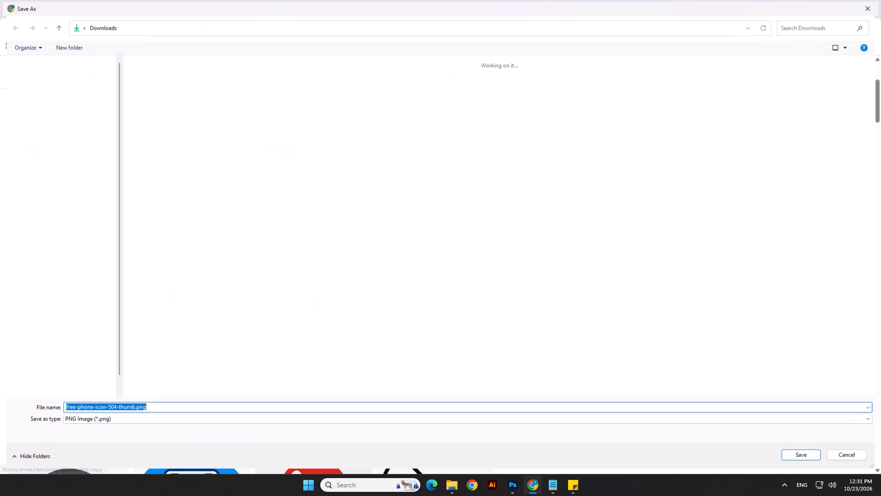
pyautogui.click(43, 122)
pyautogui.click(816, 461)
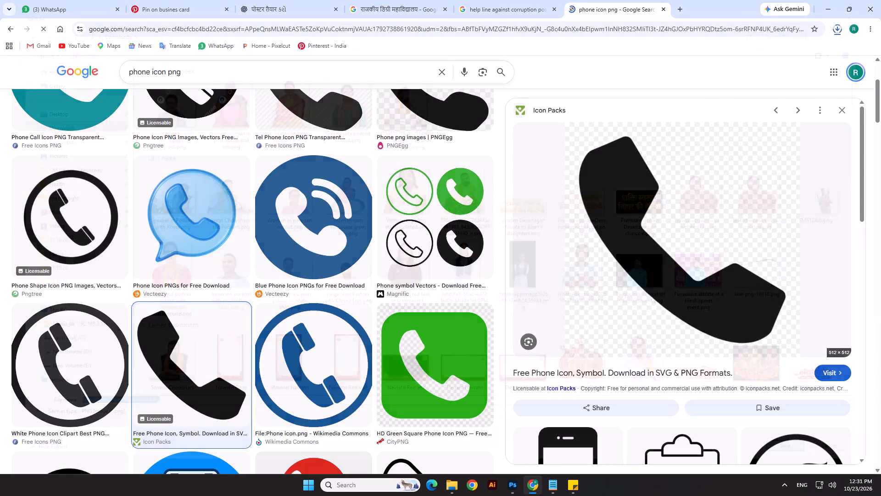
# Place the downloaded phone icon into the Vigilance poster in Photoshop.
pyautogui.moveTo(735, 54); pyautogui.dragTo(285, 359)
pyautogui.hotkey('alt', 'Tab')
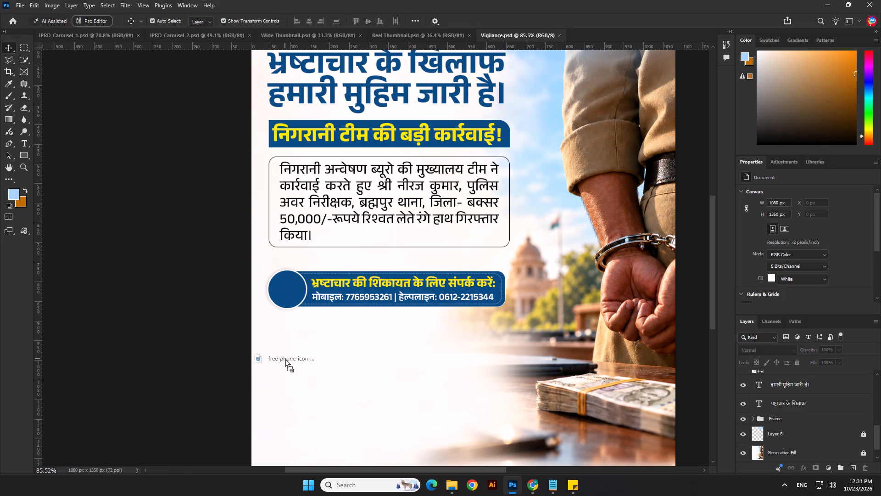
pyautogui.press('Return')
# Apply a white Color Overlay to the phone icon layer.
pyautogui.scroll(15, 809, 396)
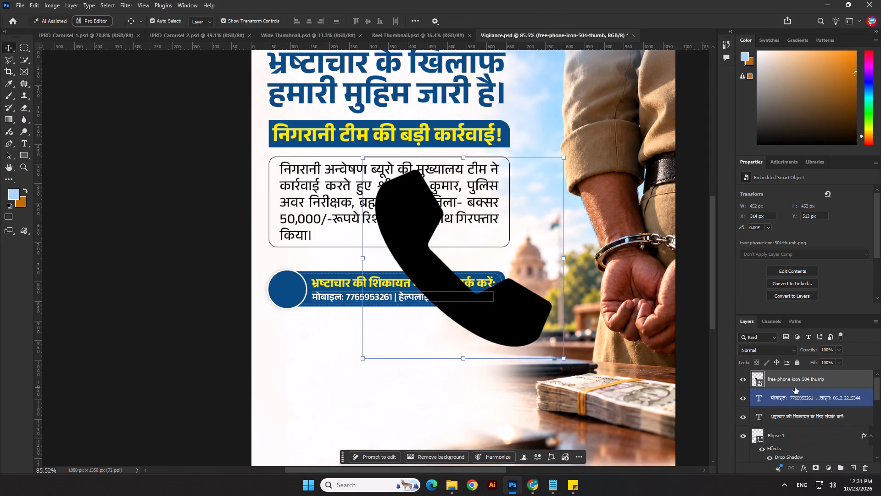
pyautogui.scroll(4, 795, 387)
pyautogui.doubleClick(848, 378)
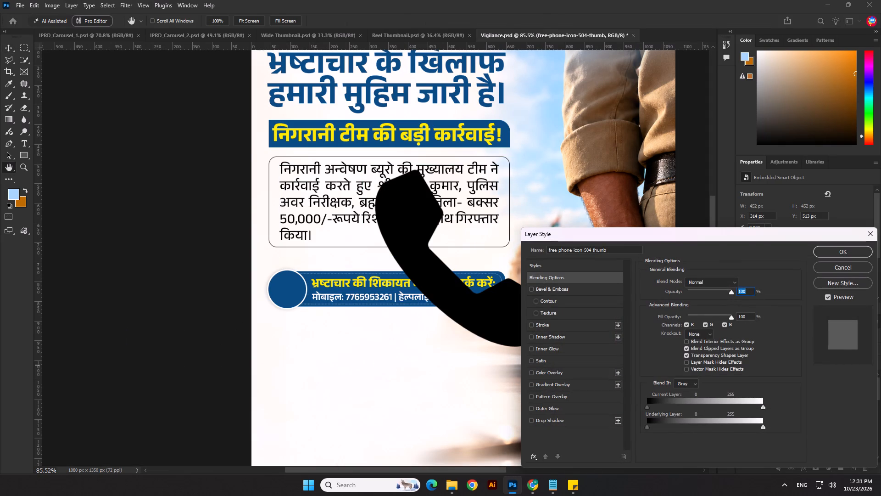
pyautogui.click(565, 373)
pyautogui.click(738, 284)
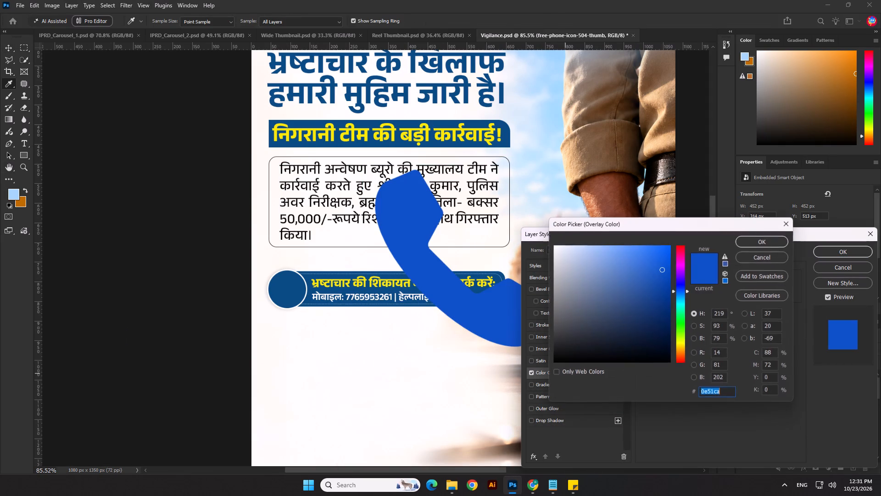
pyautogui.moveTo(628, 305); pyautogui.dragTo(526, 221)
pyautogui.click(769, 245)
pyautogui.click(819, 253)
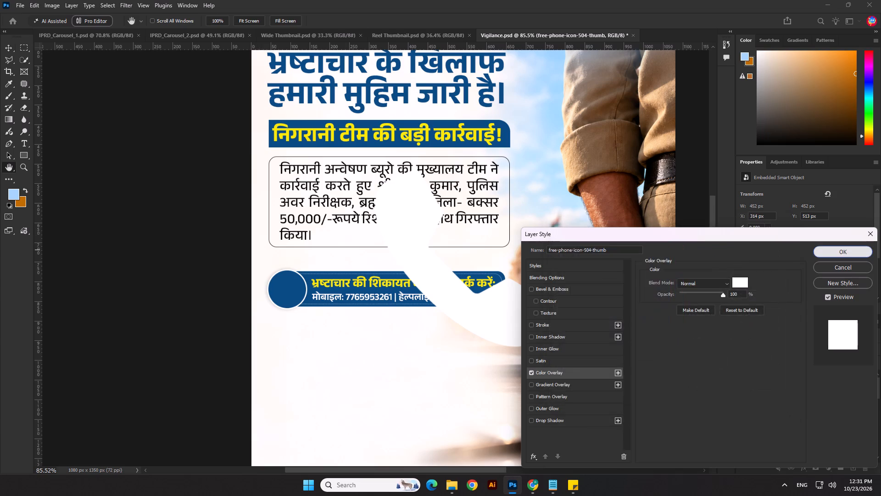
# Scale the white phone icon to about 12.7% and centre it inside the contact bar's blue circle.
pyautogui.moveTo(462, 156); pyautogui.dragTo(494, 328)
pyautogui.moveTo(457, 344); pyautogui.dragTo(285, 289)
pyautogui.scroll(7, 285, 289)
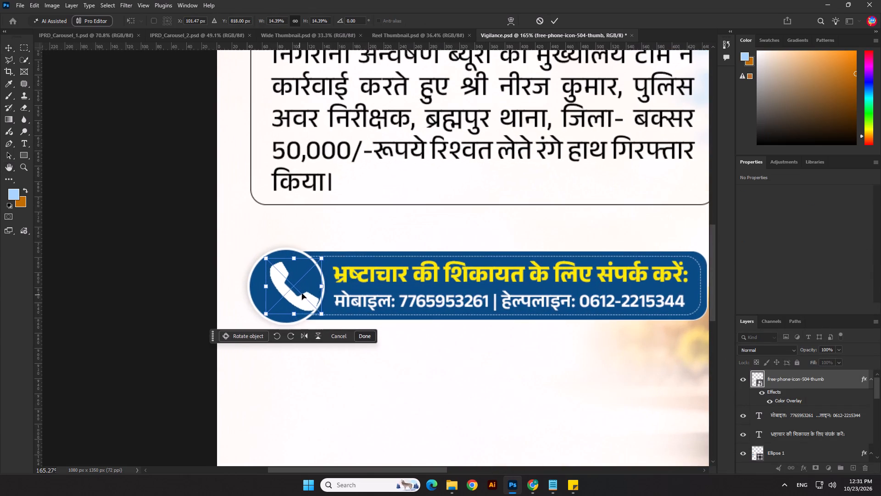
pyautogui.moveTo(321, 288); pyautogui.dragTo(314, 289)
pyautogui.moveTo(293, 295); pyautogui.dragTo(289, 295)
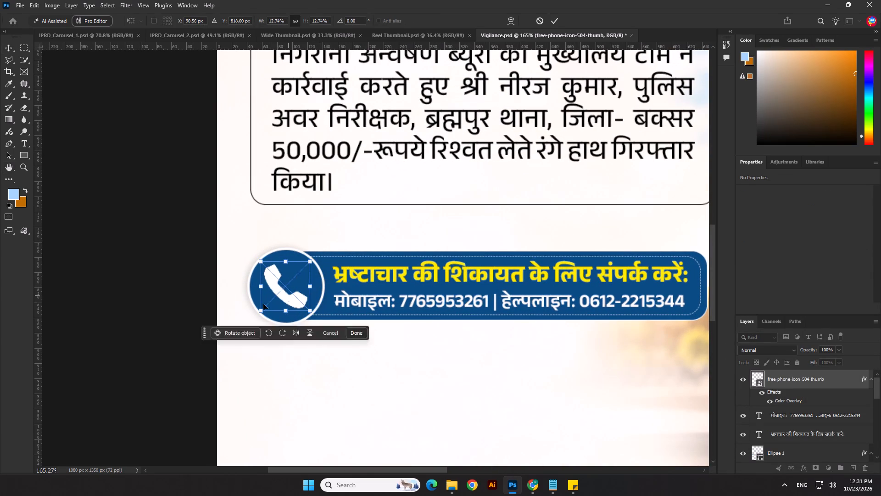
pyautogui.press('Return')
pyautogui.click(179, 312)
# Save the Vigilance poster document.
pyautogui.scroll(-9, 116, 295)
pyautogui.hotkey('ctrl', 's')
pyautogui.click(134, 298)
# Set the stroke width of the contact bar's dashed outline, Rectangle 9 copy, to 0.8 px.
pyautogui.scroll(11, 502, 277)
pyautogui.click(522, 259)
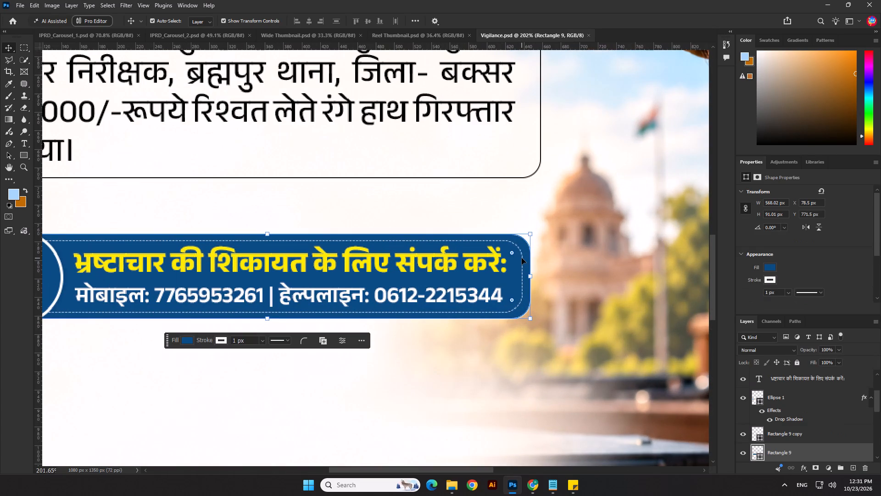
pyautogui.click(522, 255)
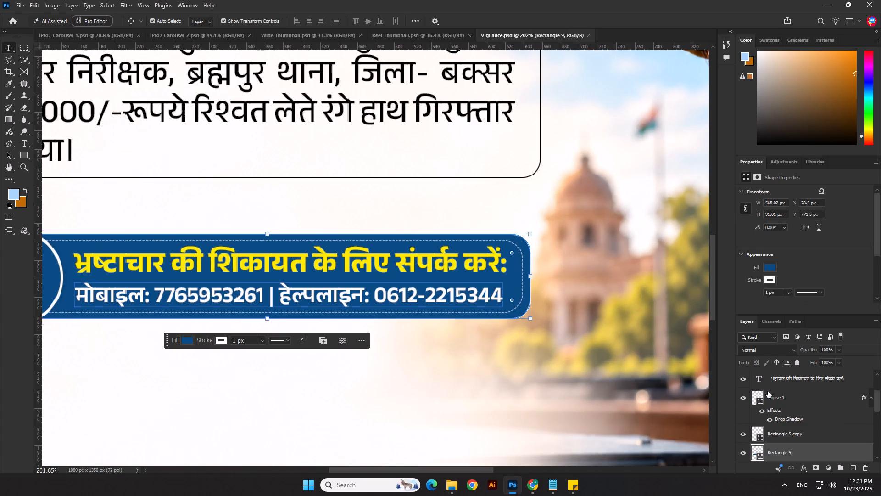
pyautogui.scroll(-1, 783, 410)
pyautogui.click(796, 401)
pyautogui.scroll(-3, 797, 274)
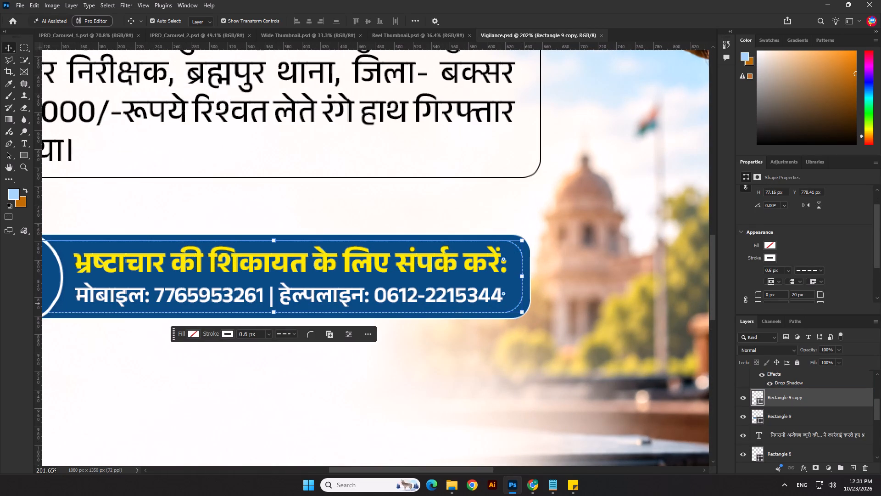
pyautogui.moveTo(779, 272); pyautogui.dragTo(769, 271)
pyautogui.press('8')
pyautogui.press('Return')
pyautogui.click(571, 350)
pyautogui.scroll(-12, 567, 276)
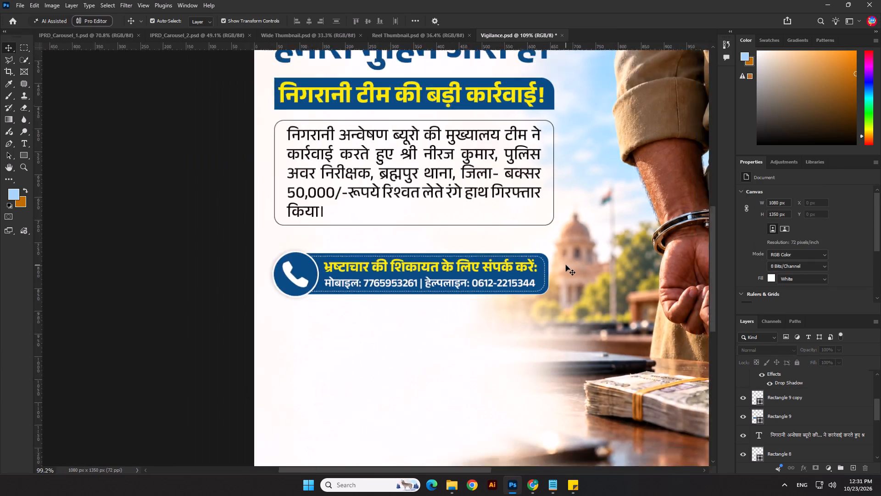
# Save the Vigilance poster with the updated contact bar.
pyautogui.scroll(-2, 566, 265)
pyautogui.hotkey('ctrl', 's')
pyautogui.click(223, 325)
pyautogui.scroll(-4, 317, 305)
pyautogui.scroll(3, 438, 244)
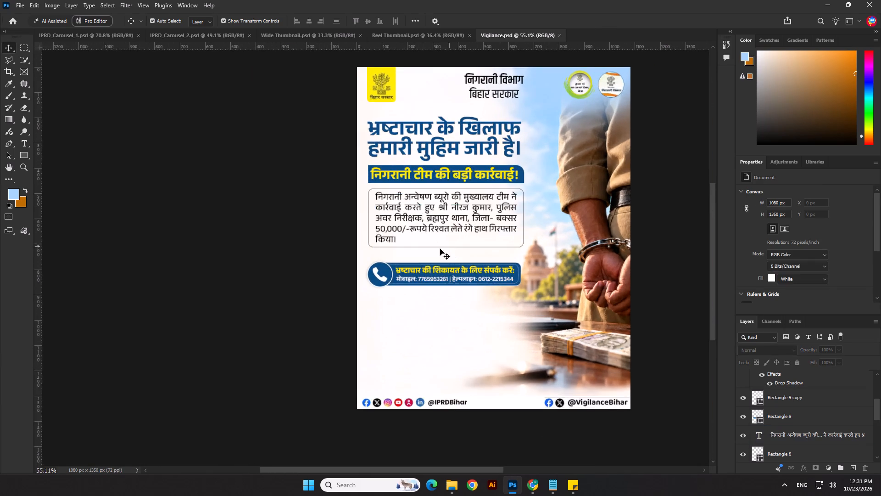
# Select the headline, sub-heading banner, case text box and contact bar together and nudge them down on the poster.
pyautogui.scroll(-2, 413, 253)
pyautogui.moveTo(315, 153); pyautogui.dragTo(425, 280)
pyautogui.press('Down')
pyautogui.press('Down')
pyautogui.press('Down')
pyautogui.press('Down')
pyautogui.press('Down')
pyautogui.press('Down')
pyautogui.press('Down')
pyautogui.press('Down')
pyautogui.press('Down')
pyautogui.press('Down')
pyautogui.press('Down')
pyautogui.press('Down')
pyautogui.press('Down')
pyautogui.press('Down')
pyautogui.press('Down')
pyautogui.press('Down')
pyautogui.press('Down')
pyautogui.press('Down')
pyautogui.press('Down')
pyautogui.press('Down')
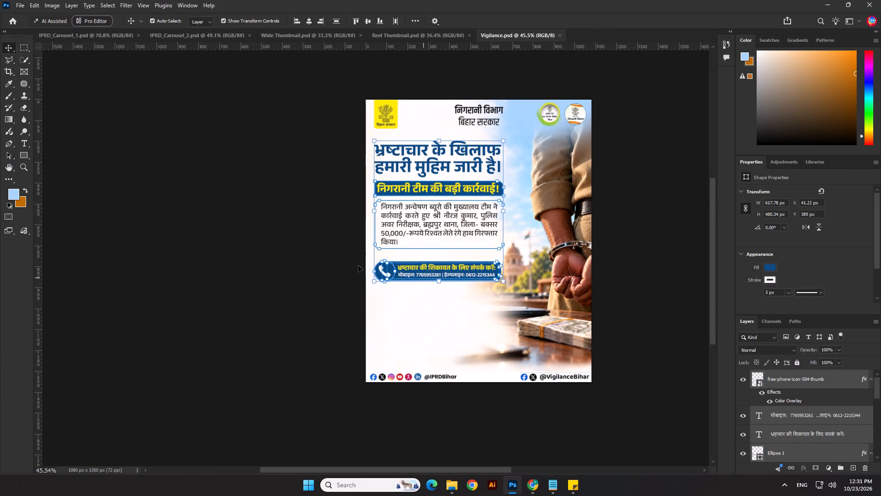
pyautogui.press('Down')
pyautogui.press('Down')
pyautogui.click(282, 277)
# Nudge the whole contact bar up closer to the case text box, to a Y position of about 785 px.
pyautogui.moveTo(298, 265); pyautogui.dragTo(429, 293)
pyautogui.press('Up')
pyautogui.press('Up')
pyautogui.press('Up')
pyautogui.press('Up')
pyautogui.press('Up')
pyautogui.press('Up')
pyautogui.press('Up')
pyautogui.press('Up')
pyautogui.press('Up')
pyautogui.press('Up')
pyautogui.press('Up')
pyautogui.press('Up')
pyautogui.press('Up')
pyautogui.press('Up')
pyautogui.press('Up')
pyautogui.press('Up')
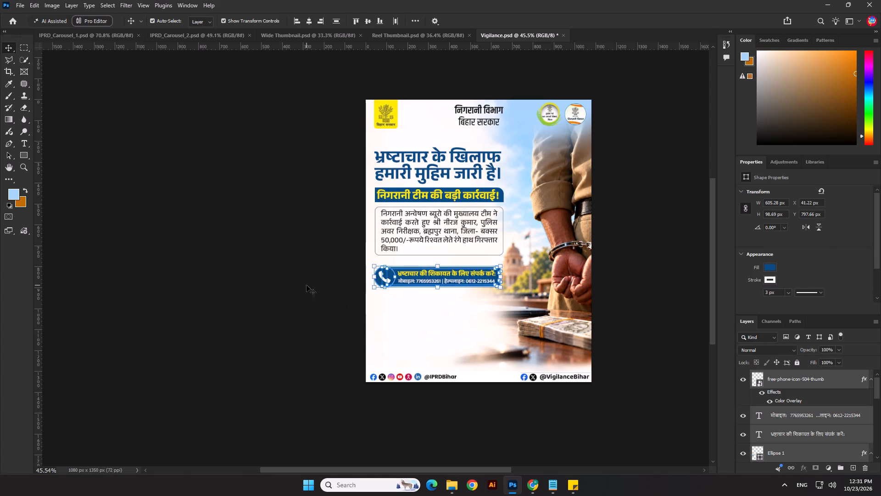
pyautogui.press('Down')
pyautogui.click(256, 311)
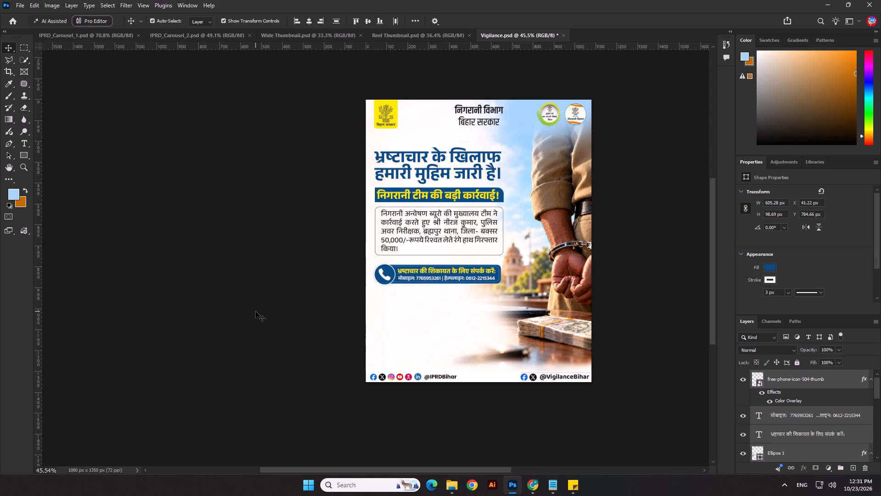
# Enlarge the blue circle behind the phone icon to about 101 px wide.
pyautogui.scroll(4, 433, 286)
pyautogui.scroll(2, 296, 265)
pyautogui.moveTo(266, 255); pyautogui.dragTo(553, 293)
pyautogui.click(218, 309)
pyautogui.scroll(6, 354, 278)
pyautogui.click(358, 276)
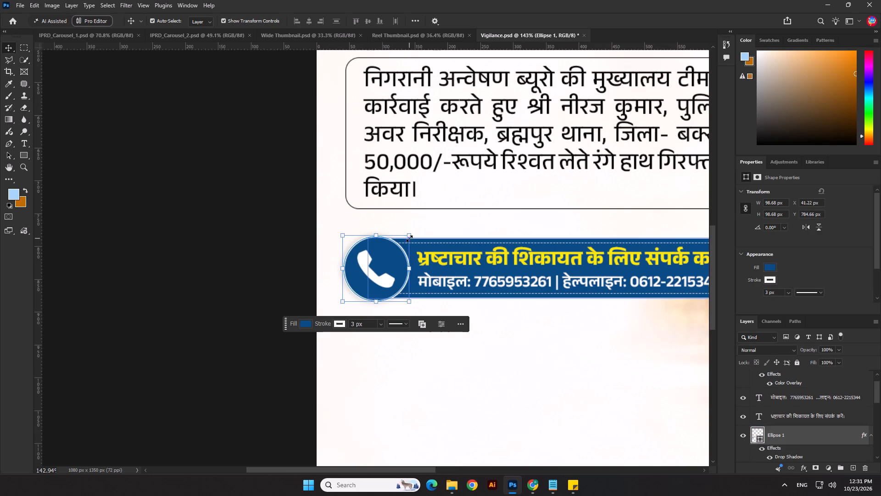
pyautogui.click(409, 236)
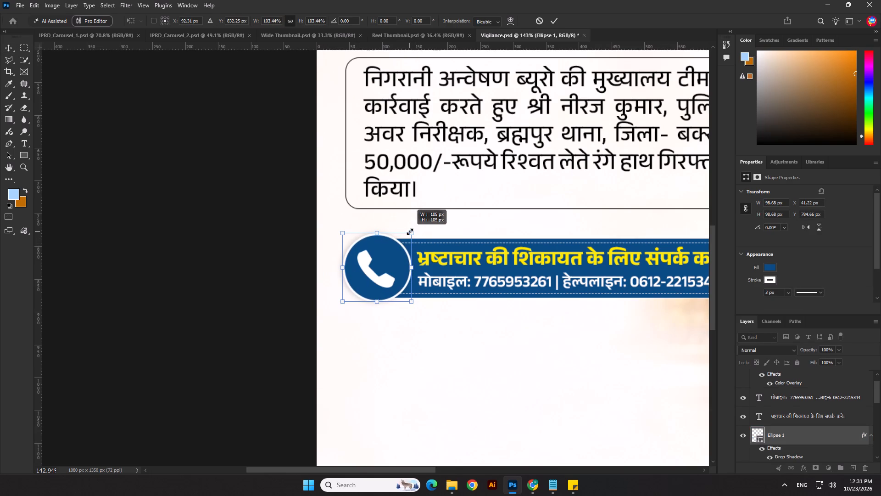
pyautogui.press('Return')
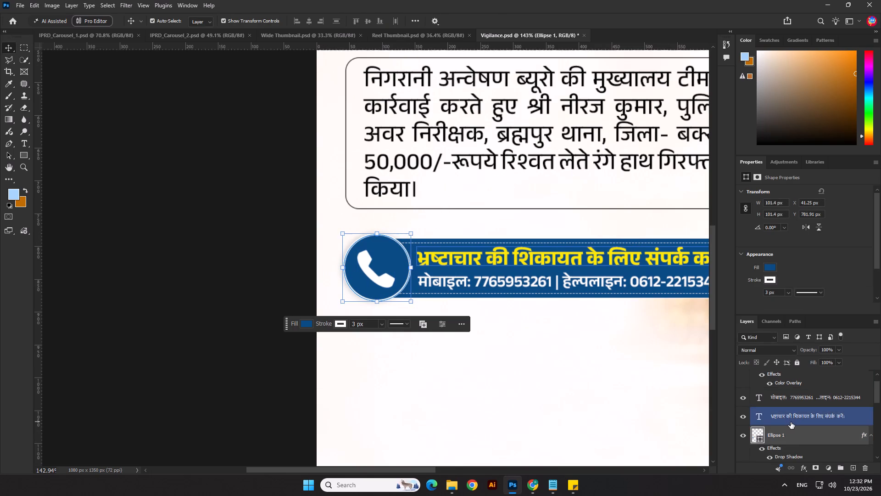
# Align the vertical centres of the blue circle, the contact bar rectangle and its dashed outline.
pyautogui.scroll(-2, 791, 424)
pyautogui.keyDown('ctrl'); pyautogui.click(787, 405); pyautogui.keyUp('ctrl')
pyautogui.keyDown('ctrl'); pyautogui.click(786, 420); pyautogui.keyUp('ctrl')
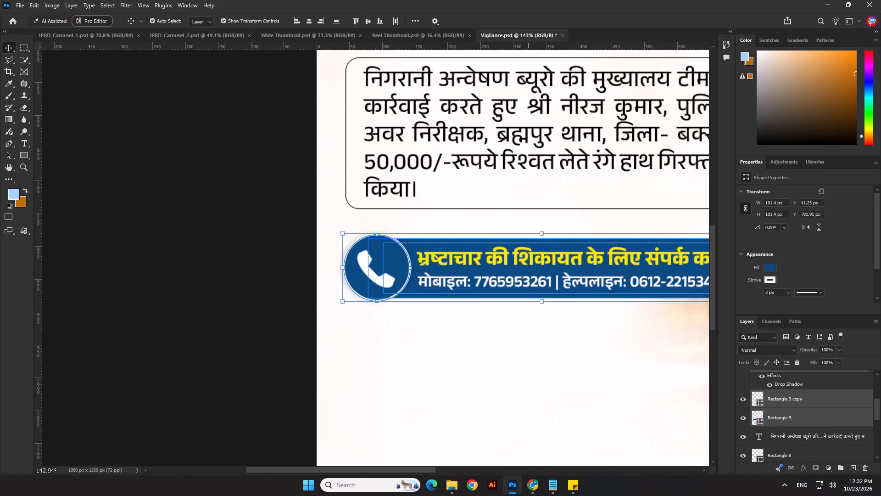
pyautogui.click(417, 21)
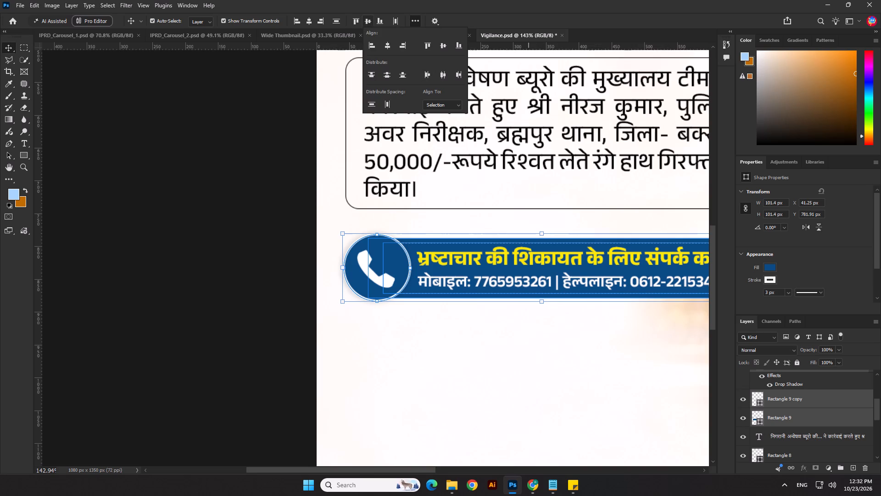
pyautogui.click(368, 17)
pyautogui.tripleClick(369, 21)
pyautogui.click(369, 21)
pyautogui.click(164, 188)
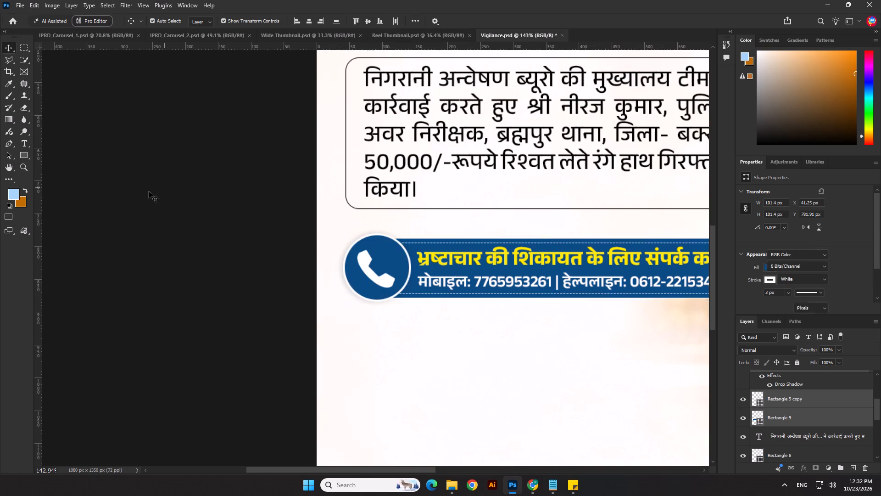
# Save the poster after the contact bar alignment.
pyautogui.scroll(-11, 144, 192)
pyautogui.scroll(2, 552, 293)
pyautogui.hotkey('ctrl', 's')
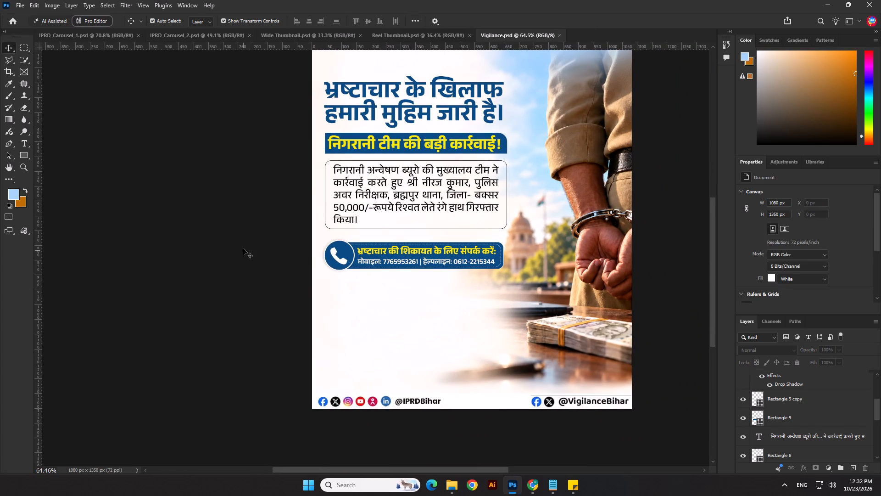
# Duplicate the contact bar's shapes, phone icon and yellow complaint line about 115 px below the original, without the mobile and helpline row.
pyautogui.moveTo(245, 246); pyautogui.dragTo(428, 269)
pyautogui.keyDown('alt'); pyautogui.keyDown('shift'); pyautogui.moveTo(433, 262); pyautogui.dragTo(429, 297); pyautogui.keyUp('shift'); pyautogui.keyUp('alt')
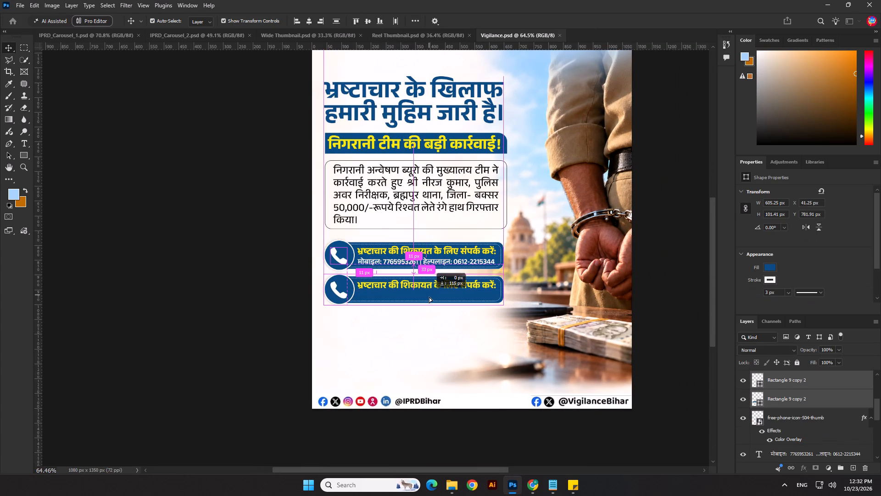
pyautogui.keyDown('alt'); pyautogui.keyDown('shift'); pyautogui.moveTo(429, 297); pyautogui.dragTo(429, 297); pyautogui.keyUp('shift'); pyautogui.keyUp('alt')
pyautogui.click(250, 311)
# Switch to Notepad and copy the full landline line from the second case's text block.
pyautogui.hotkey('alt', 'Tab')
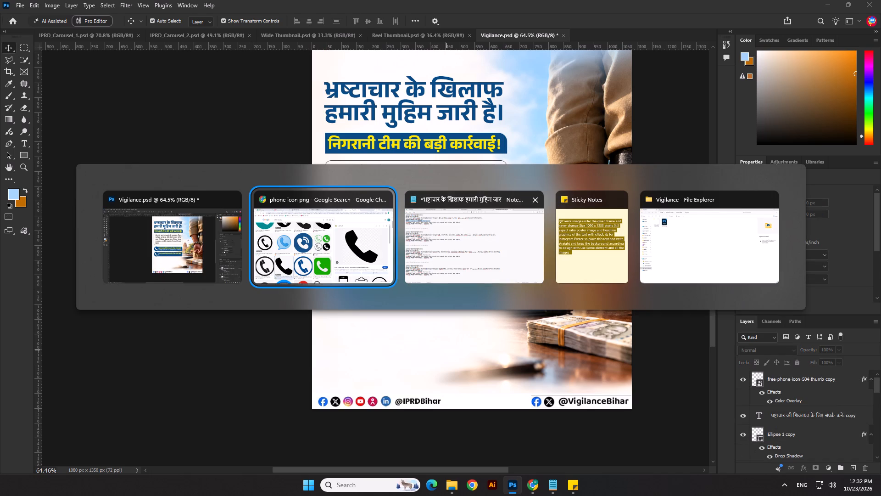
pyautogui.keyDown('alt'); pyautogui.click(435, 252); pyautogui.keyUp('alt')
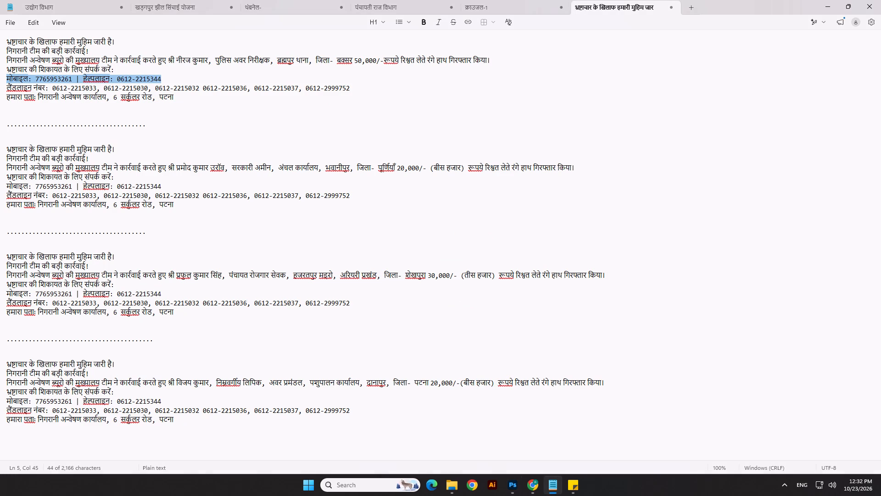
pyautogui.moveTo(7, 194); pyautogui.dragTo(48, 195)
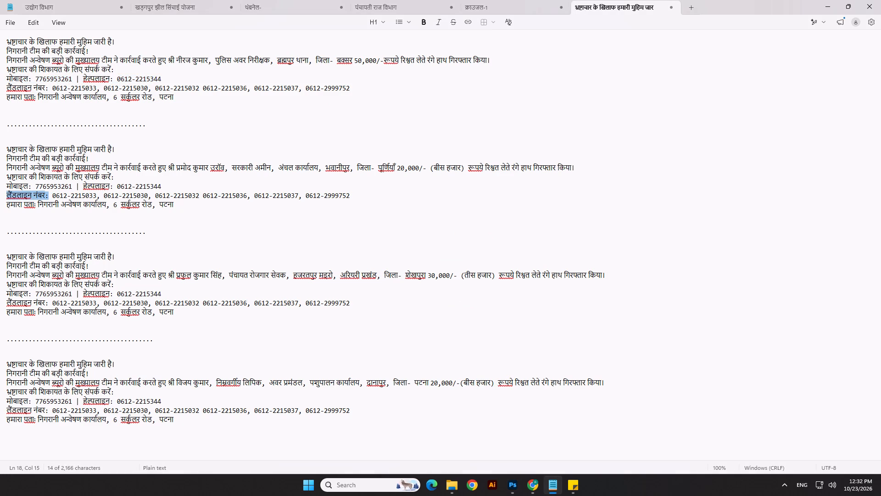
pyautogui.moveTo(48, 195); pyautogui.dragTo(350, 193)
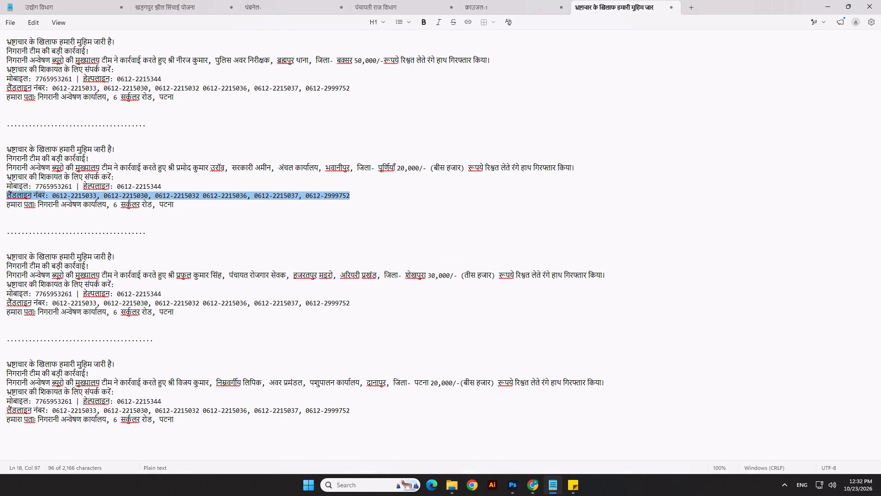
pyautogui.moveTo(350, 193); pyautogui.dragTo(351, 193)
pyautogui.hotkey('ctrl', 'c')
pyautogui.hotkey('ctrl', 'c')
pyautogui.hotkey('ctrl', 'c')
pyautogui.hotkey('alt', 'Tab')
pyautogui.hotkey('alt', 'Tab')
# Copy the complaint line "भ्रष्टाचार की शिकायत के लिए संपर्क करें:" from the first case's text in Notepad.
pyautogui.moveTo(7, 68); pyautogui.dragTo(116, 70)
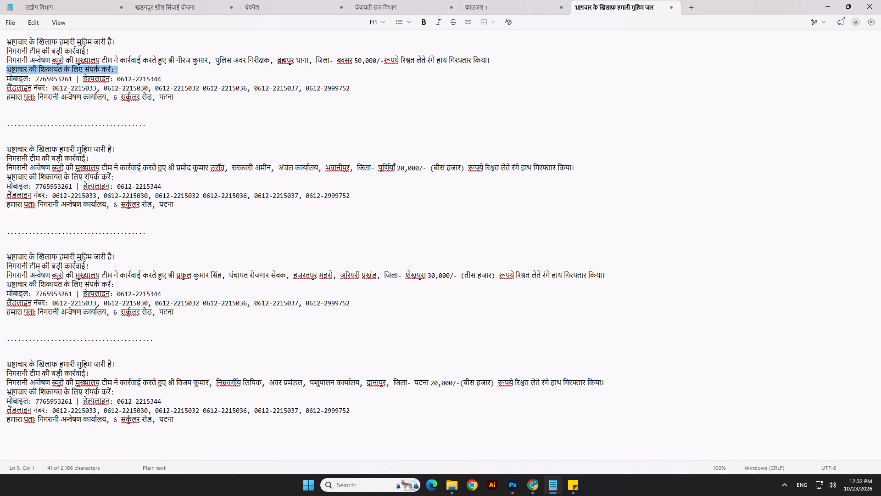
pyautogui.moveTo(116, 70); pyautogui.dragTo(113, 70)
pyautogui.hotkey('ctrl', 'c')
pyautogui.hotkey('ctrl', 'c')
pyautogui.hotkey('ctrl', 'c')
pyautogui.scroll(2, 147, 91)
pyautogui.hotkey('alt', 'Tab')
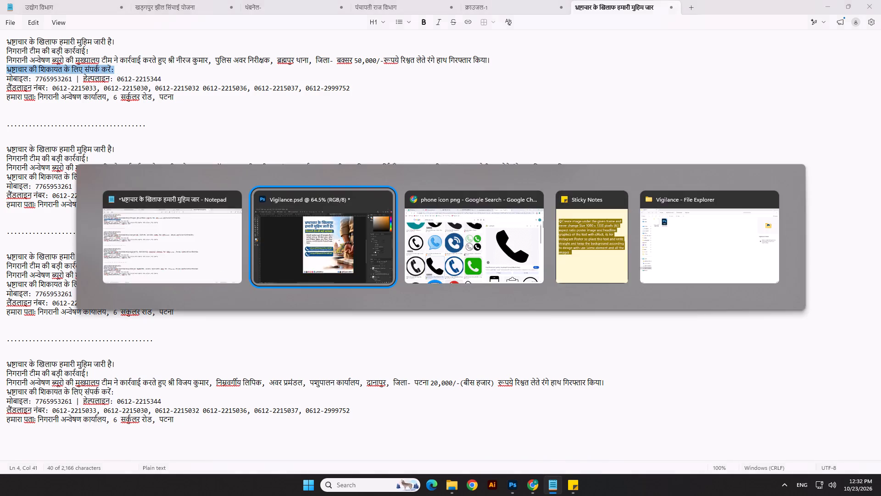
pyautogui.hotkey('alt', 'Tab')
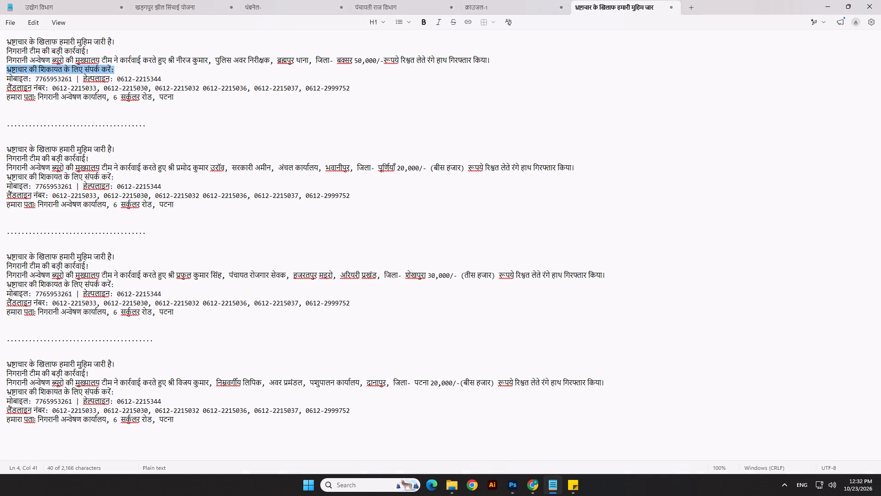
# Replace the white row in the first contact bar with the first case's mobile and helpline line from Notepad, and save the poster.
pyautogui.moveTo(6, 77); pyautogui.dragTo(161, 78)
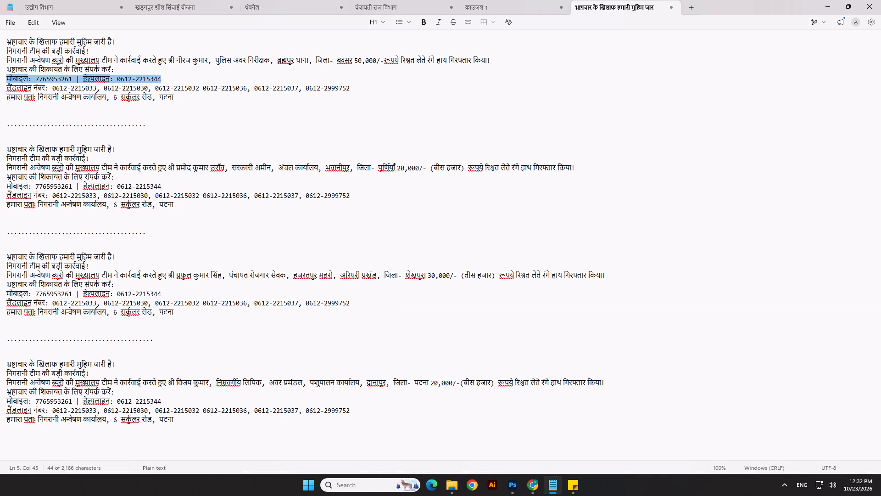
pyautogui.hotkey('ctrl', 'c')
pyautogui.hotkey('ctrl', 'c')
pyautogui.hotkey('alt', 'Tab')
pyautogui.scroll(2, 421, 297)
pyautogui.doubleClick(414, 282)
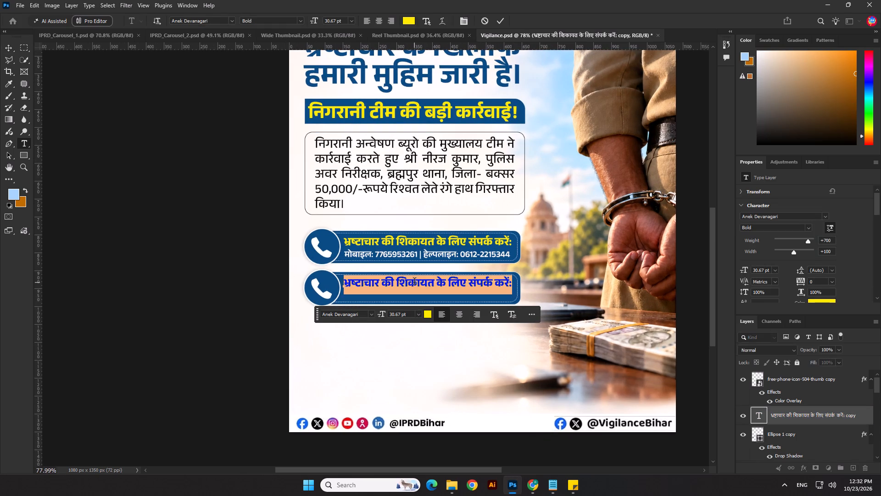
pyautogui.click(499, 19)
pyautogui.scroll(5, 502, 193)
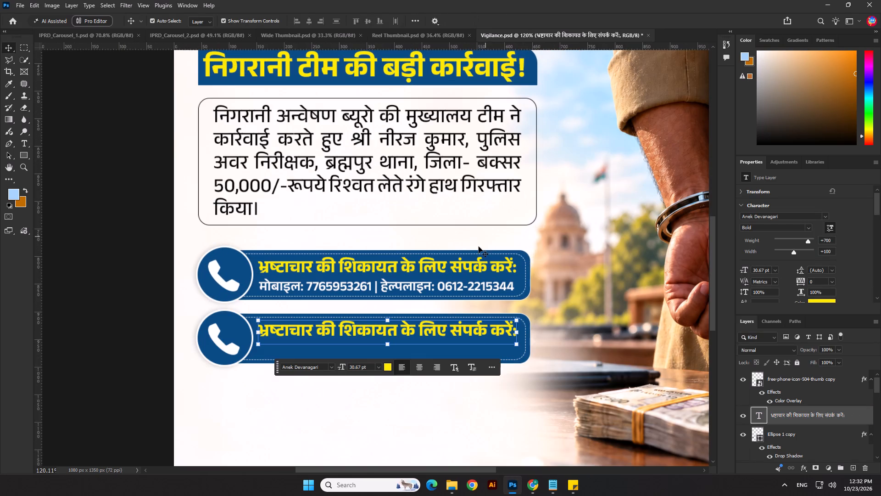
pyautogui.doubleClick(474, 289)
pyautogui.hotkey('ctrl', 'v')
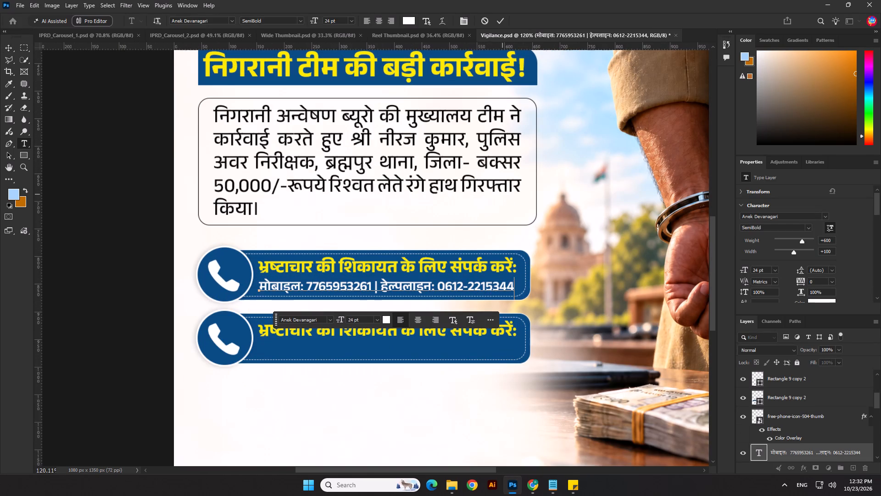
pyautogui.click(502, 21)
pyautogui.click(151, 220)
pyautogui.hotkey('ctrl', 's')
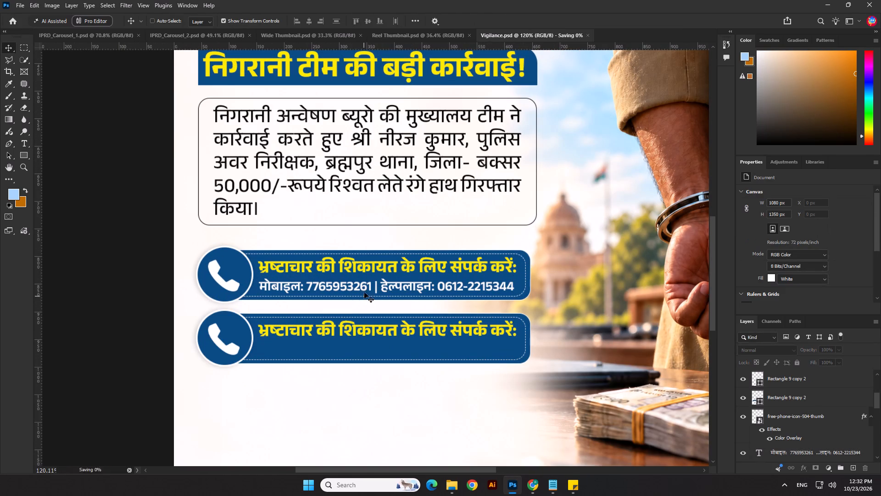
# Tighten the first contact bar's text by nudging the white row slightly up and the yellow complaint line slightly down, then save.
pyautogui.click(367, 287)
pyautogui.press('Up')
pyautogui.click(145, 298)
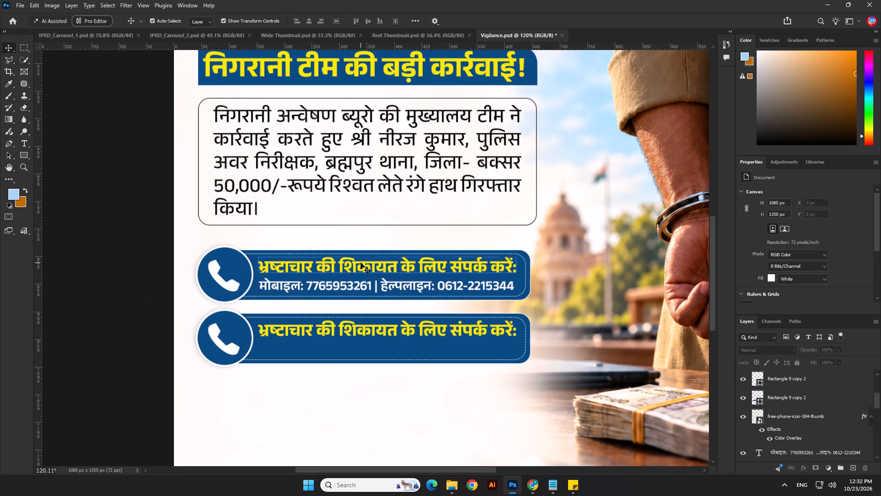
pyautogui.click(362, 266)
pyautogui.press('Down')
pyautogui.press('Down')
pyautogui.click(142, 262)
pyautogui.scroll(-3, 184, 277)
pyautogui.hotkey('ctrl', 's')
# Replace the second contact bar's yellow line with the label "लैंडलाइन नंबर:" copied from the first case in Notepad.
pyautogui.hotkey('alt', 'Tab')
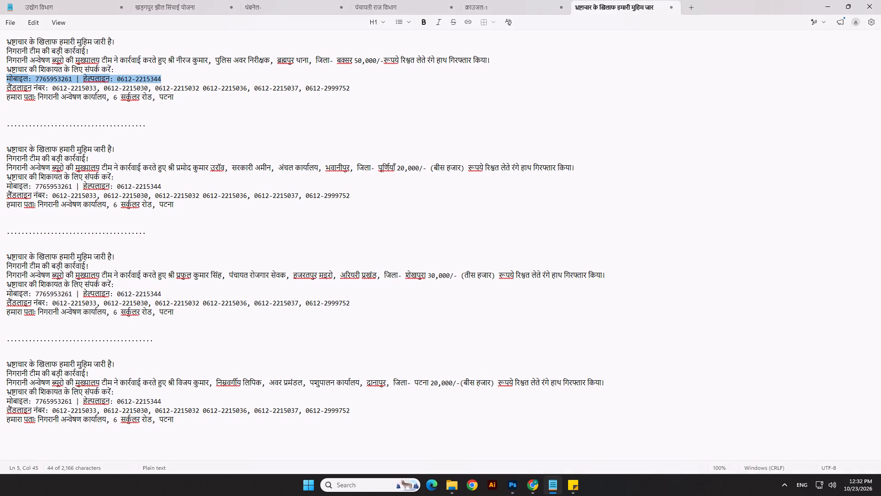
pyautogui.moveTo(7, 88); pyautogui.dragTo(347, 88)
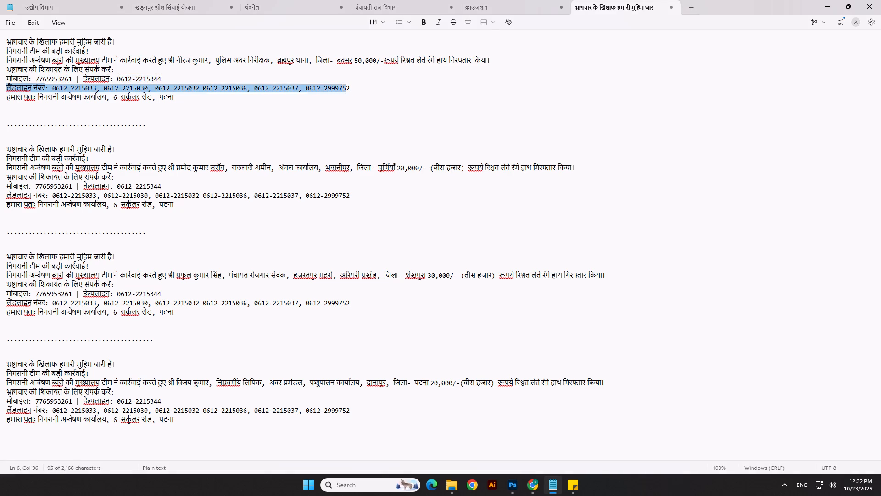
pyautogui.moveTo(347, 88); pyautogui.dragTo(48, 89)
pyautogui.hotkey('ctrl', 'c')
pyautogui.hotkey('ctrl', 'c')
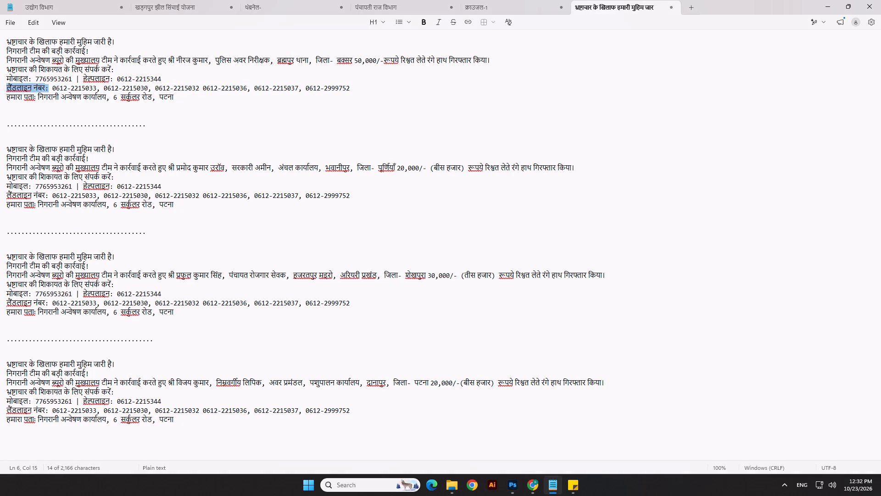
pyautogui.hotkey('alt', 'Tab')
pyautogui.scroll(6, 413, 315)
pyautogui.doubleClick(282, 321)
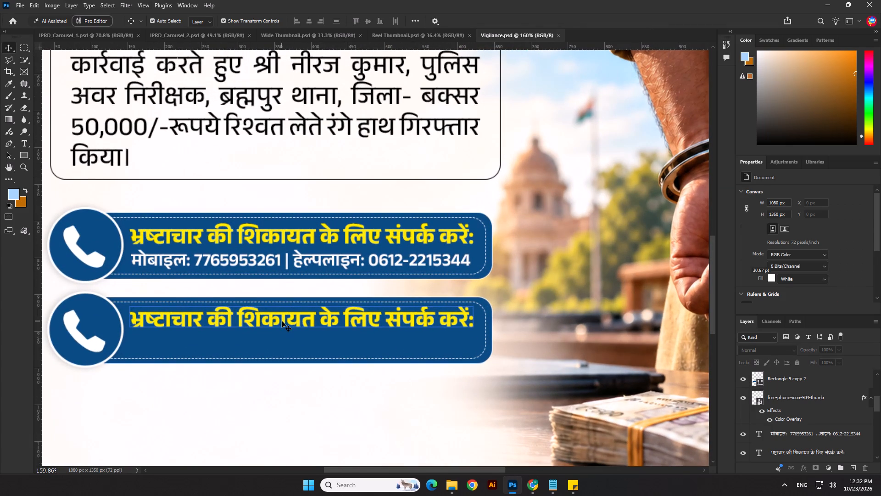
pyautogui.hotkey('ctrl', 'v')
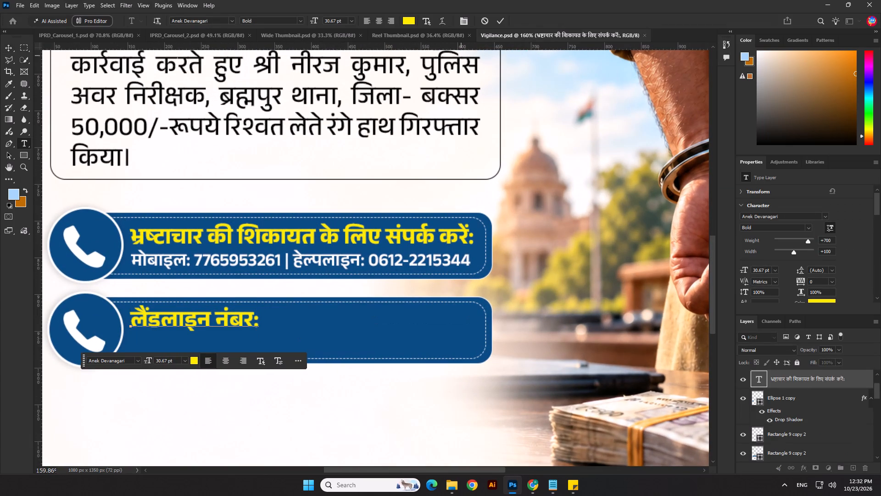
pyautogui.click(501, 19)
# Duplicate the white mobile and helpline row under the second bar's yellow label and move the copy's layer above that label.
pyautogui.scroll(2, 202, 264)
pyautogui.click(213, 256)
pyautogui.keyDown('alt'); pyautogui.moveTo(230, 259); pyautogui.dragTo(230, 335); pyautogui.keyUp('alt')
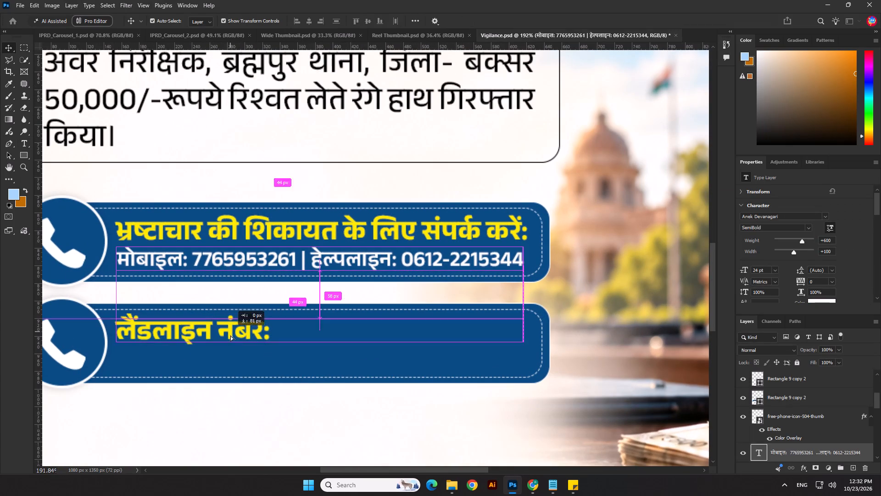
pyautogui.keyDown('alt'); pyautogui.moveTo(230, 335); pyautogui.dragTo(236, 358); pyautogui.keyUp('alt')
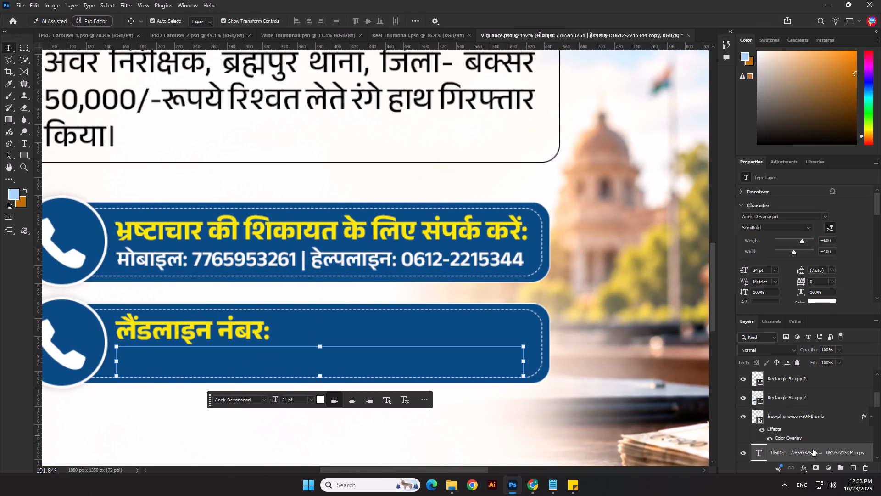
pyautogui.moveTo(813, 449); pyautogui.dragTo(808, 388)
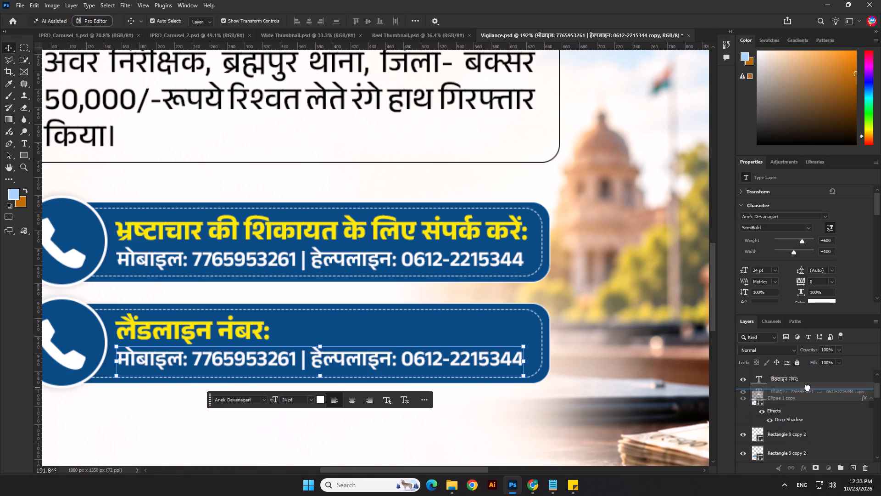
pyautogui.moveTo(808, 388); pyautogui.dragTo(811, 372)
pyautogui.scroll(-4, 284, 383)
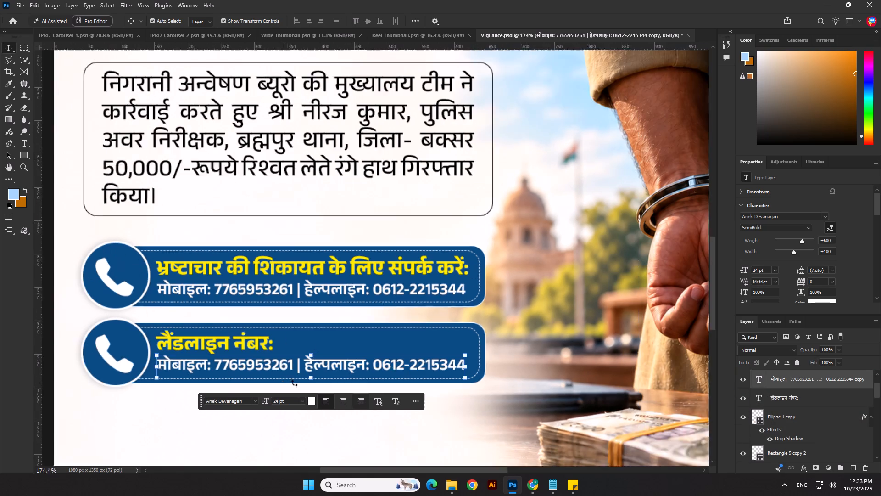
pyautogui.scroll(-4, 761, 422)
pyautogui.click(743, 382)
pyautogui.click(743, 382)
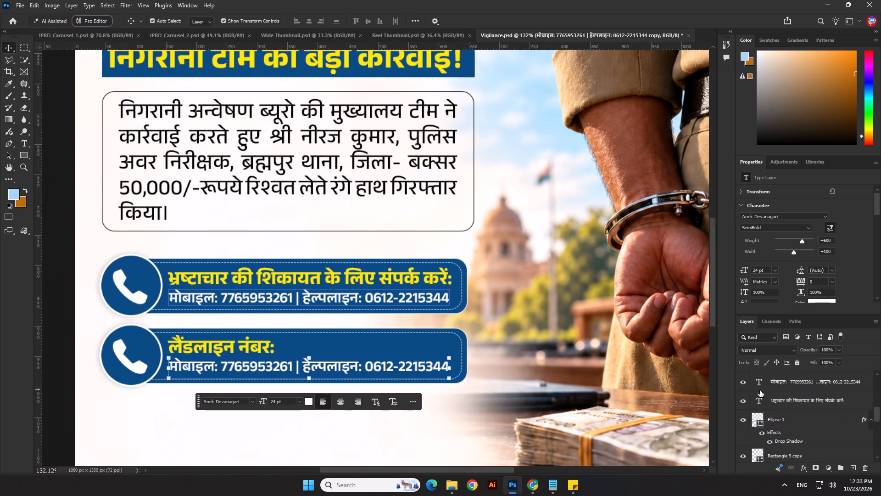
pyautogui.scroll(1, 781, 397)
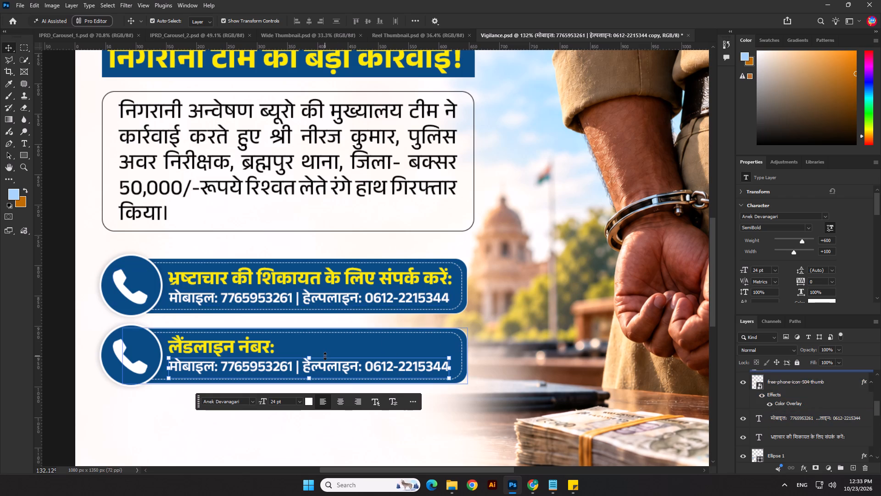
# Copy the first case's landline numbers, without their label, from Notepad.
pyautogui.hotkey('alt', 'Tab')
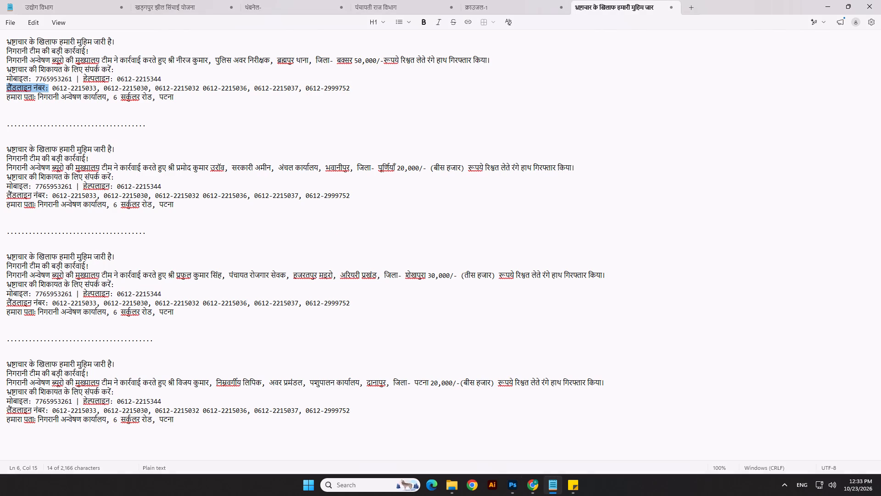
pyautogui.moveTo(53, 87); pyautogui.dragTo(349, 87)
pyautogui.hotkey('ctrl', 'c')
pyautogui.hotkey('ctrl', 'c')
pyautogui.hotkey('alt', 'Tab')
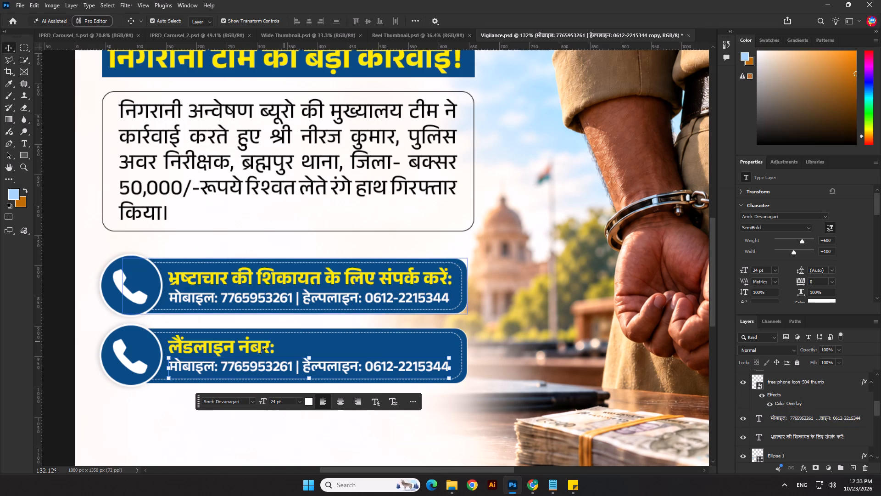
# Delete the yellow "लैंडलाइन नंबर:" label from the second contact bar and move the white row up into its place.
pyautogui.click(238, 344)
pyautogui.press('Delete')
pyautogui.moveTo(249, 365); pyautogui.dragTo(250, 363)
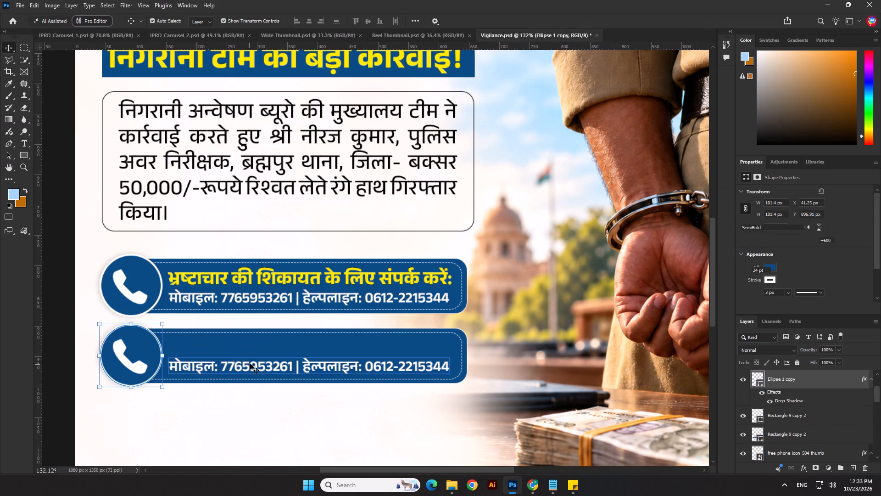
pyautogui.moveTo(250, 363); pyautogui.dragTo(250, 349)
pyautogui.scroll(-4, 368, 259)
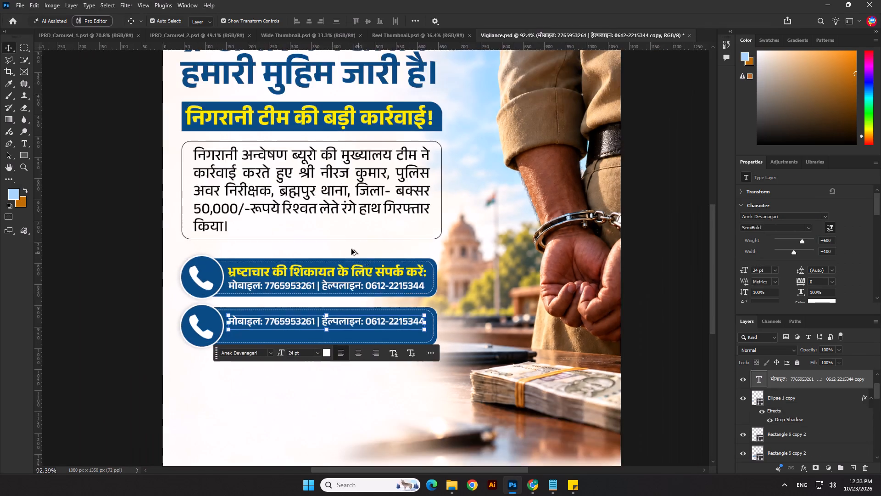
# Replace the second contact bar's white text with the first case's full "लैंडलाइन नंबर:" line, including its label, copied from Notepad.
pyautogui.hotkey('alt', 'Tab')
pyautogui.moveTo(7, 85); pyautogui.dragTo(9, 85)
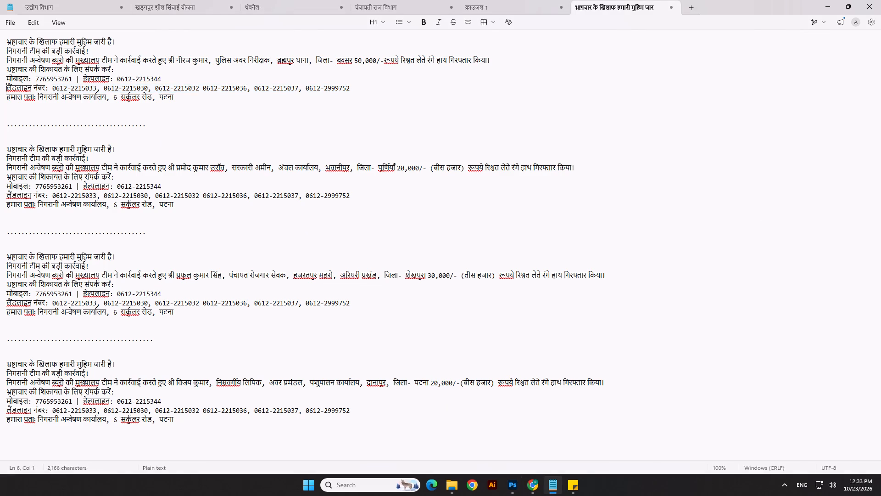
pyautogui.moveTo(9, 85); pyautogui.dragTo(351, 90)
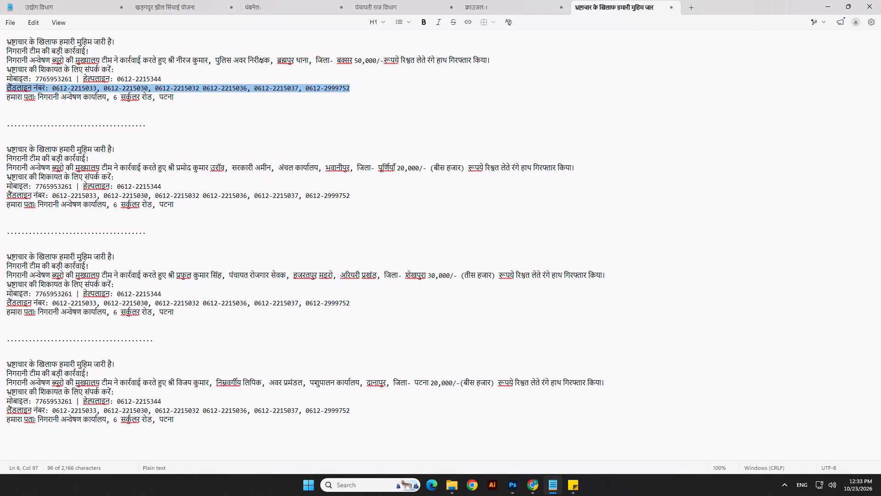
pyautogui.hotkey('ctrl', 'c')
pyautogui.hotkey('ctrl', 'c')
pyautogui.hotkey('ctrl', 'c')
pyautogui.hotkey('alt', 'Tab')
pyautogui.doubleClick(334, 321)
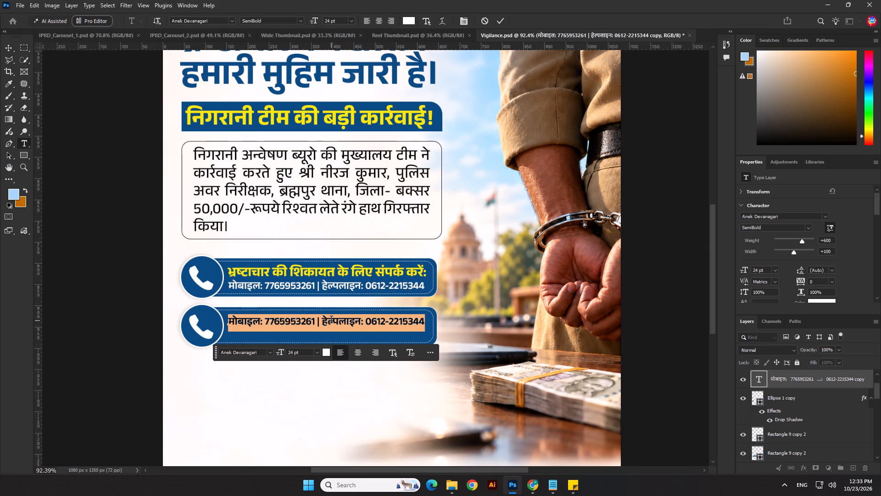
pyautogui.hotkey('ctrl', 'v')
# Break the landline text into three lines: the label with two numbers, the middle three numbers, and the last number.
pyautogui.click(416, 321)
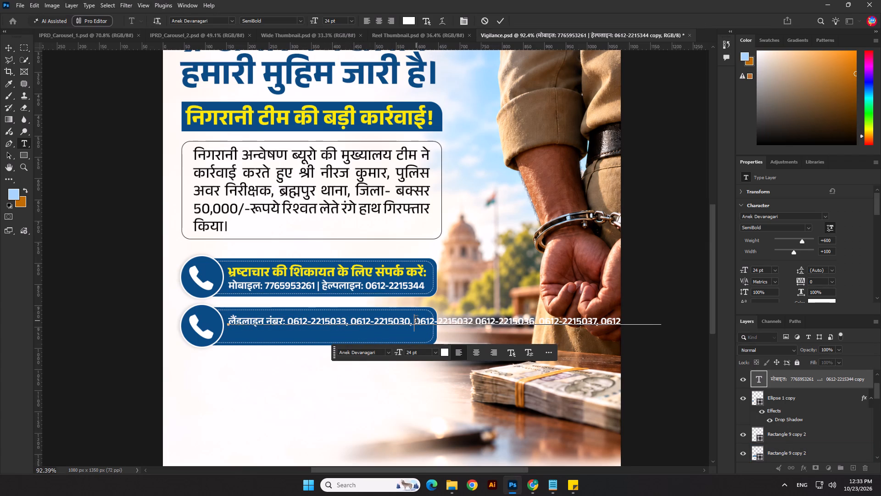
pyautogui.press('BackSpace')
pyautogui.press('Return')
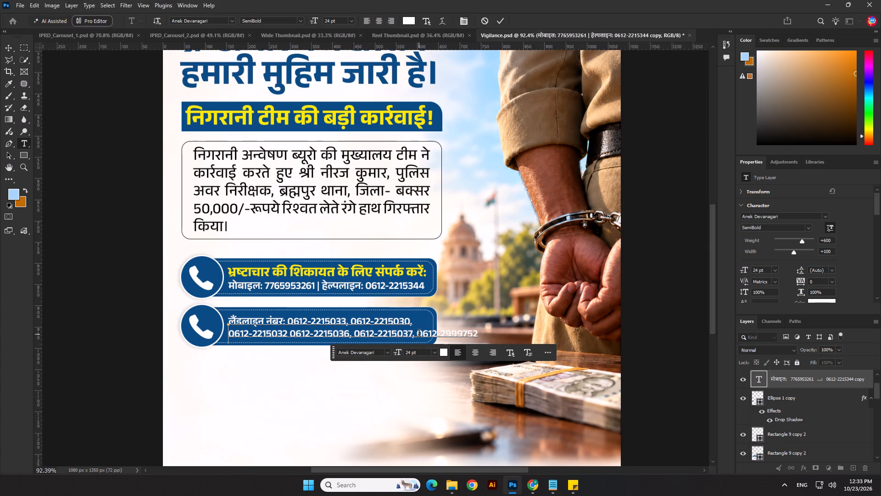
pyautogui.click(419, 334)
pyautogui.press('BackSpace')
pyautogui.press('Return')
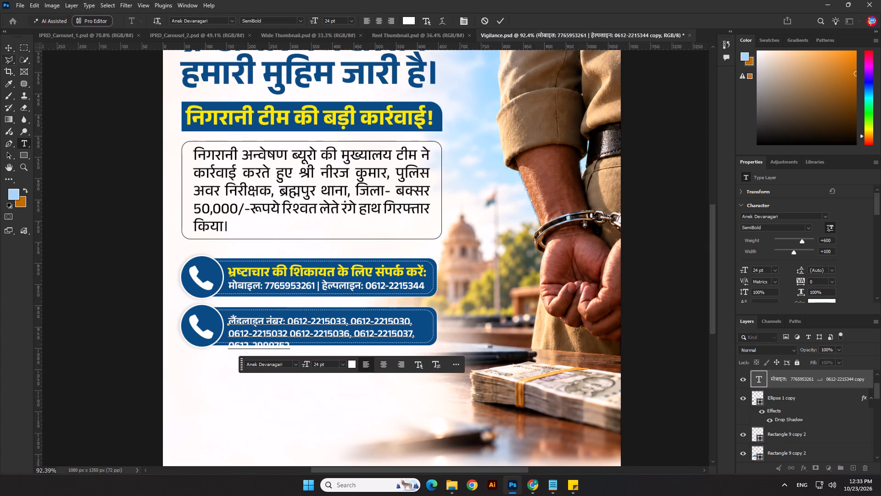
pyautogui.click(5, 48)
pyautogui.click(85, 197)
# Stretch the second contact bar's blue rectangle downward to about 117 px high, behind all three landline lines.
pyautogui.scroll(4, 413, 361)
pyautogui.click(442, 330)
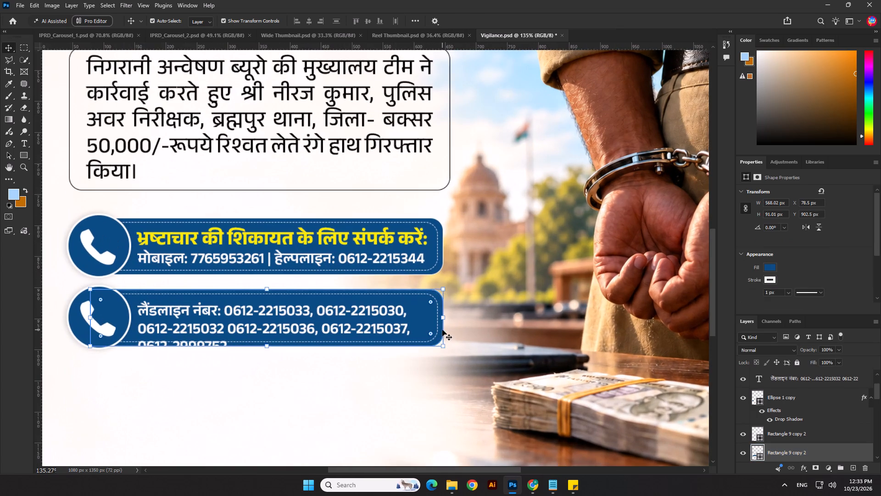
pyautogui.keyDown('shift'); pyautogui.click(438, 326); pyautogui.keyUp('shift')
pyautogui.keyDown('shift'); pyautogui.moveTo(265, 348); pyautogui.dragTo(266, 357); pyautogui.keyUp('shift')
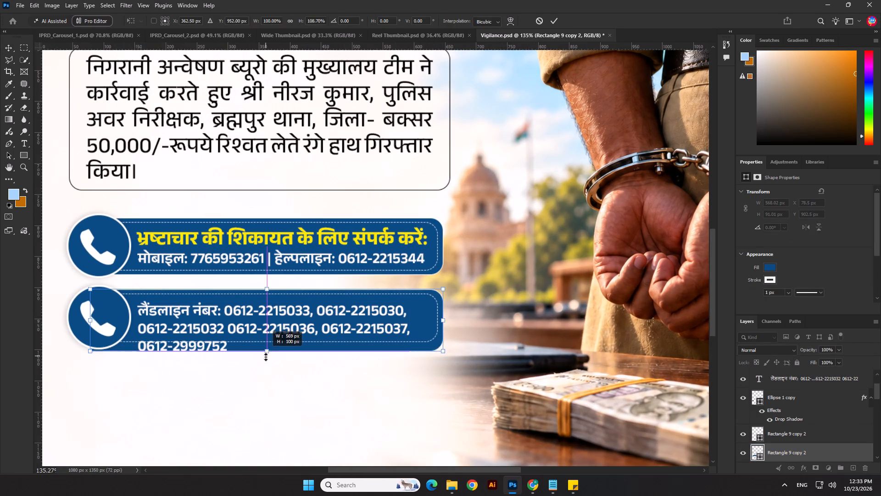
pyautogui.keyDown('shift'); pyautogui.moveTo(266, 357); pyautogui.dragTo(266, 364); pyautogui.keyUp('shift')
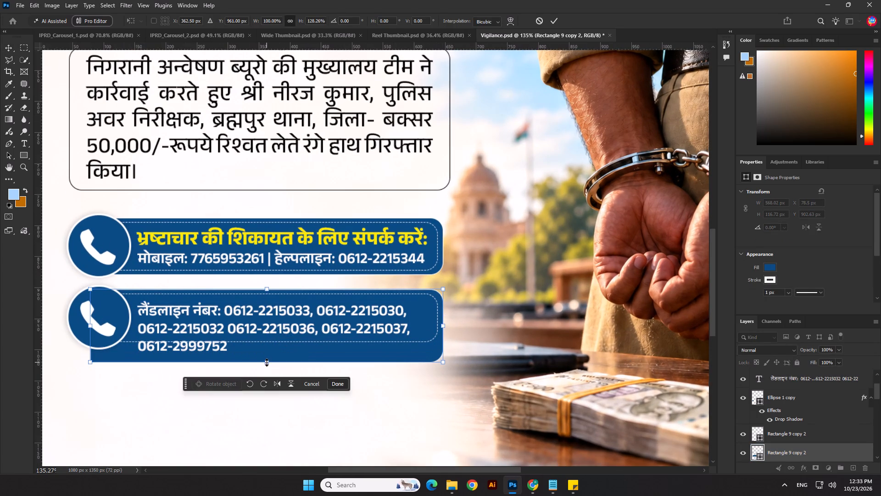
pyautogui.press('Return')
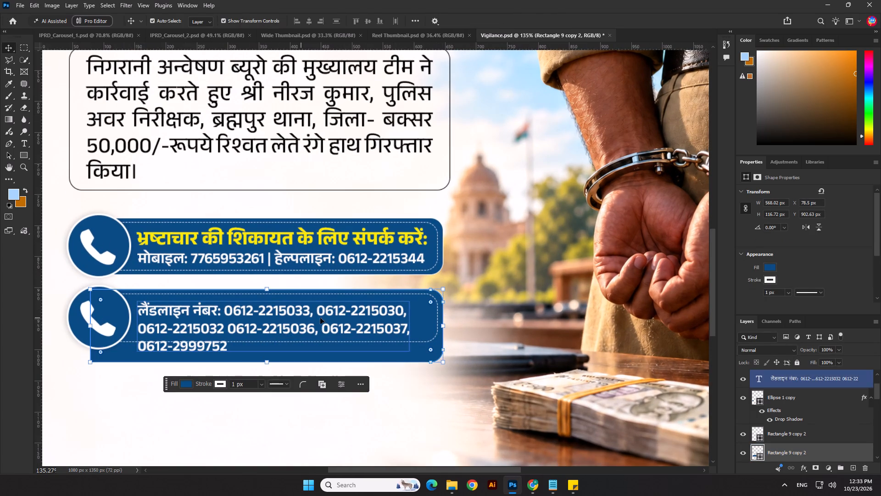
# Stretch the second bar's dashed outline downward to about 101 px high to fit the taller blue rectangle.
pyautogui.click(437, 304)
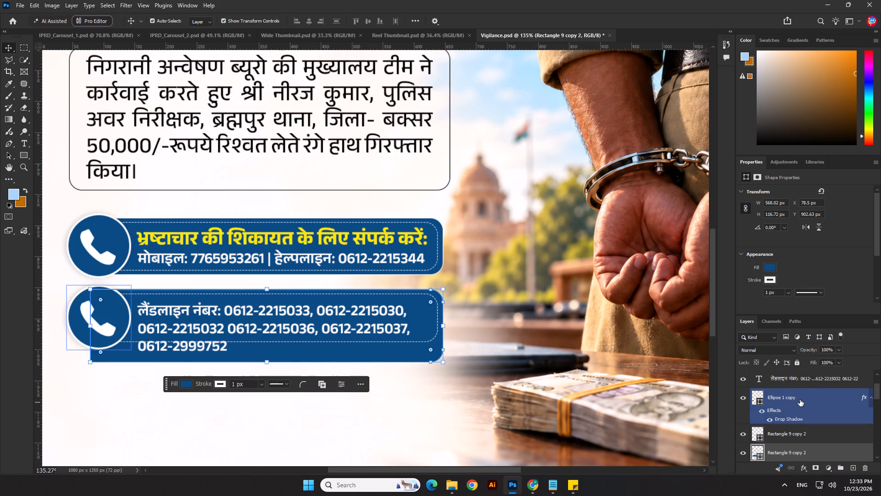
pyautogui.click(794, 431)
pyautogui.scroll(2, 339, 361)
pyautogui.keyDown('shift'); pyautogui.moveTo(257, 352); pyautogui.dragTo(260, 370); pyautogui.keyUp('shift')
pyautogui.scroll(-3, 473, 378)
pyautogui.press('Return')
pyautogui.click(419, 420)
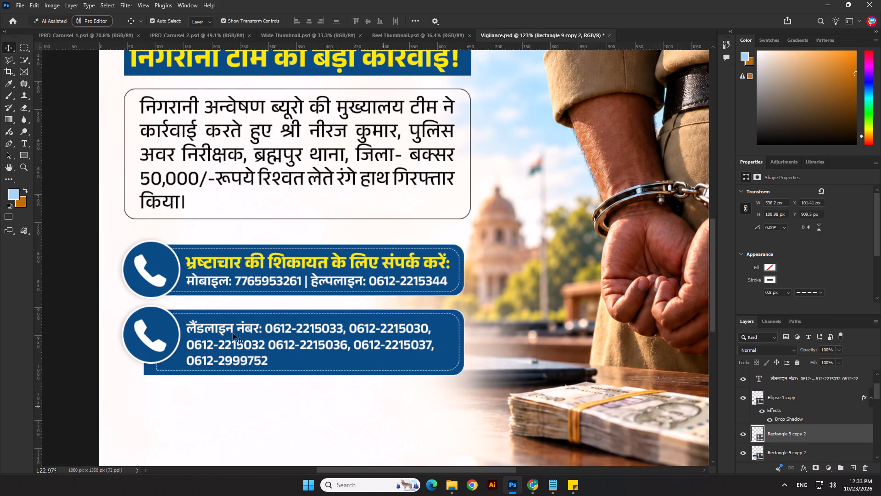
# Move the yellow "भ्रष्टाचार की शिकायत के लिए संपर्क करें:" line above the first contact bar and recolour it with the bar's blue, #094a84.
pyautogui.scroll(-4, 163, 309)
pyautogui.click(102, 355)
pyautogui.scroll(2, 275, 326)
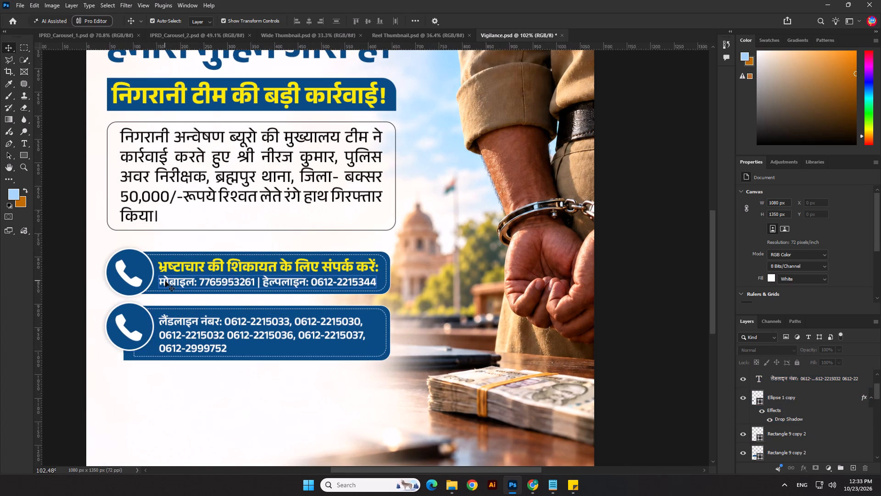
pyautogui.moveTo(243, 267); pyautogui.dragTo(244, 243)
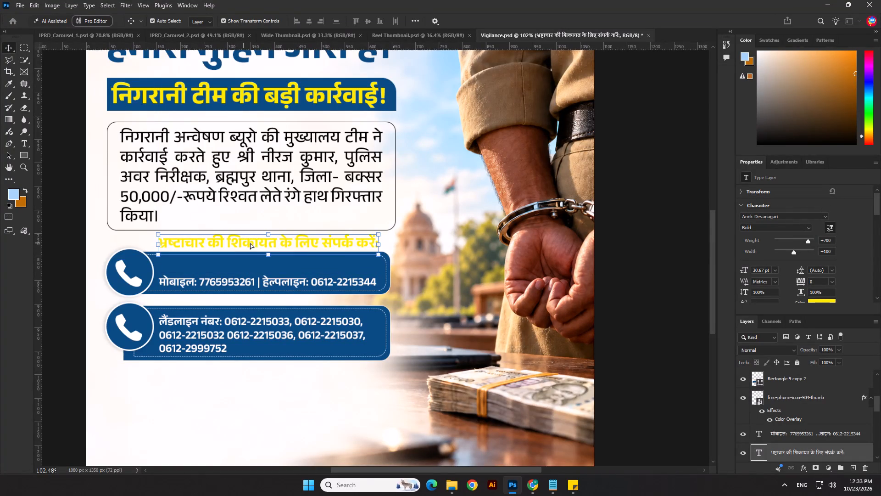
pyautogui.click(823, 301)
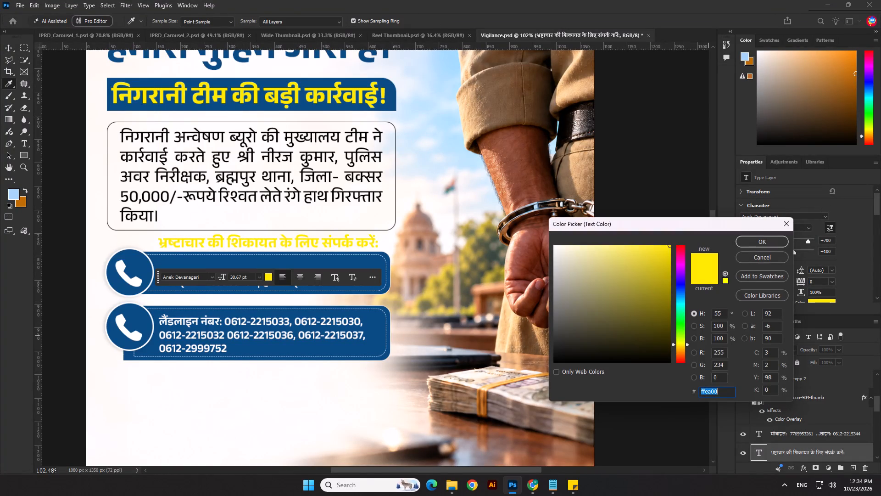
pyautogui.click(378, 265)
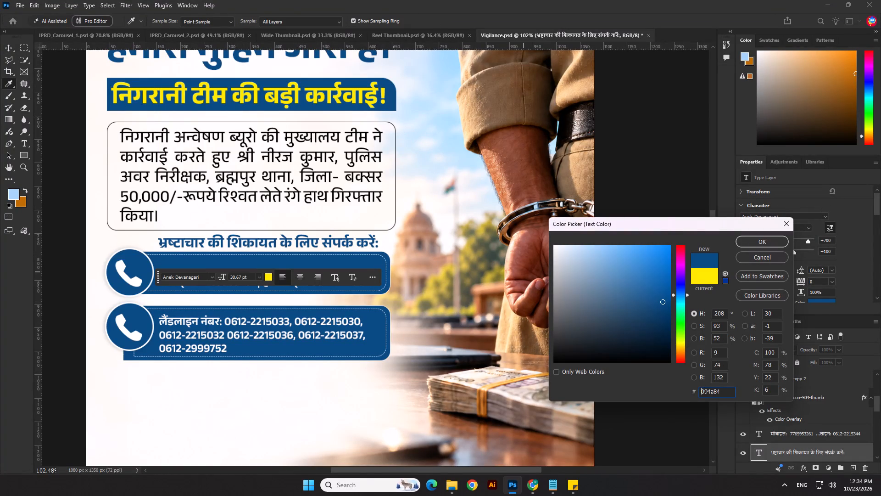
pyautogui.click(742, 242)
# Move both contact bars with their icons and text down together by about 43 px to widen the gap under the case text.
pyautogui.scroll(-6, 601, 269)
pyautogui.click(160, 287)
pyautogui.scroll(2, 207, 260)
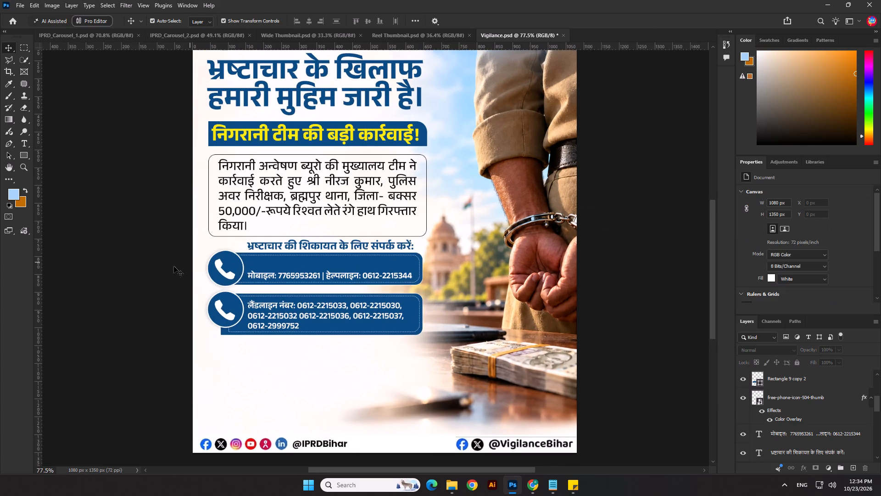
pyautogui.moveTo(167, 267); pyautogui.dragTo(338, 353)
pyautogui.moveTo(368, 321); pyautogui.dragTo(366, 339)
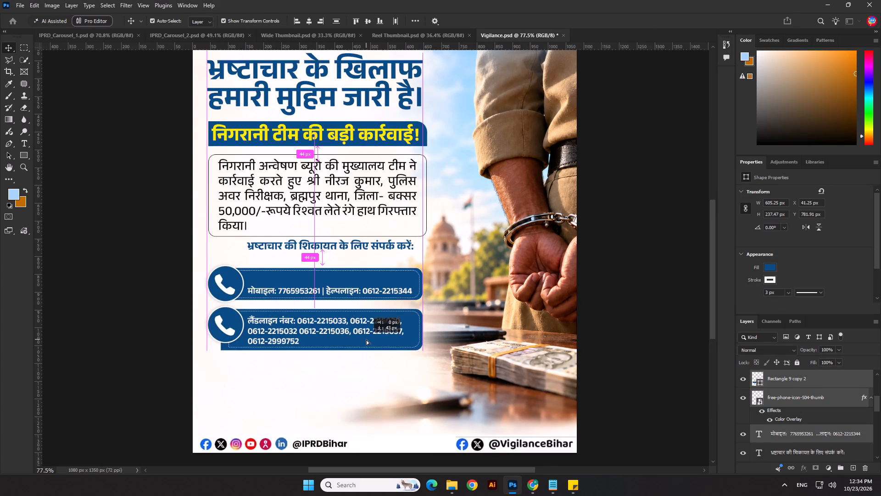
pyautogui.moveTo(366, 339); pyautogui.dragTo(366, 340)
pyautogui.click(139, 324)
# Move the blue complaint heading into the middle of the gap between the case text box and the first contact bar.
pyautogui.scroll(3, 339, 287)
pyautogui.moveTo(323, 229); pyautogui.dragTo(309, 234)
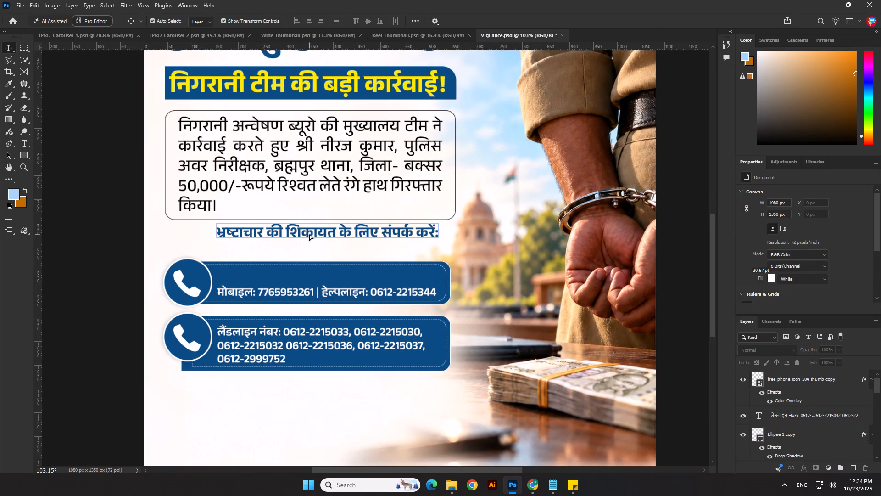
pyautogui.moveTo(309, 234); pyautogui.dragTo(306, 236)
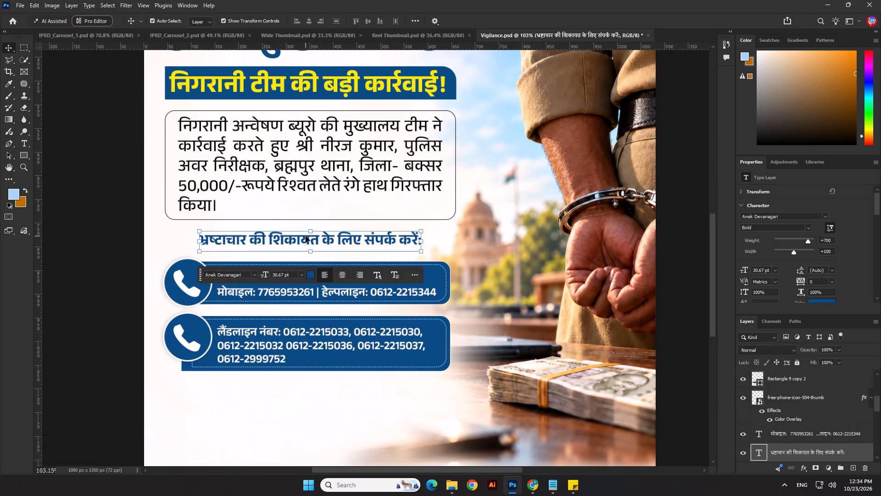
# Split the complaint heading into two centre-aligned lines, breaking before "संपर्क करें:", and centre it above the contact bars.
pyautogui.doubleClick(306, 236)
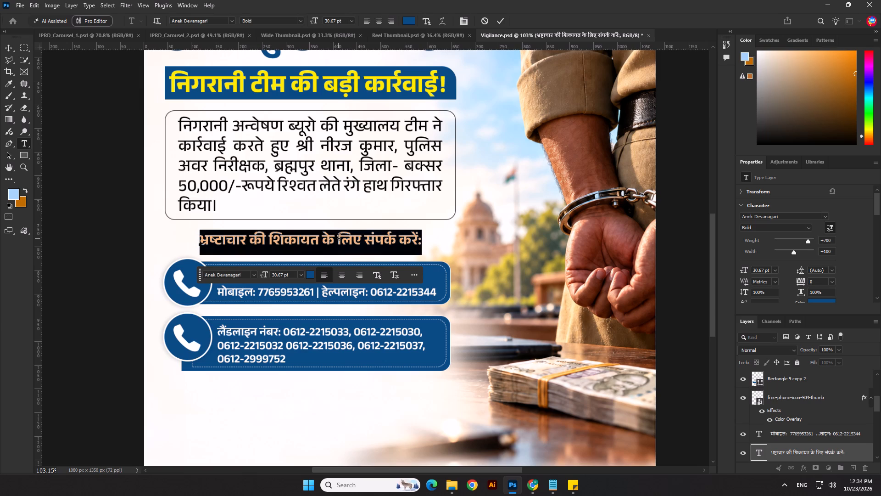
pyautogui.click(366, 238)
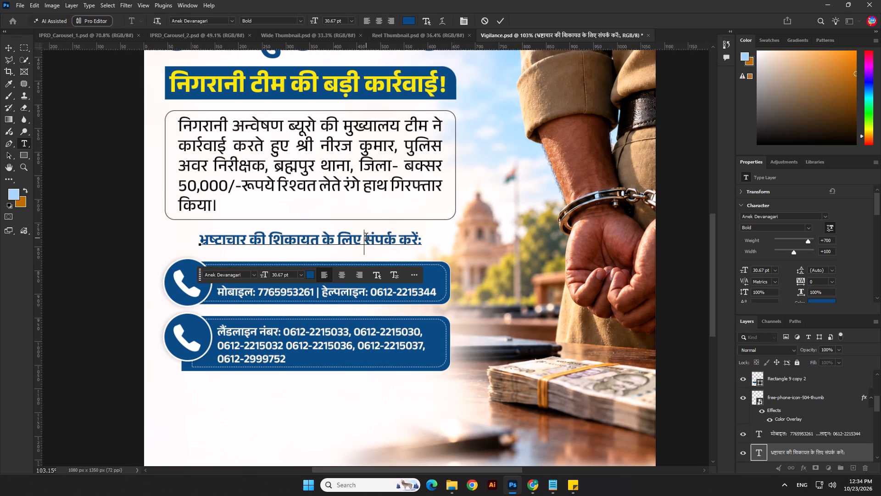
pyautogui.press('BackSpace')
pyautogui.press('Return')
pyautogui.hotkey('ctrl', 'a')
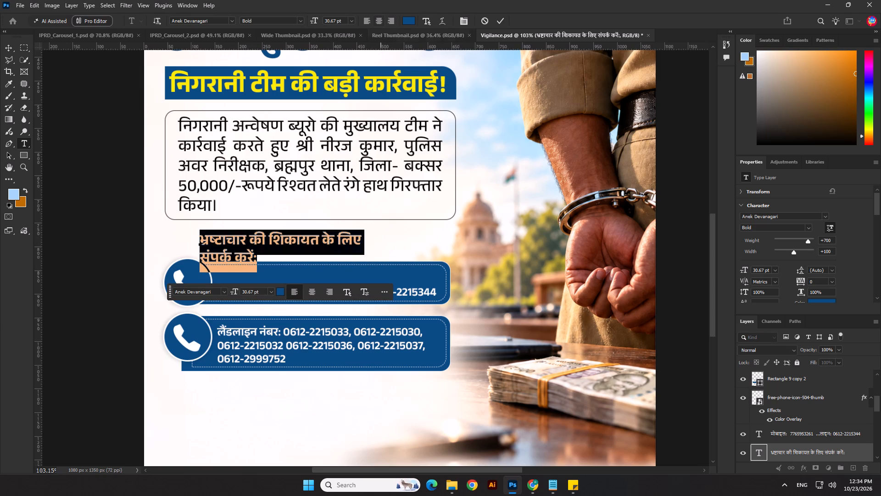
pyautogui.click(381, 22)
pyautogui.click(10, 44)
pyautogui.moveTo(213, 252); pyautogui.dragTo(308, 246)
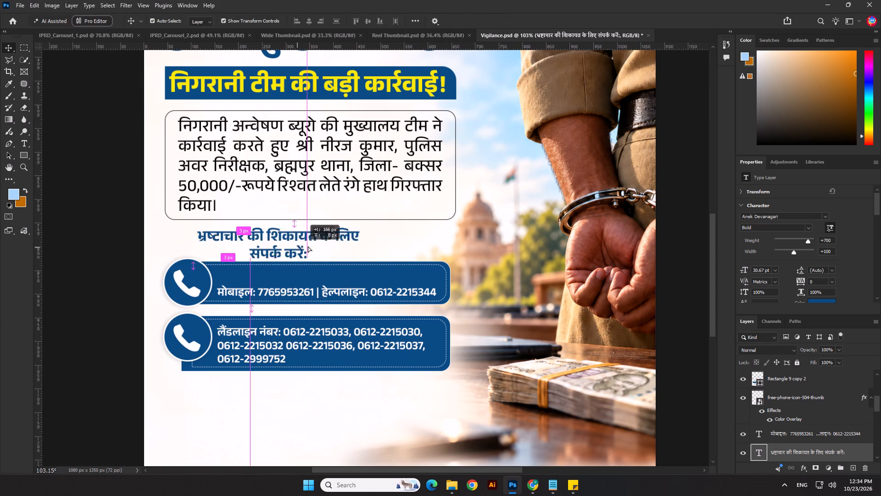
pyautogui.moveTo(308, 246); pyautogui.dragTo(324, 247)
# Enlarge the heading's second line, "संपर्क करें:", to 88 pt with 87 pt leading.
pyautogui.doubleClick(324, 247)
pyautogui.moveTo(278, 248); pyautogui.dragTo(428, 258)
pyautogui.moveTo(739, 269); pyautogui.dragTo(747, 271)
pyautogui.moveTo(742, 270); pyautogui.dragTo(753, 274)
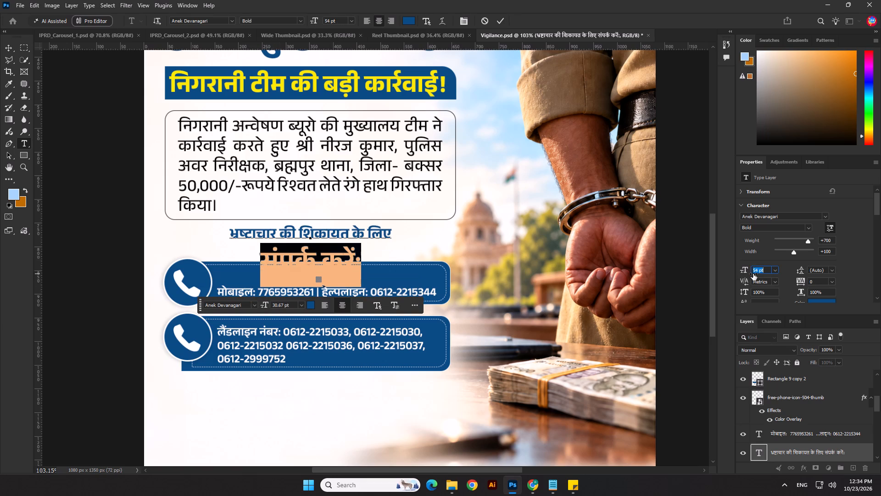
pyautogui.moveTo(753, 274); pyautogui.dragTo(759, 274)
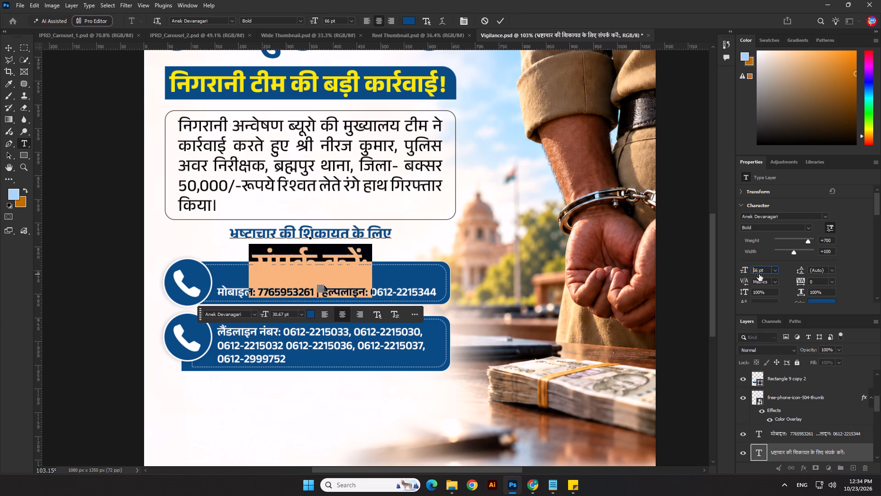
pyautogui.moveTo(759, 274); pyautogui.dragTo(769, 274)
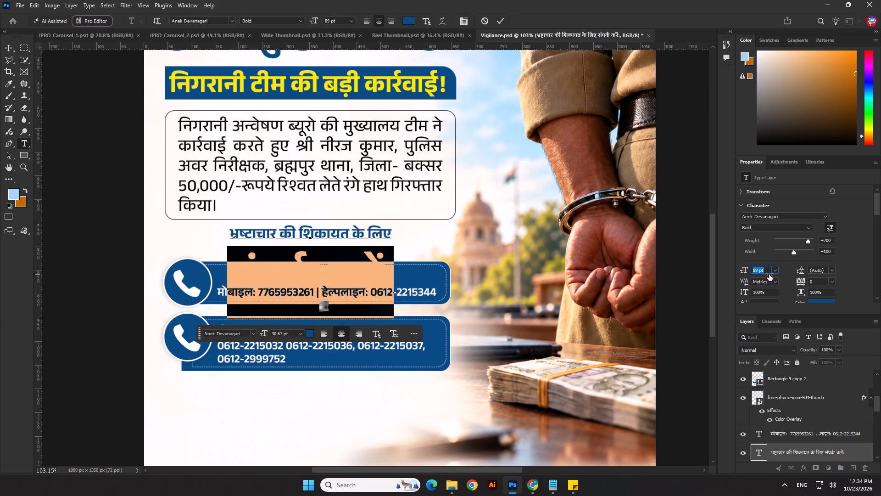
pyautogui.moveTo(769, 274); pyautogui.dragTo(769, 275)
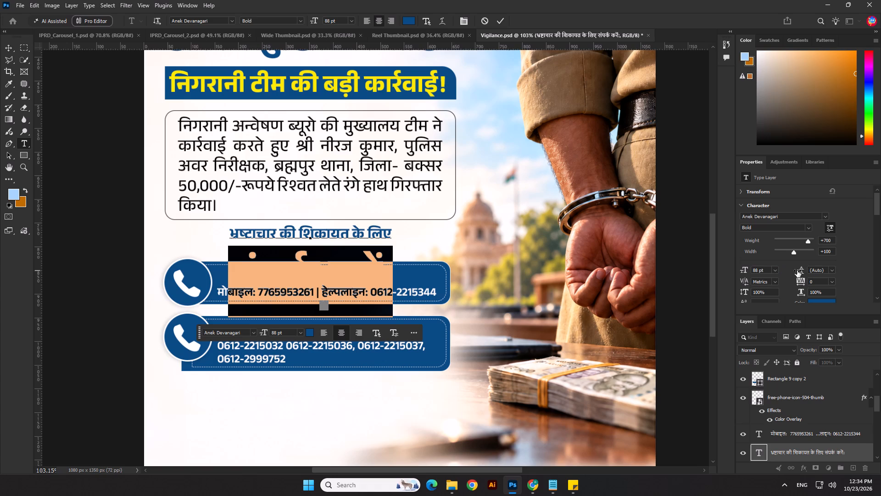
pyautogui.moveTo(797, 271); pyautogui.dragTo(786, 276)
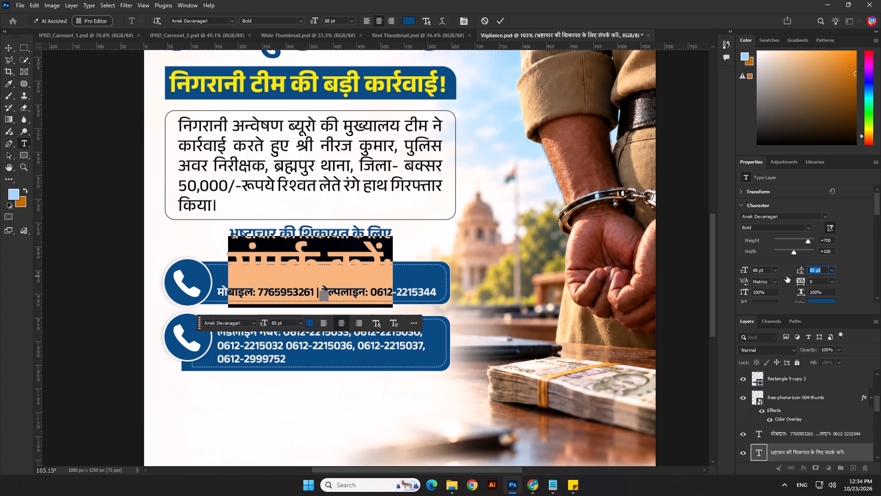
pyautogui.moveTo(786, 276); pyautogui.dragTo(787, 276)
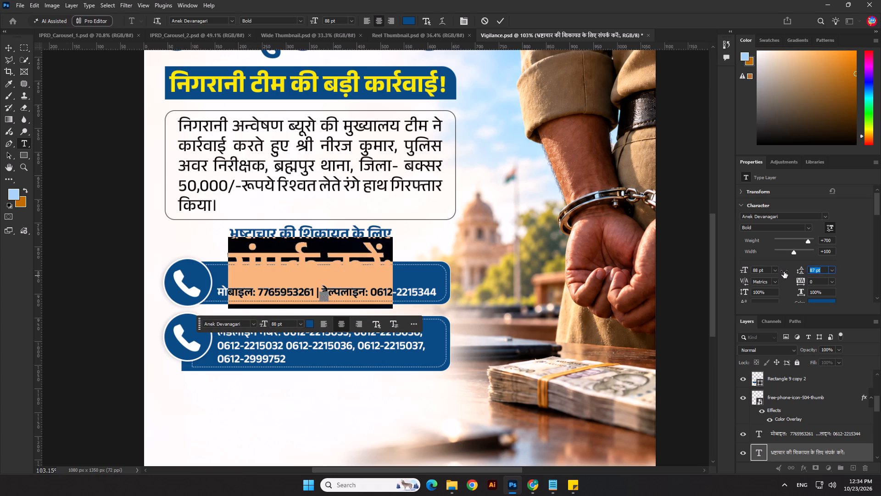
pyautogui.click(497, 21)
# Move both contact bars down together clear of the enlarged "संपर्क करें:" and nudge the heading slightly down.
pyautogui.moveTo(107, 282); pyautogui.dragTo(226, 349)
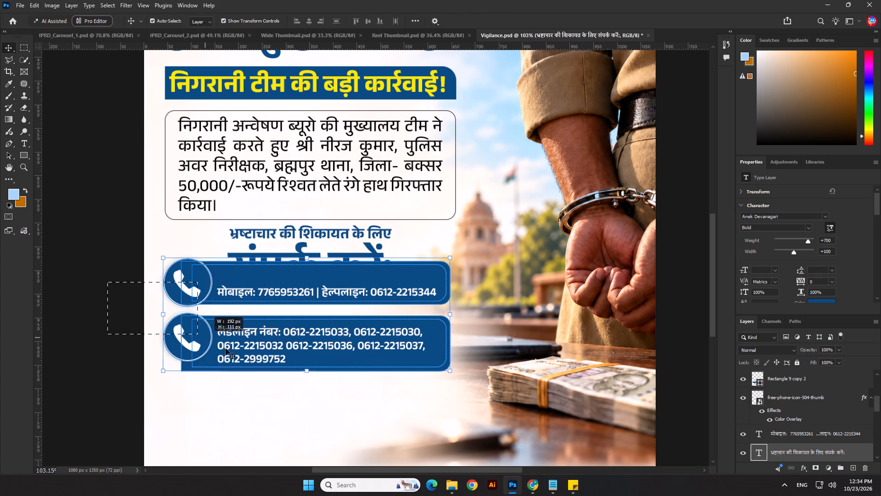
pyautogui.moveTo(226, 349); pyautogui.dragTo(266, 368)
pyautogui.moveTo(281, 351); pyautogui.dragTo(284, 382)
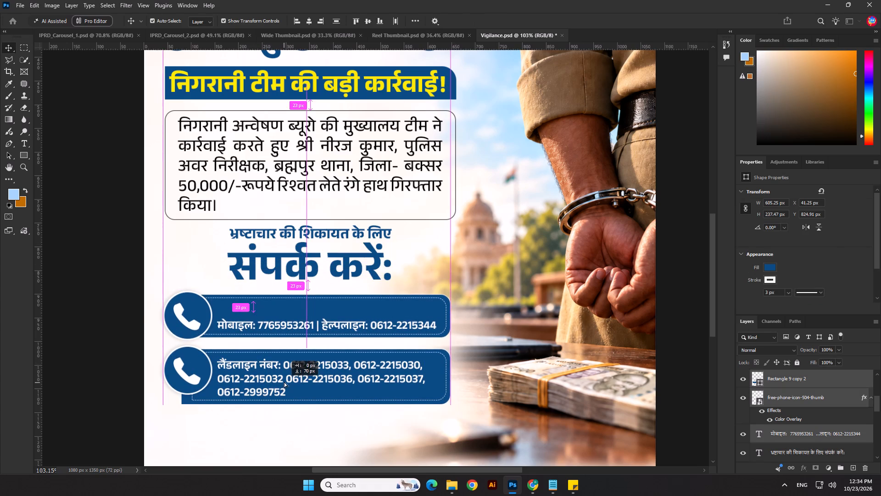
pyautogui.moveTo(284, 382); pyautogui.dragTo(285, 378)
pyautogui.click(109, 252)
pyautogui.moveTo(353, 259); pyautogui.dragTo(352, 262)
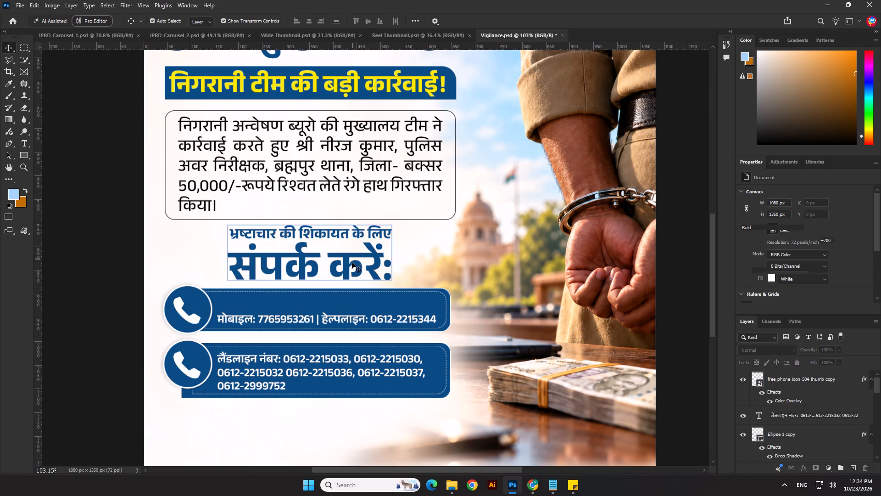
pyautogui.moveTo(352, 262); pyautogui.dragTo(351, 263)
# Recolour the complaint heading's first line, "भ्रष्टाचार की शिकायत के लिए", to black (#000000).
pyautogui.doubleClick(351, 263)
pyautogui.moveTo(388, 236); pyautogui.dragTo(189, 240)
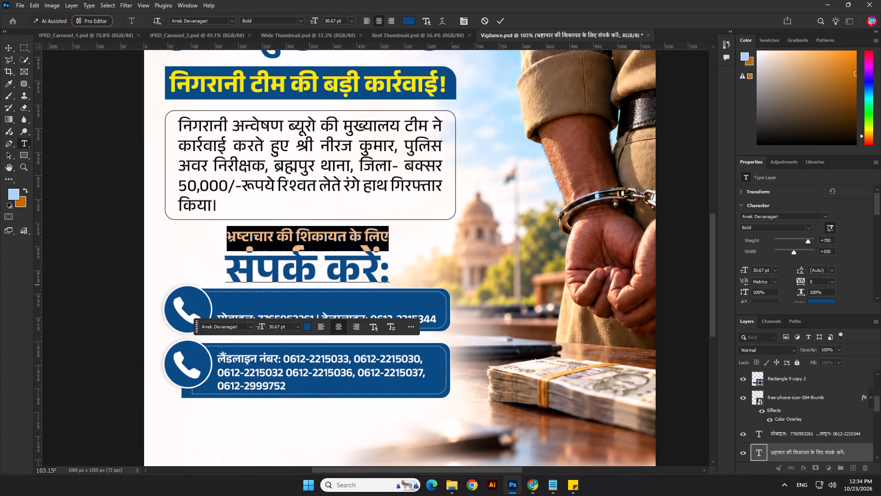
pyautogui.click(812, 302)
pyautogui.moveTo(636, 312); pyautogui.dragTo(585, 370)
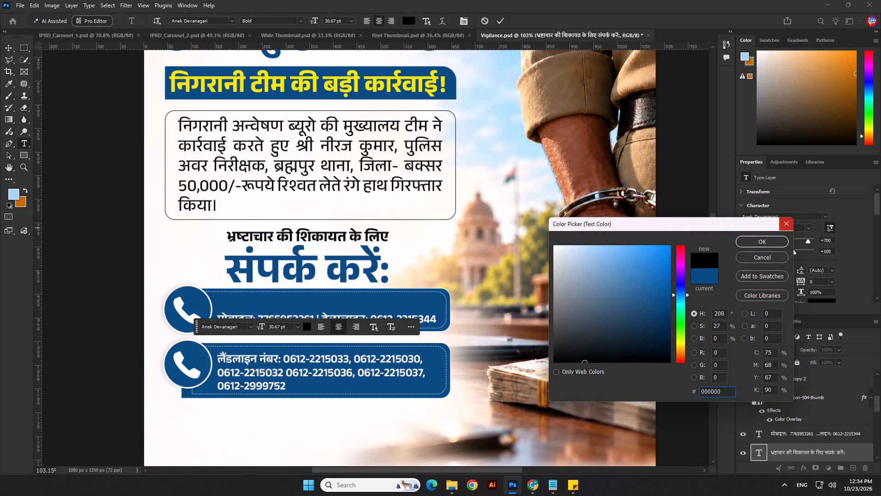
pyautogui.click(778, 245)
pyautogui.scroll(-5, 453, 244)
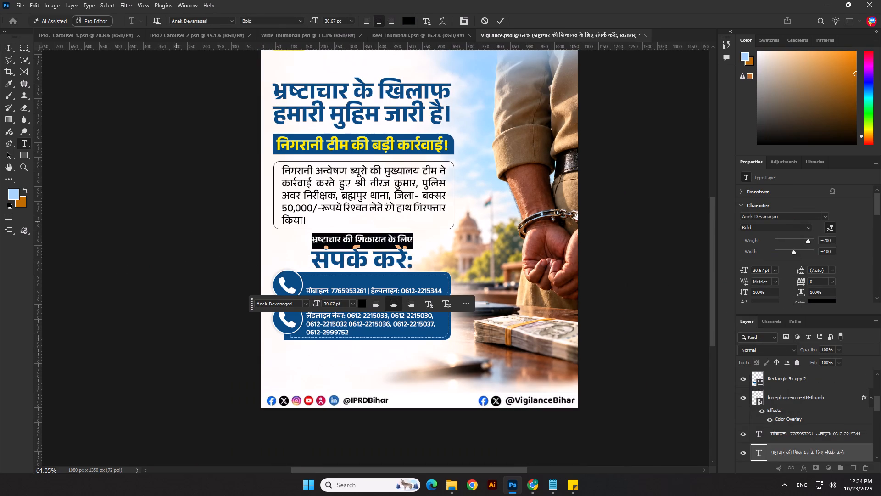
pyautogui.click(176, 222)
pyautogui.scroll(-4, 174, 226)
pyautogui.click(228, 321)
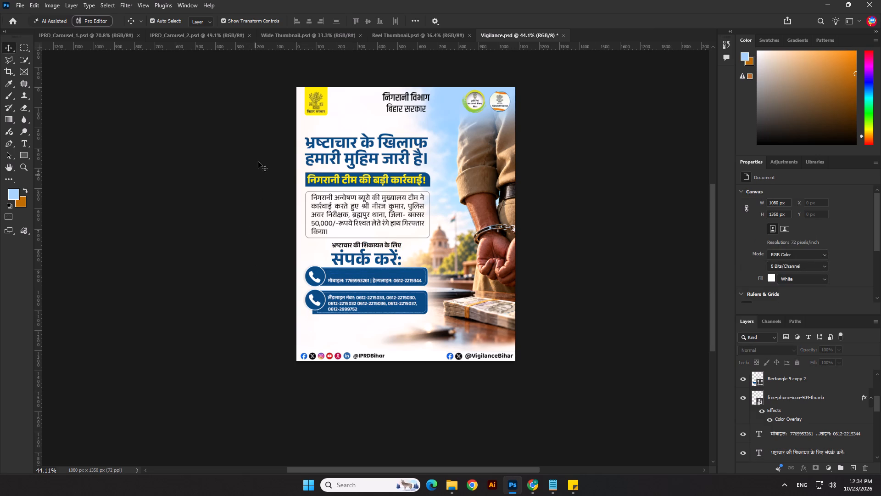
# Align the main headline, subheading bar, case text box, complaint heading and contact bar elements on a common horizontal centre.
pyautogui.moveTo(262, 149); pyautogui.dragTo(429, 316)
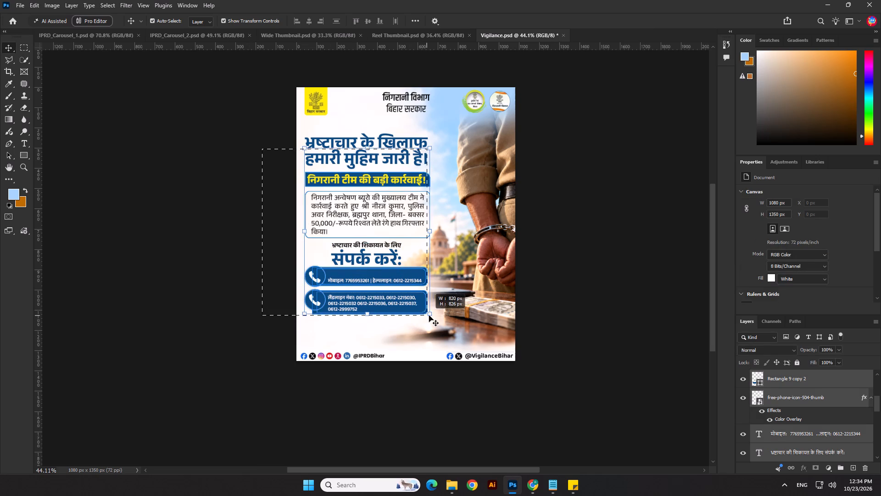
pyautogui.moveTo(429, 316); pyautogui.dragTo(429, 316)
pyautogui.click(307, 21)
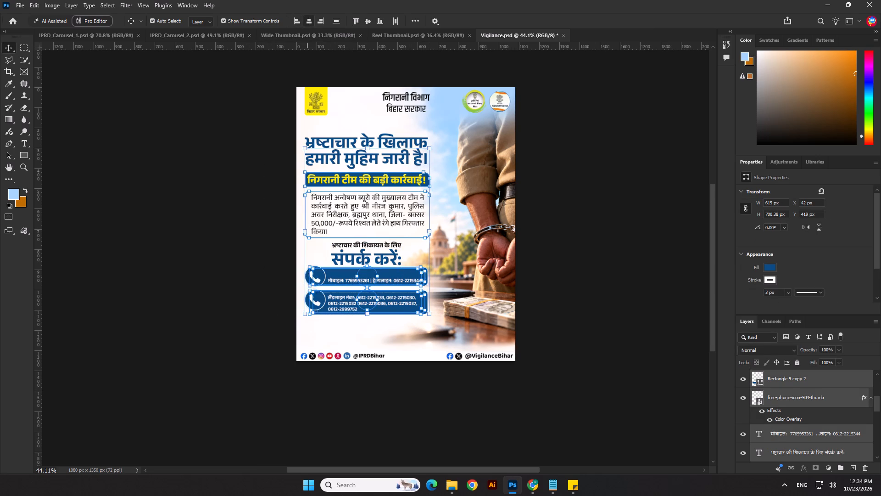
pyautogui.click(211, 257)
# Move the first contact bar's phone icon together with its circle back to the bar's left end.
pyautogui.scroll(6, 386, 295)
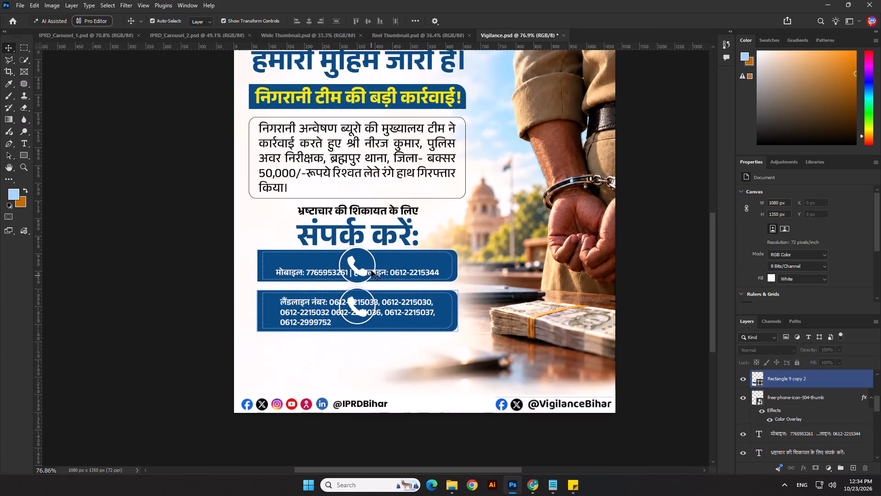
pyautogui.click(372, 254)
pyautogui.click(368, 256)
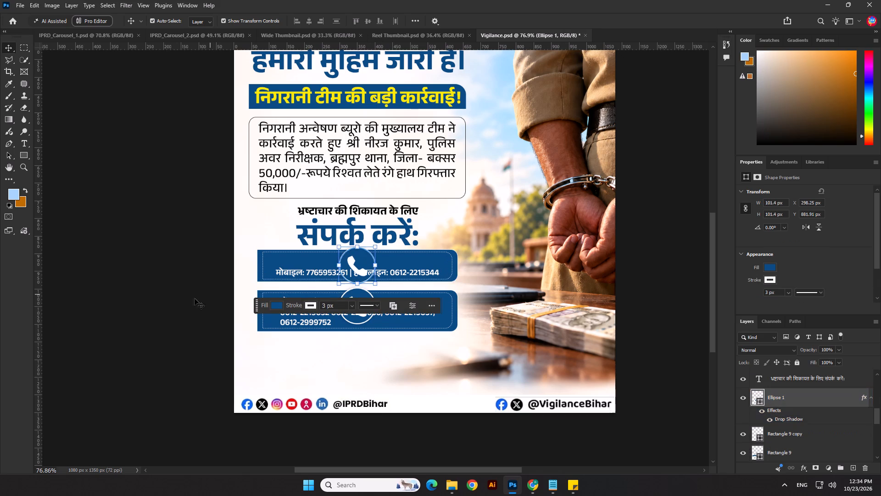
pyautogui.click(189, 300)
pyautogui.click(367, 257)
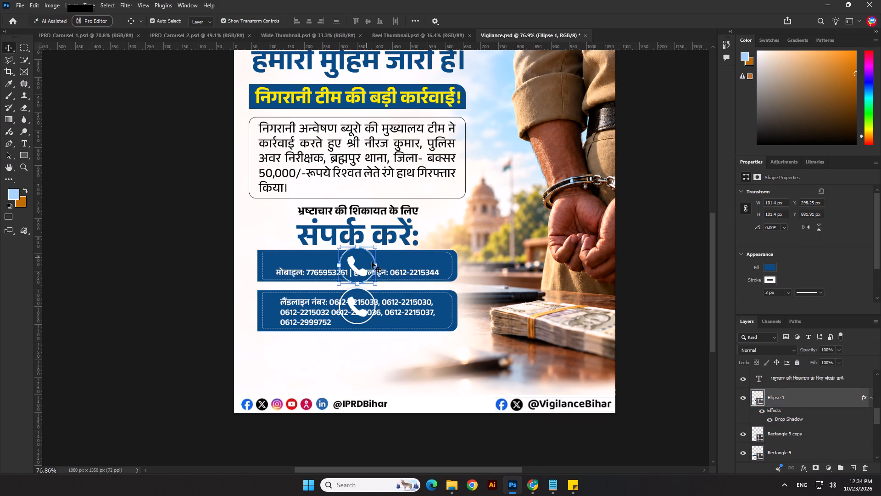
pyautogui.keyDown('shift'); pyautogui.click(351, 265); pyautogui.keyUp('shift')
pyautogui.moveTo(353, 265); pyautogui.dragTo(265, 268)
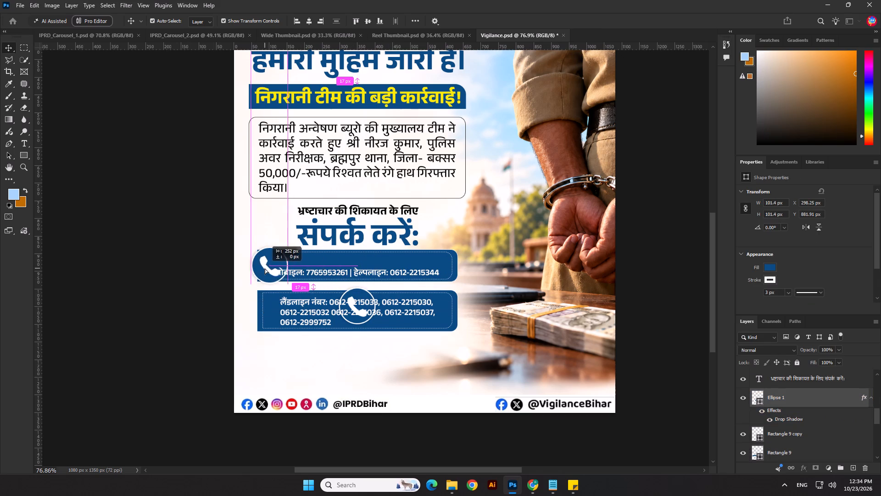
pyautogui.moveTo(265, 268); pyautogui.dragTo(251, 266)
pyautogui.click(168, 338)
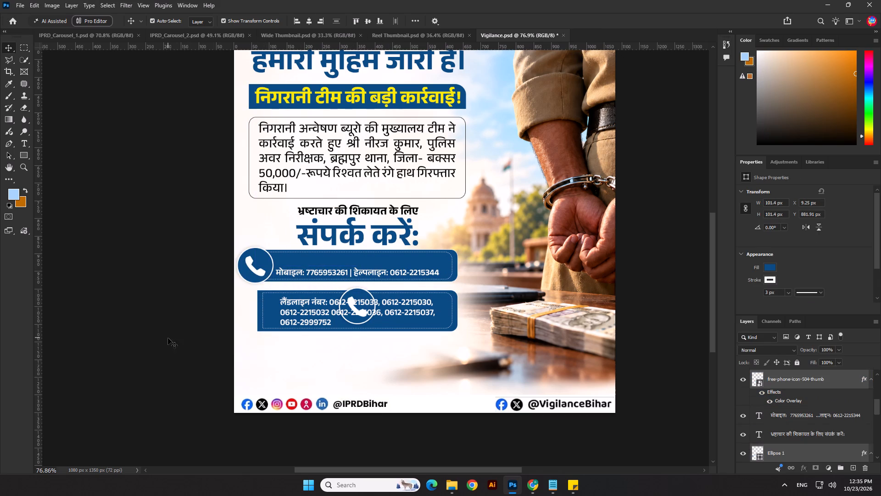
# Delete the whole landline bar, including its text, phone icon, circle, blue shape and dotted outline.
pyautogui.scroll(3, 457, 310)
pyautogui.click(385, 311)
pyautogui.press('Delete')
pyautogui.click(337, 303)
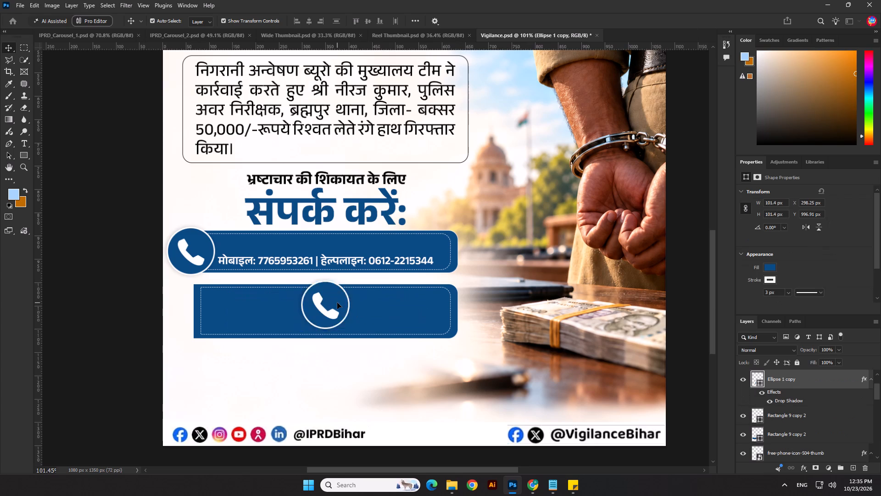
pyautogui.press('Delete')
pyautogui.click(330, 315)
pyautogui.press('Delete')
pyautogui.click(352, 317)
pyautogui.press('Delete')
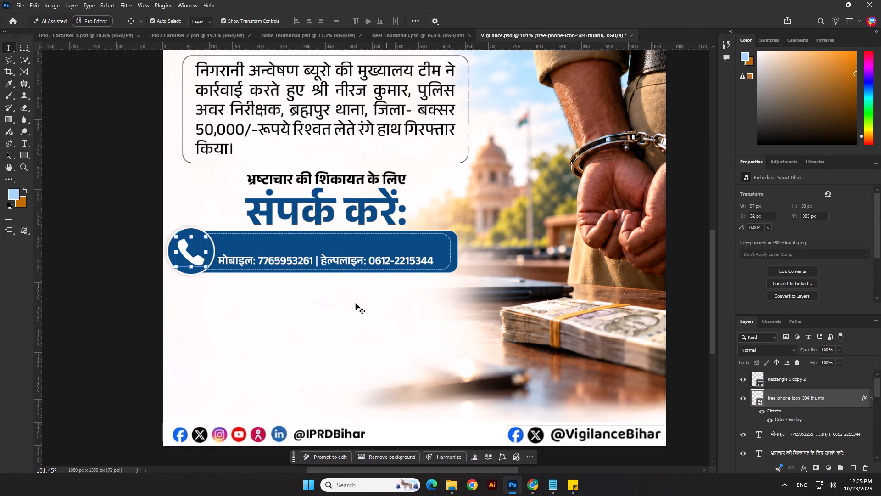
pyautogui.click(327, 302)
pyautogui.moveTo(139, 284); pyautogui.dragTo(413, 332)
pyautogui.press('Delete')
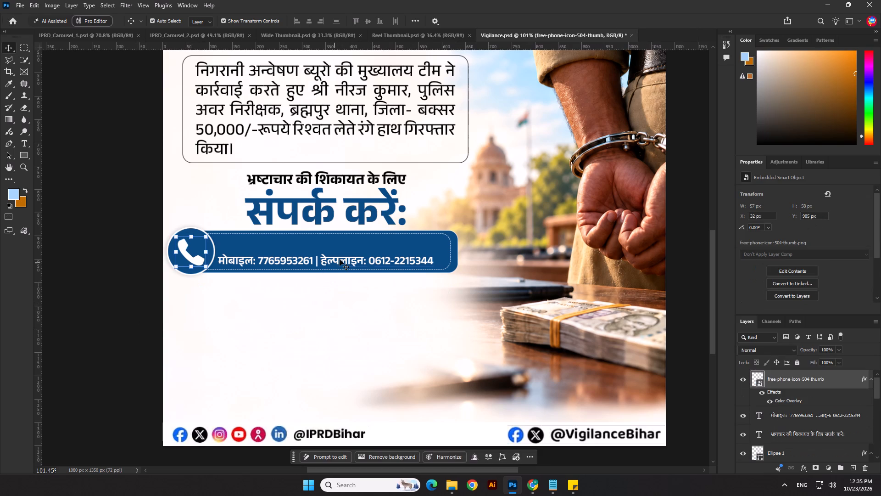
# Raise the mobile and helpline text to the vertical middle of its bar and nudge it slightly right.
pyautogui.moveTo(340, 259); pyautogui.dragTo(340, 252)
pyautogui.press('Right')
pyautogui.press('Right')
pyautogui.press('Right')
pyautogui.press('Right')
pyautogui.press('Right')
pyautogui.press('Right')
pyautogui.press('Right')
pyautogui.press('Right')
pyautogui.press('Right')
pyautogui.press('Right')
pyautogui.press('Right')
pyautogui.press('Right')
pyautogui.press('Right')
pyautogui.press('Right')
pyautogui.press('Right')
pyautogui.press('Right')
pyautogui.press('Right')
pyautogui.press('Right')
pyautogui.press('Right')
pyautogui.press('Right')
pyautogui.press('Right')
pyautogui.press('Right')
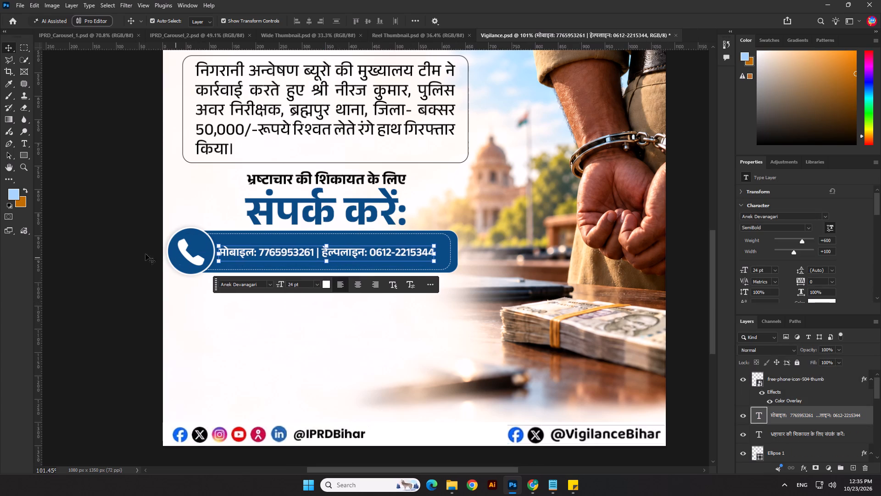
pyautogui.press('Up')
pyautogui.click(97, 280)
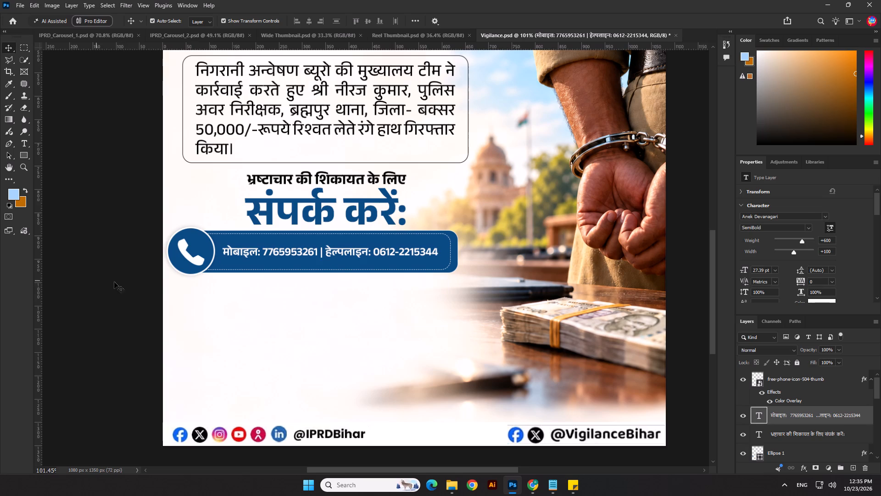
# Move the complete mobile bar with its icon down about 10 px and right about 25 px, under the case text box.
pyautogui.moveTo(115, 238); pyautogui.dragTo(305, 276)
pyautogui.press('Down')
pyautogui.press('Down')
pyautogui.press('Down')
pyautogui.press('Down')
pyautogui.press('Down')
pyautogui.press('Down')
pyautogui.press('Down')
pyautogui.press('Down')
pyautogui.press('Down')
pyautogui.press('Down')
pyautogui.press('Down')
pyautogui.press('Down')
pyautogui.press('Down')
pyautogui.press('Down')
pyautogui.press('Down')
pyautogui.press('Down')
pyautogui.press('Down')
pyautogui.press('Down')
pyautogui.press('Down')
pyautogui.press('Down')
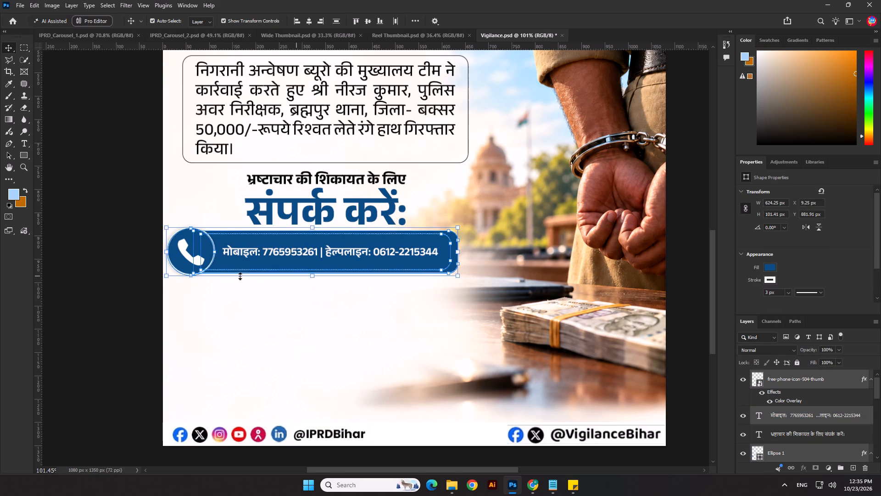
pyautogui.press('Right')
pyautogui.press('Right')
pyautogui.press('Right')
pyautogui.press('Right')
pyautogui.press('Right')
pyautogui.press('Right')
pyautogui.press('Right')
pyautogui.press('Right')
pyautogui.press('Right')
pyautogui.press('Right')
pyautogui.press('Right')
pyautogui.press('Right')
pyautogui.press('Right')
pyautogui.press('Right')
pyautogui.press('Right')
pyautogui.press('Right')
pyautogui.press('Right')
pyautogui.press('Right')
pyautogui.press('Right')
pyautogui.press('Right')
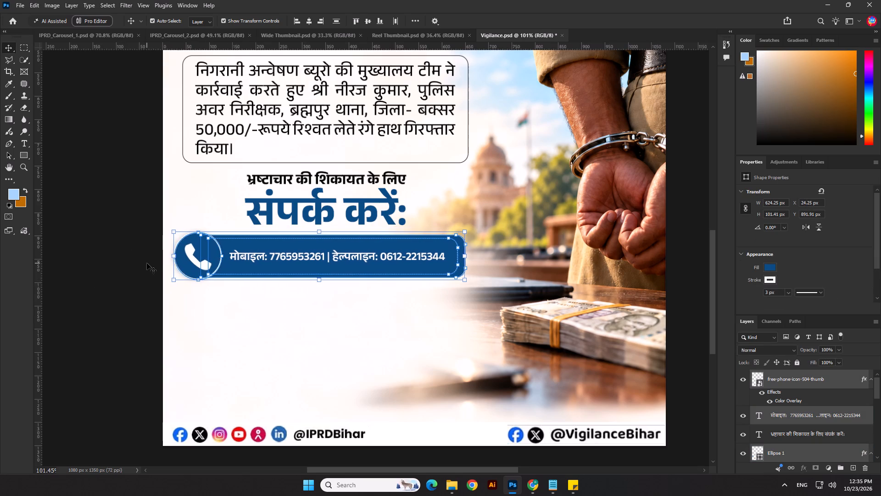
pyautogui.press('Right')
pyautogui.press('Right')
pyautogui.press('Right')
pyautogui.press('Right')
pyautogui.press('Right')
pyautogui.press('Right')
pyautogui.click(145, 264)
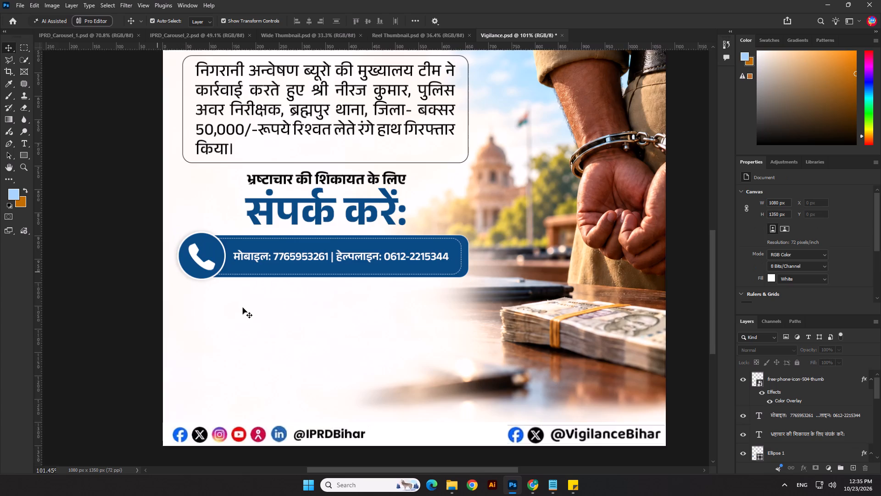
pyautogui.scroll(-4, 278, 325)
pyautogui.scroll(-1, 211, 304)
pyautogui.moveTo(178, 282); pyautogui.dragTo(300, 305)
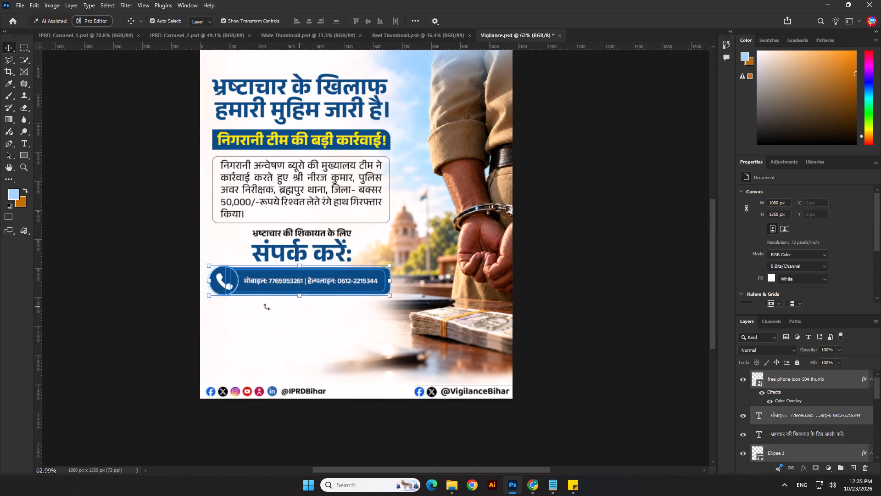
pyautogui.press('Right')
pyautogui.press('Right')
pyautogui.click(167, 182)
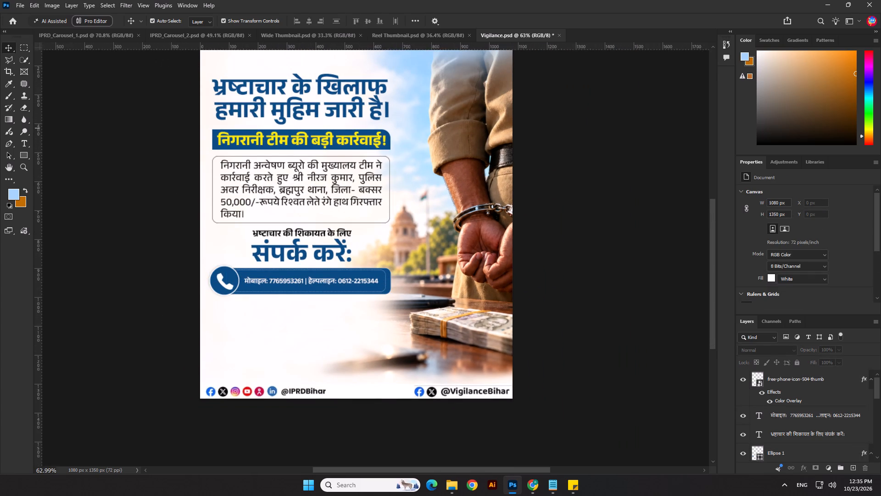
# Add vertical guides along the case text box's left and right edges, at about 44 px and 658 px.
pyautogui.moveTo(42, 128); pyautogui.dragTo(212, 215)
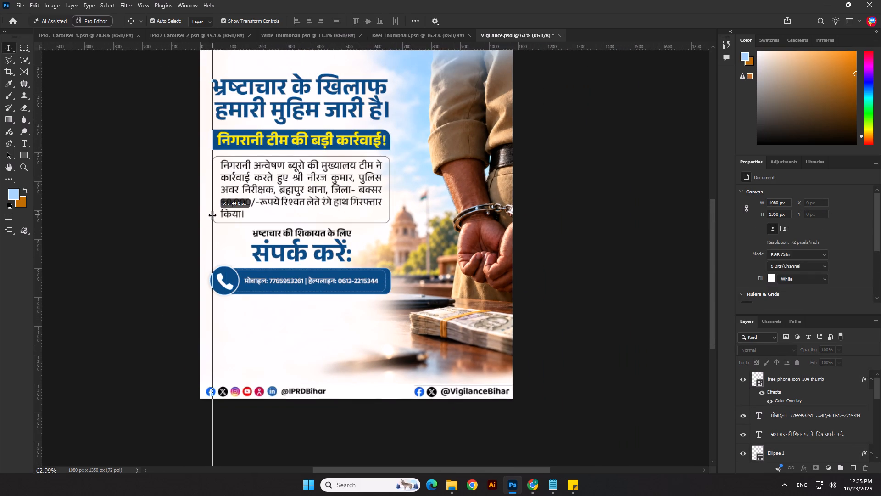
pyautogui.moveTo(212, 215); pyautogui.dragTo(212, 216)
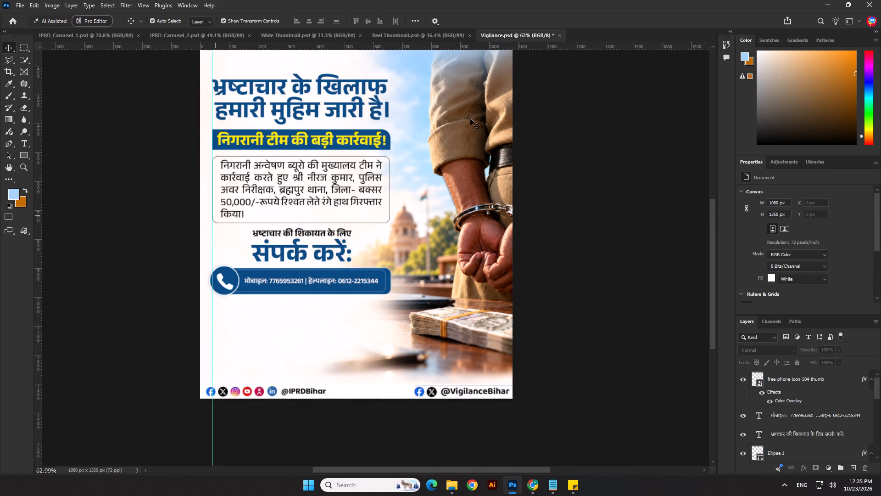
pyautogui.moveTo(41, 203); pyautogui.dragTo(434, 284)
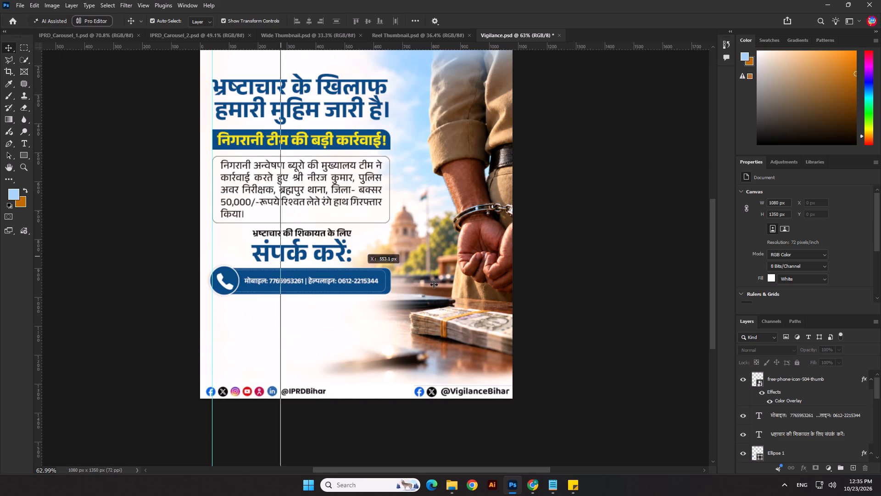
pyautogui.moveTo(434, 284); pyautogui.dragTo(390, 275)
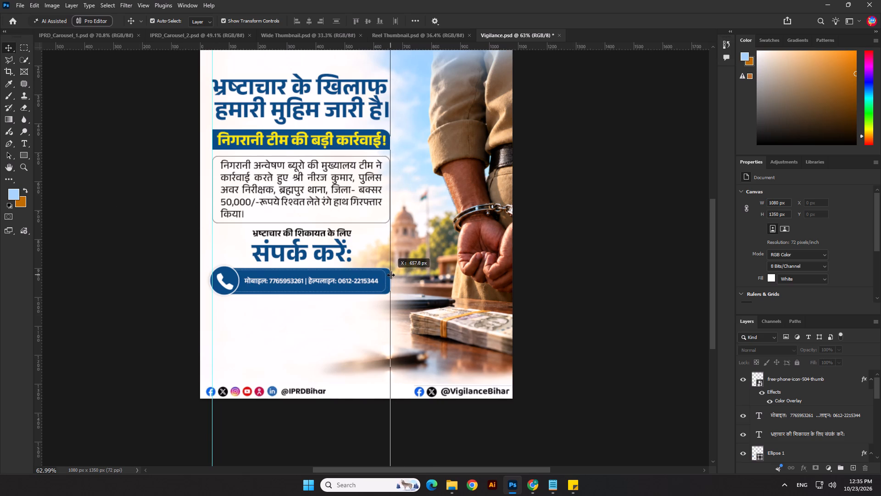
pyautogui.moveTo(390, 275); pyautogui.dragTo(390, 275)
# Examine how the mobile bar and its icon line up with the two vertical guides.
pyautogui.scroll(7, 375, 294)
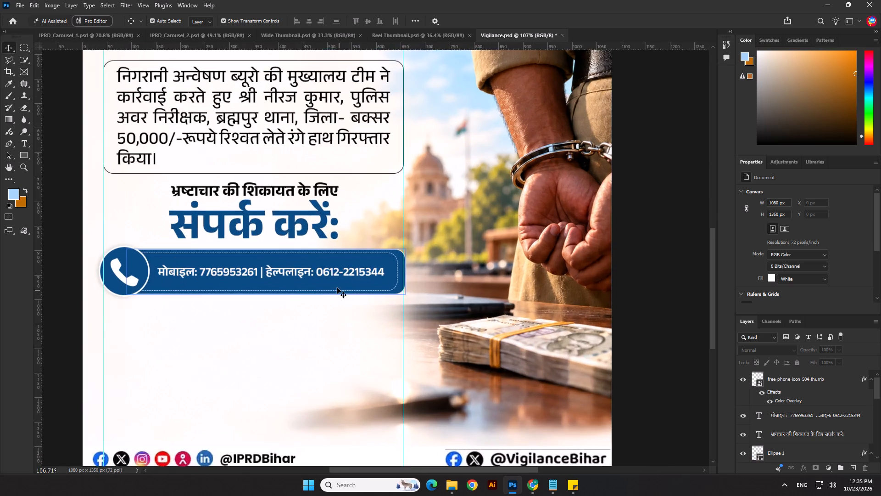
pyautogui.scroll(-1, 214, 259)
pyautogui.scroll(-3, 156, 240)
pyautogui.click(72, 238)
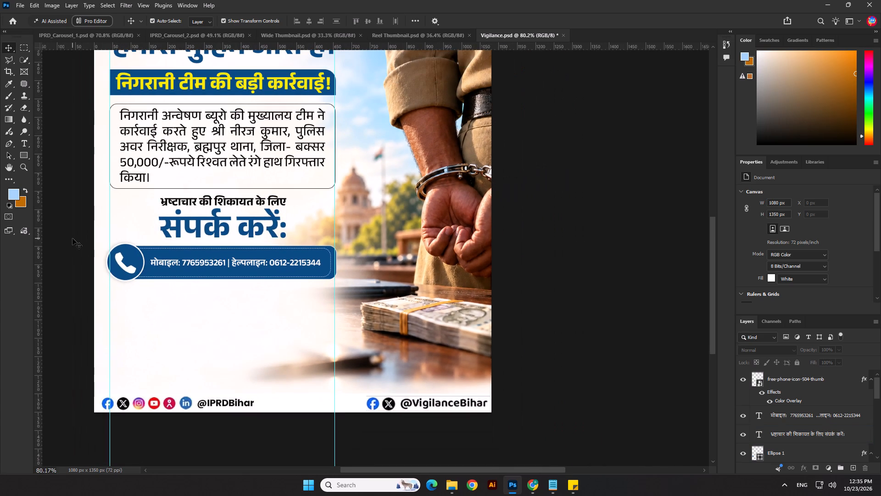
pyautogui.click(72, 236)
pyautogui.scroll(-5, 509, 281)
pyautogui.click(544, 304)
pyautogui.scroll(3, 282, 270)
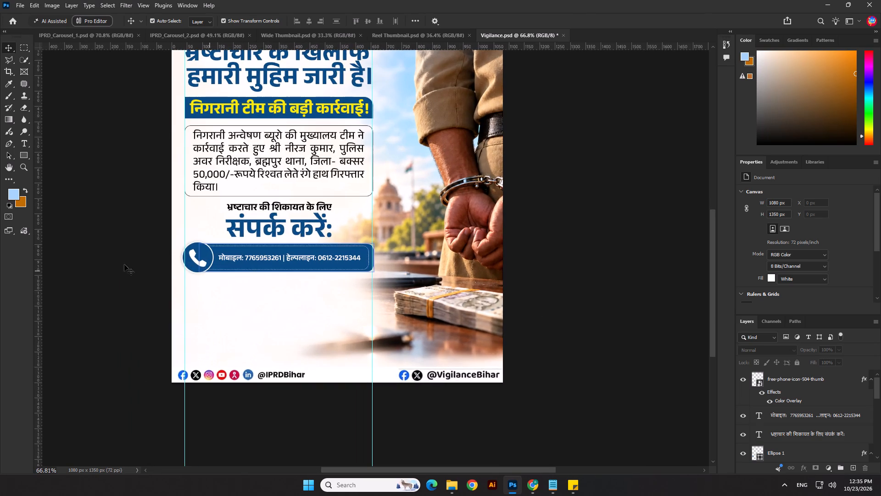
# Duplicate the complete mobile bar with icon and text directly below the original, at a Y position of about 1005 px.
pyautogui.moveTo(112, 251); pyautogui.dragTo(336, 279)
pyautogui.keyDown('alt'); pyautogui.moveTo(271, 262); pyautogui.dragTo(268, 295); pyautogui.keyUp('alt')
pyautogui.press('Down')
pyautogui.press('Down')
pyautogui.press('Down')
pyautogui.press('Down')
pyautogui.click(89, 264)
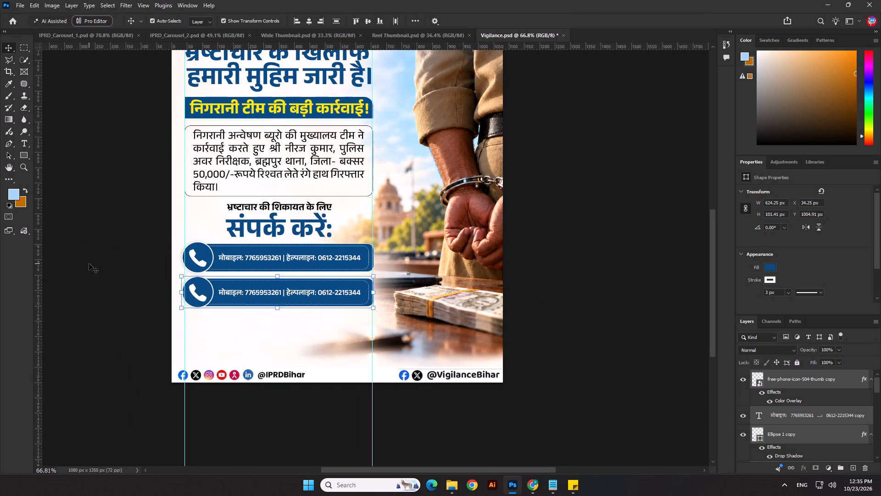
# Copy the first case's "लैंडलाइन नंबर" line from Notepad and replace the duplicated bar's text with it in Photoshop.
pyautogui.click(558, 485)
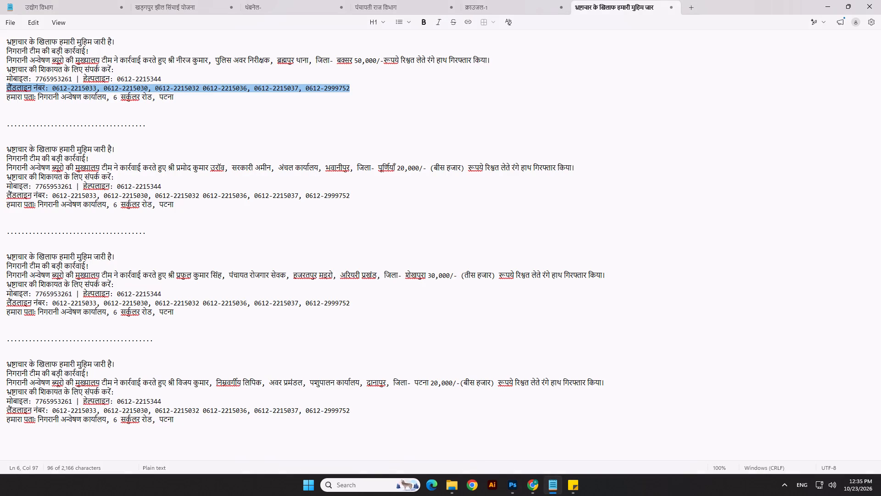
pyautogui.hotkey('ctrl', 'c')
pyautogui.hotkey('ctrl', 'c')
pyautogui.hotkey('alt', 'Tab')
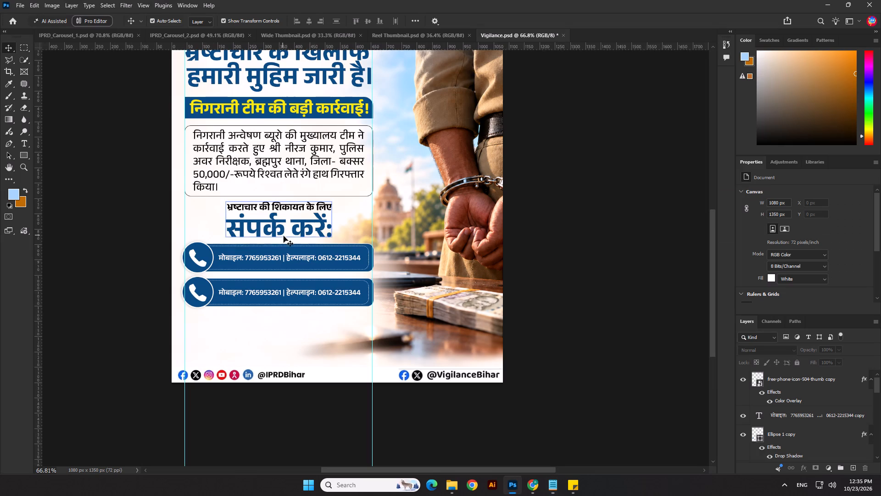
pyautogui.scroll(3, 293, 292)
pyautogui.doubleClick(288, 292)
pyautogui.doubleClick(305, 294)
pyautogui.doubleClick(312, 294)
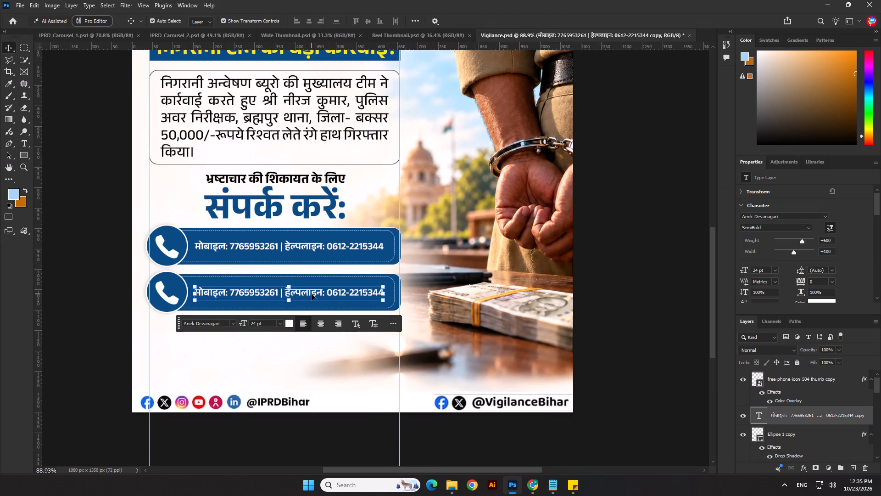
pyautogui.hotkey('ctrl', 'v')
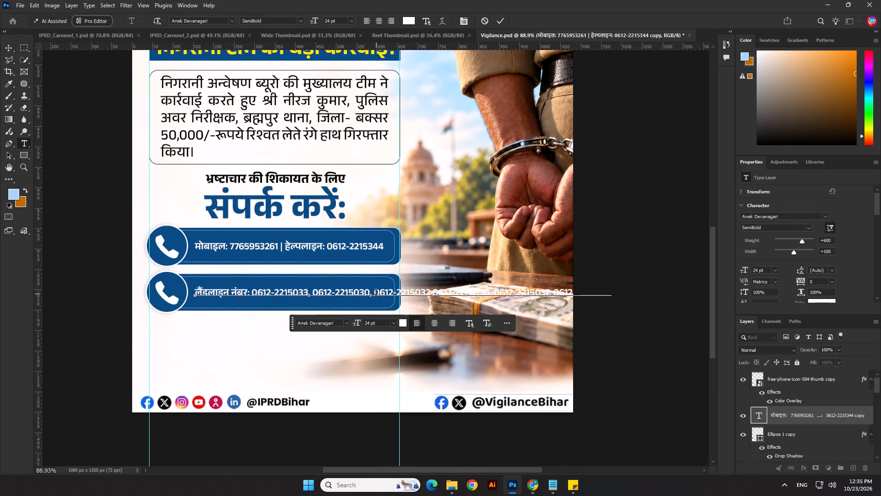
# Break the landline text into three lines, starting new lines before the third number and before the last number.
pyautogui.click(375, 294)
pyautogui.press('BackSpace')
pyautogui.press('Return')
pyautogui.click(377, 306)
pyautogui.press('BackSpace')
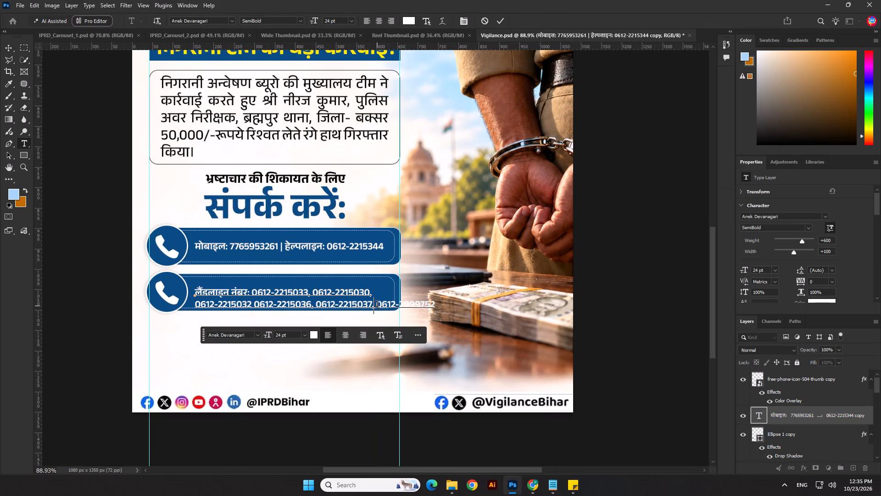
pyautogui.press('Return')
# Commit the three-line landline text and move it up inside the lower blue bar.
pyautogui.click(9, 49)
pyautogui.moveTo(293, 297); pyautogui.dragTo(294, 298)
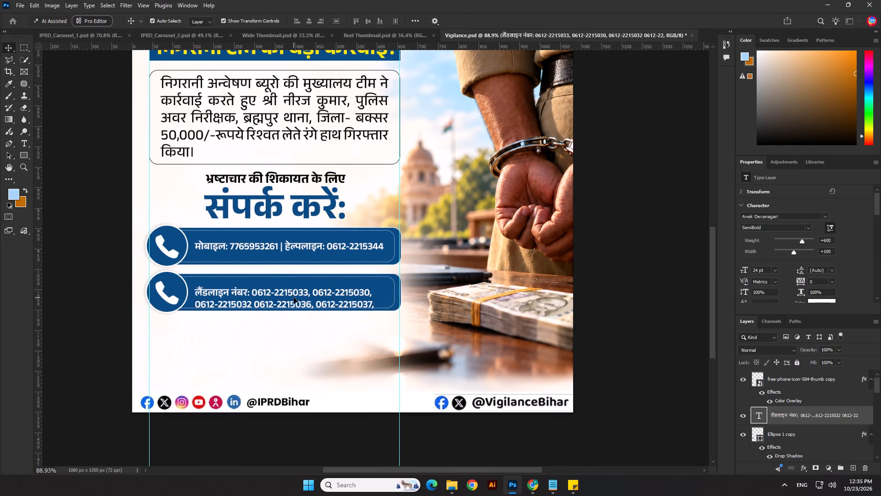
pyautogui.moveTo(294, 298); pyautogui.dragTo(295, 288)
# Nudge the mobile bar's blue rectangle left to an X position of 83.5 px.
pyautogui.scroll(7, 379, 294)
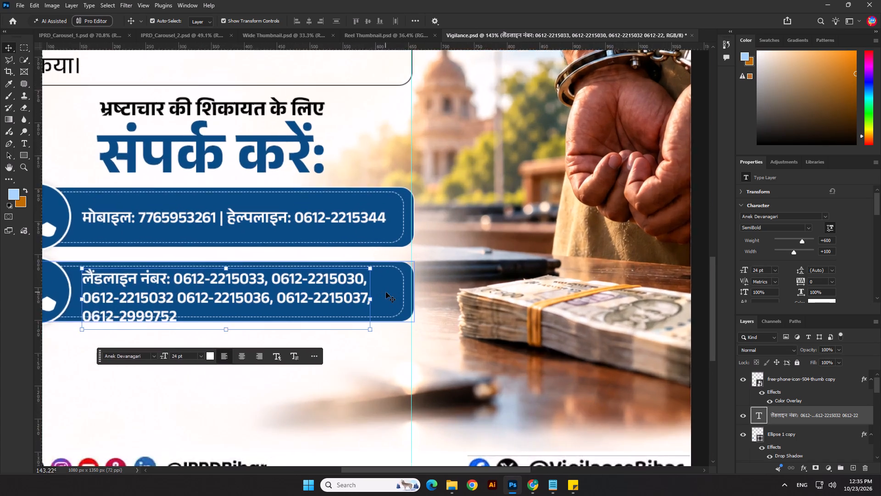
pyautogui.click(412, 210)
pyautogui.scroll(-5, 484, 227)
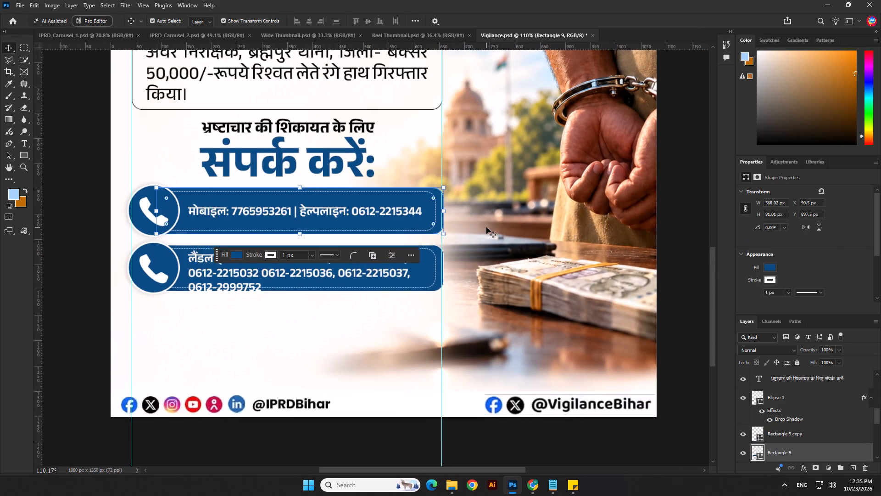
pyautogui.scroll(-1, 486, 227)
pyautogui.press('Left')
pyautogui.press('Left')
pyautogui.press('Left')
pyautogui.press('Left')
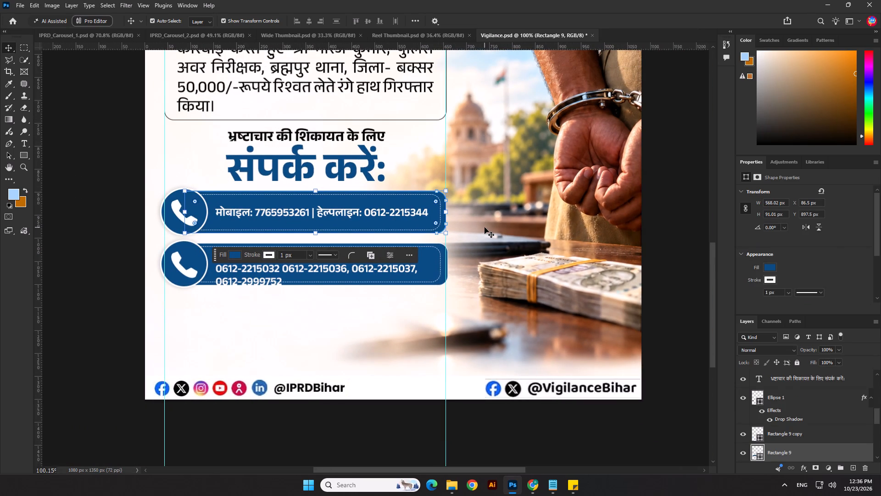
pyautogui.press('Left')
pyautogui.press('Left')
pyautogui.press('Left')
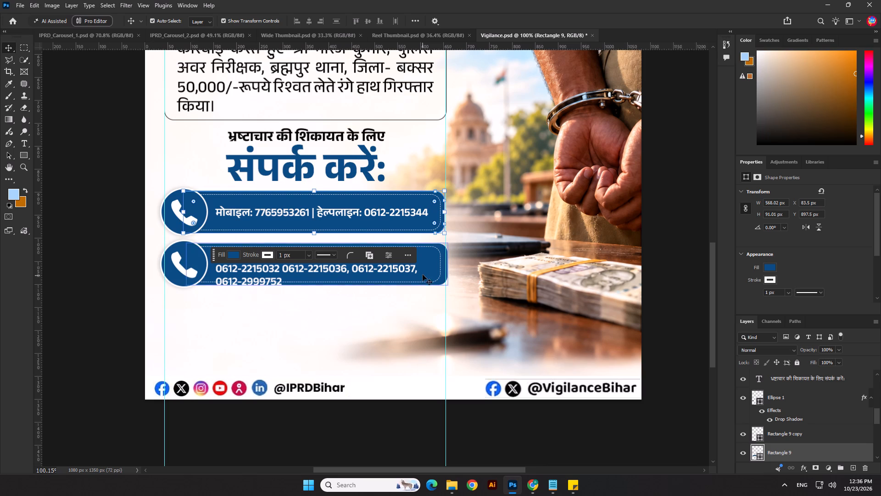
# Nudge the landline bar's blue rectangle left to an X position of 83.5 px, matching the mobile bar.
pyautogui.scroll(7, 423, 274)
pyautogui.click(452, 267)
pyautogui.press('Left')
pyautogui.press('Left')
pyautogui.press('Left')
pyautogui.press('Left')
pyautogui.press('Left')
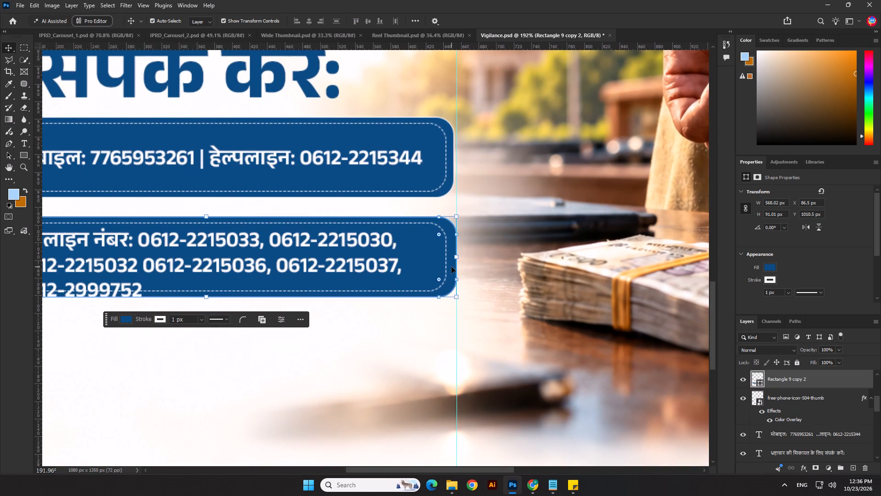
pyautogui.press('Left')
pyautogui.press('Left')
# Select both complete contact bars with their icons and text and shift them right by 3 px.
pyautogui.scroll(-9, 444, 266)
pyautogui.moveTo(128, 200); pyautogui.dragTo(381, 282)
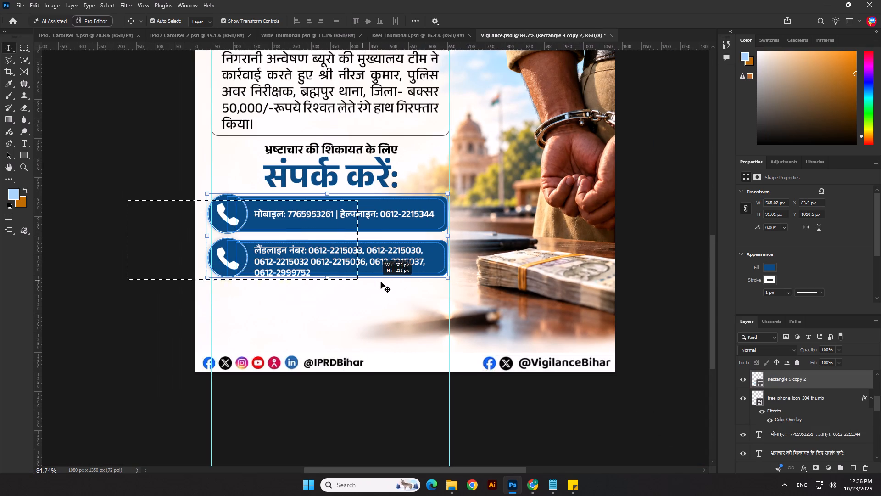
pyautogui.moveTo(381, 282); pyautogui.dragTo(393, 283)
pyautogui.press('Right')
pyautogui.press('Right')
pyautogui.press('Right')
pyautogui.click(146, 281)
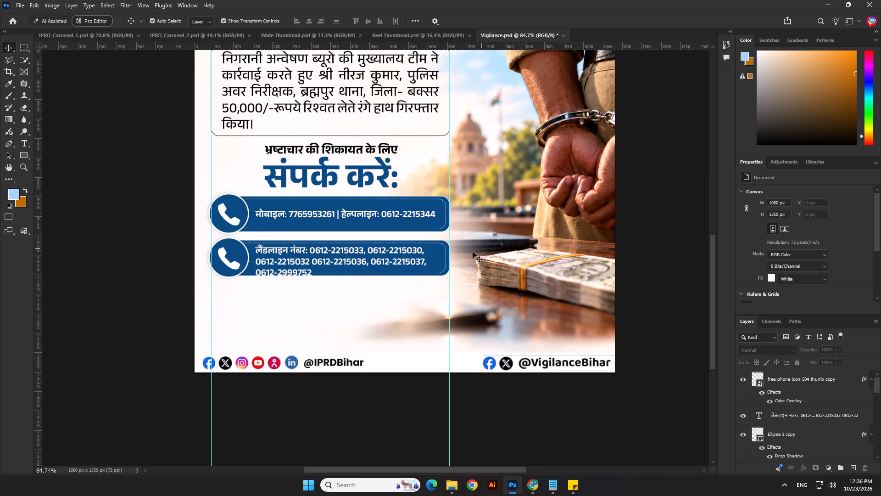
# Stretch the landline bar's blue rectangle and dashed outline downward to about 111 px tall to fit all three text lines.
pyautogui.moveTo(642, 247); pyautogui.dragTo(438, 274)
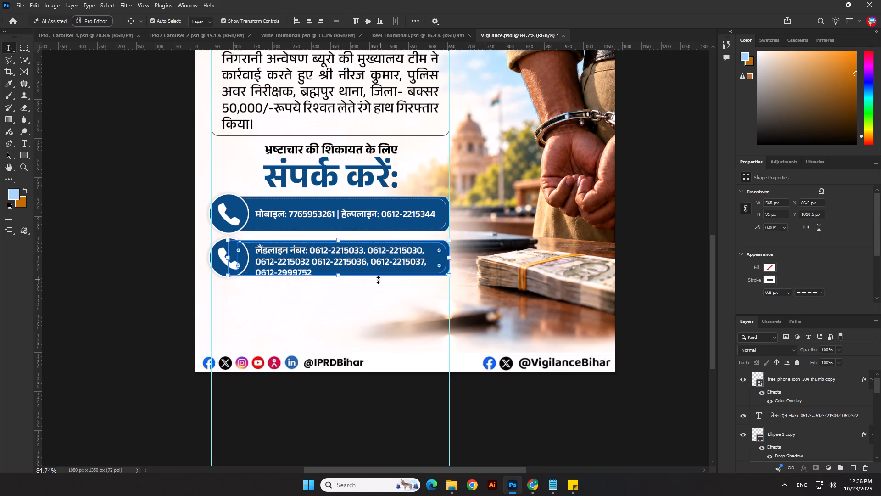
pyautogui.scroll(2, 378, 280)
pyautogui.moveTo(333, 277); pyautogui.dragTo(335, 287)
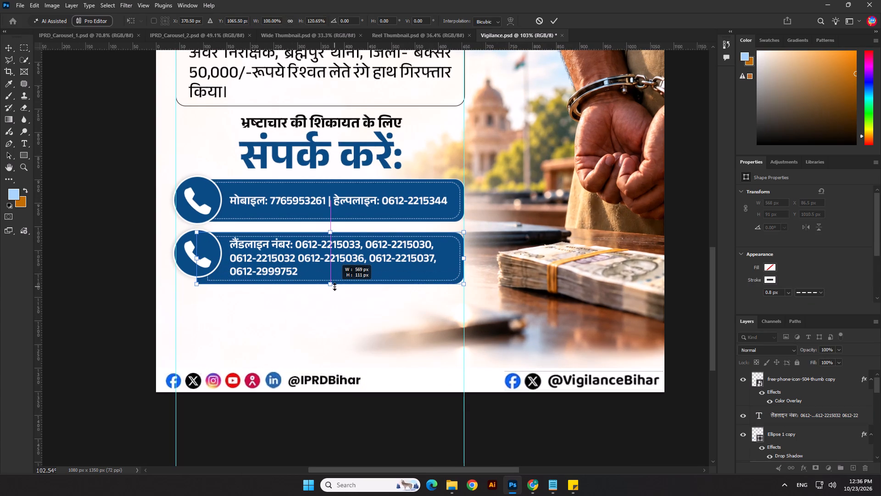
pyautogui.moveTo(335, 287); pyautogui.dragTo(335, 286)
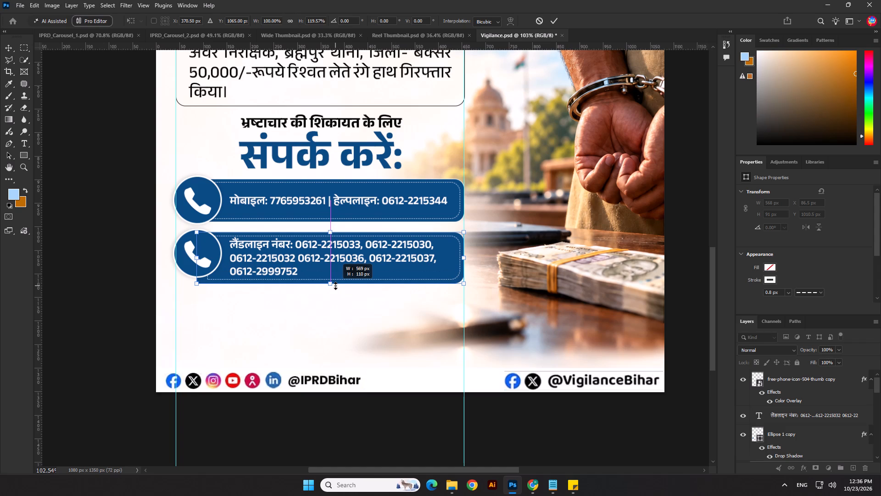
pyautogui.moveTo(335, 286); pyautogui.dragTo(335, 287)
pyautogui.press('Return')
pyautogui.click(51, 284)
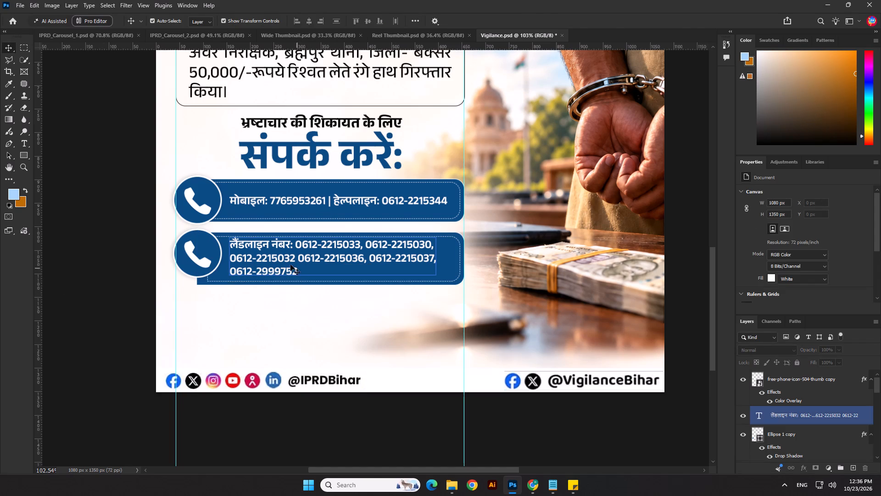
# Nudge the landline text down 5 px to centre it vertically in the taller bar.
pyautogui.click(289, 264)
pyautogui.press('Down')
pyautogui.press('Down')
pyautogui.press('Down')
pyautogui.press('Down')
pyautogui.press('Down')
pyautogui.click(115, 284)
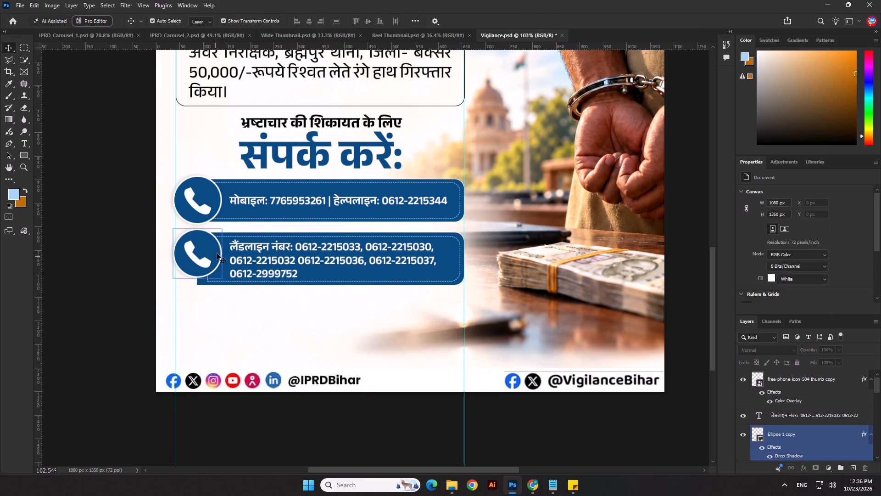
# Nudge the landline bar's icon circle down to a Y position of about 1017 px to centre it on the bar.
pyautogui.click(217, 253)
pyautogui.press('Down')
pyautogui.press('Down')
pyautogui.press('Down')
pyautogui.press('Down')
pyautogui.press('Down')
pyautogui.press('Down')
pyautogui.press('Down')
pyautogui.press('Down')
pyautogui.press('Down')
pyautogui.press('Down')
pyautogui.press('Down')
pyautogui.press('Down')
pyautogui.press('Down')
pyautogui.press('Down')
pyautogui.press('Down')
pyautogui.press('Down')
pyautogui.press('Down')
pyautogui.press('Down')
pyautogui.press('Down')
pyautogui.press('Down')
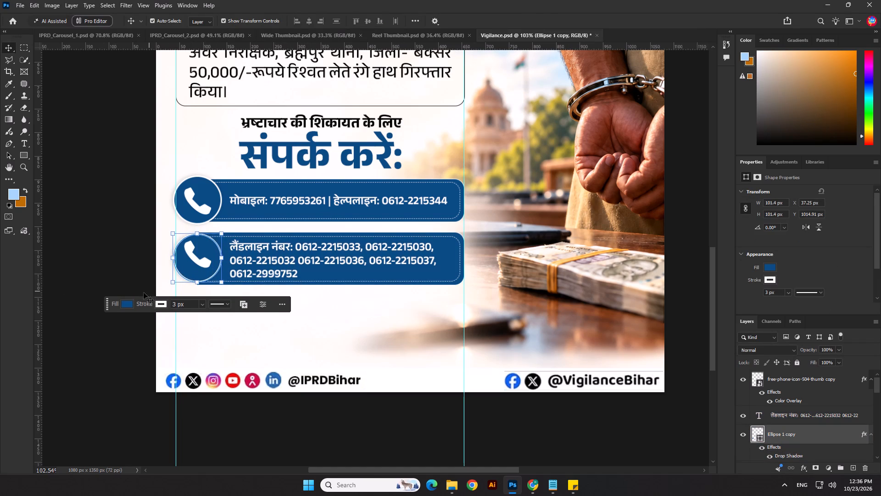
pyautogui.press('Down')
pyautogui.press('Up')
pyautogui.press('Down')
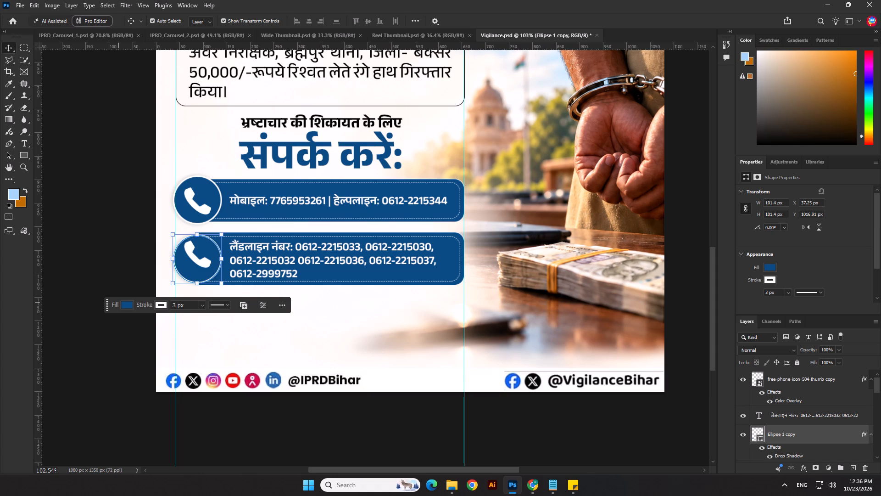
pyautogui.click(118, 302)
pyautogui.press('Return')
# Scale up the landline bar's circle together with its phone icon so the circle is about 108.5 px across.
pyautogui.click(113, 239)
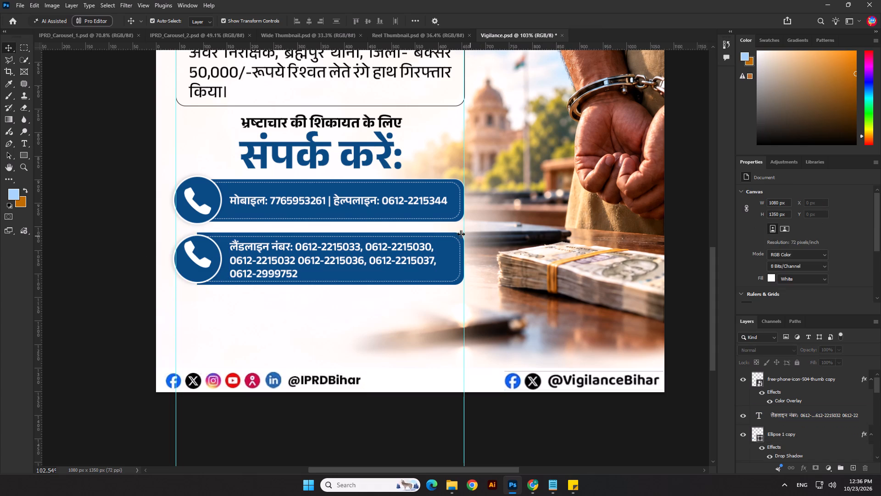
pyautogui.click(206, 248)
pyautogui.keyDown('shift'); pyautogui.click(202, 265); pyautogui.keyUp('shift')
pyautogui.click(195, 233)
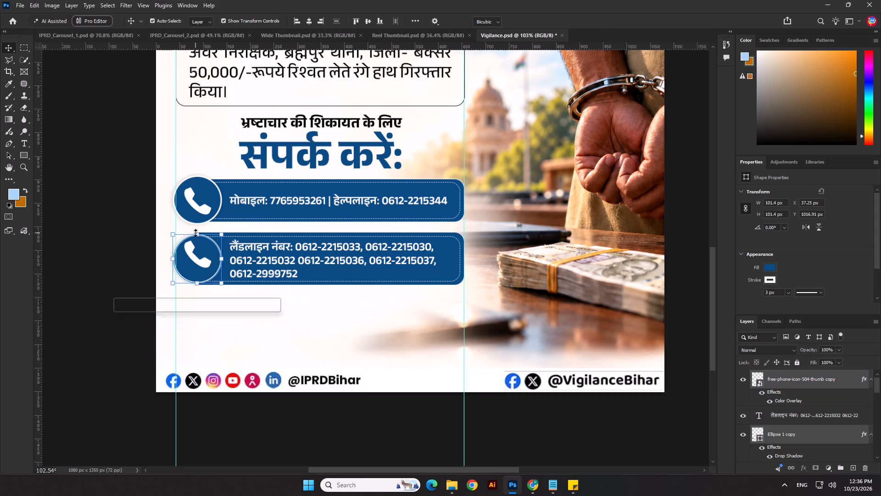
pyautogui.moveTo(196, 282); pyautogui.dragTo(196, 287)
pyautogui.scroll(6, 191, 231)
pyautogui.press('Return')
pyautogui.click(100, 271)
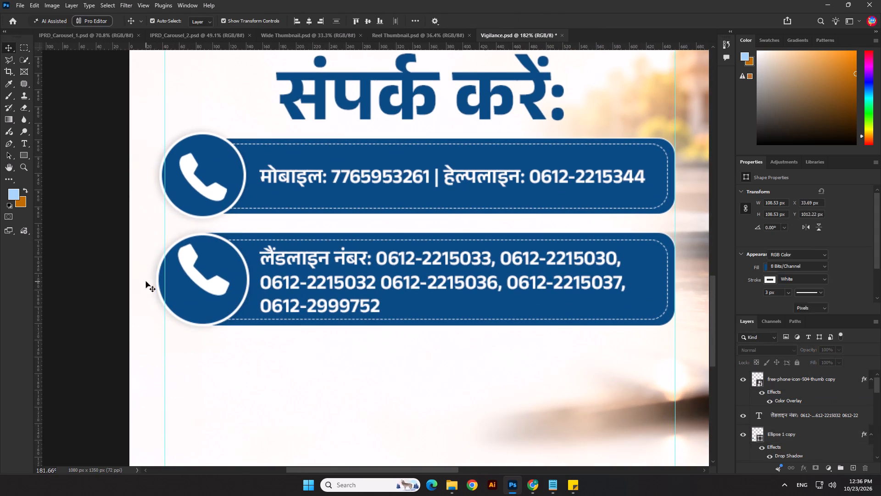
# Move the landline bar's phone icon down to centre it within the enlarged circle.
pyautogui.scroll(-8, 133, 242)
pyautogui.click(158, 287)
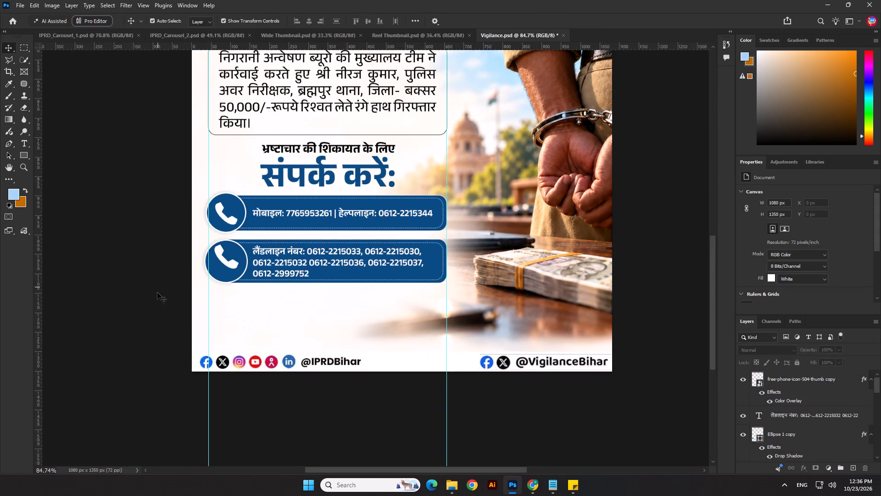
pyautogui.scroll(-5, 155, 317)
pyautogui.scroll(5, 306, 288)
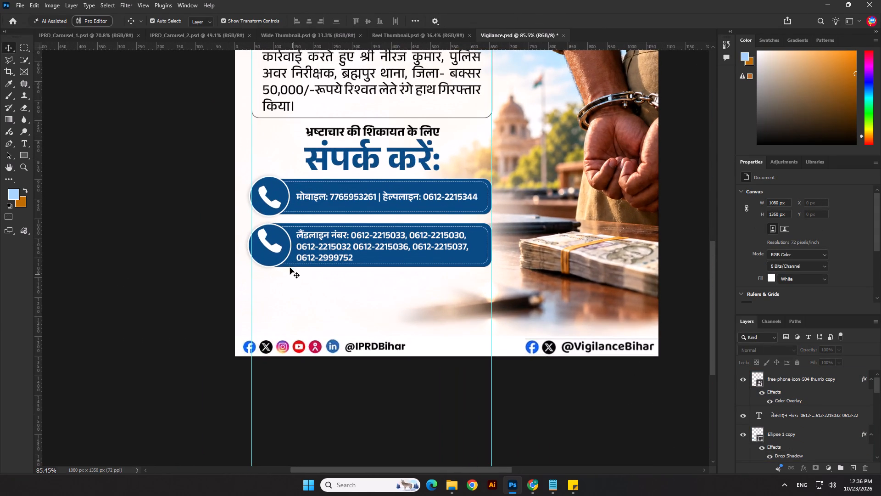
pyautogui.moveTo(278, 247); pyautogui.dragTo(278, 254)
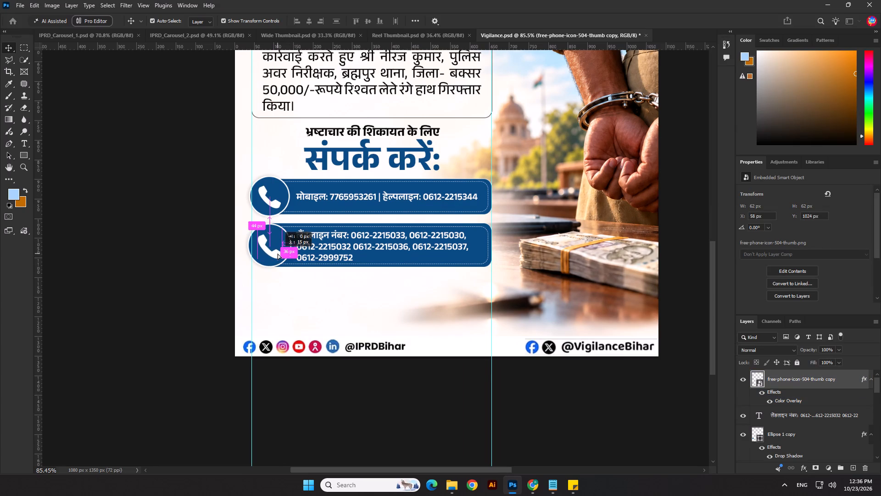
pyautogui.moveTo(278, 254); pyautogui.dragTo(278, 252)
pyautogui.click(119, 284)
# Delete the blue circle behind the mobile bar's phone icon.
pyautogui.scroll(-9, 123, 284)
pyautogui.click(162, 331)
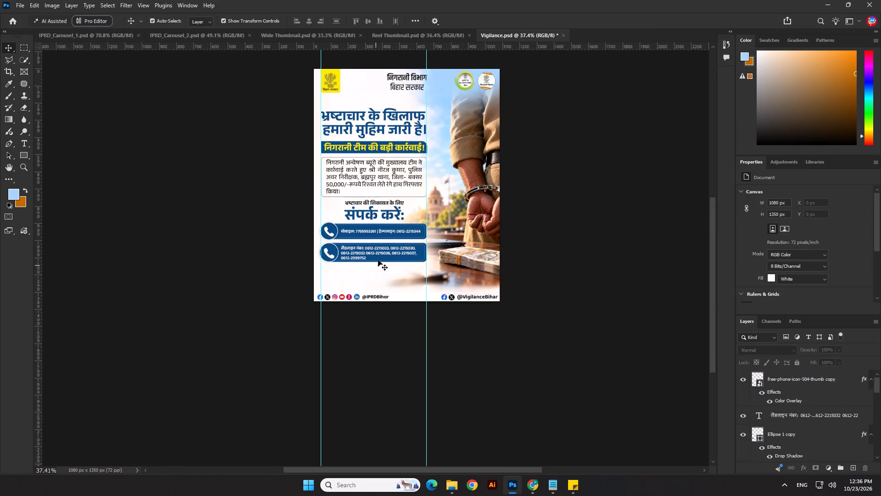
pyautogui.scroll(2, 443, 276)
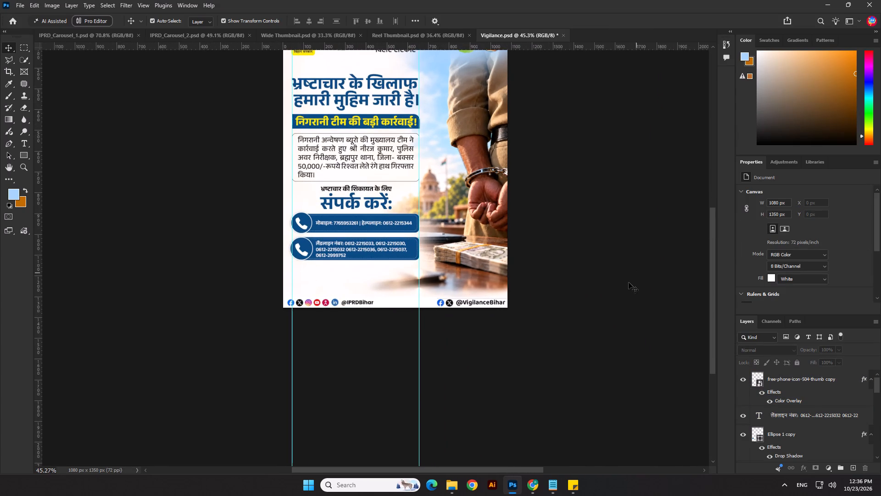
pyautogui.click(598, 292)
pyautogui.scroll(7, 212, 241)
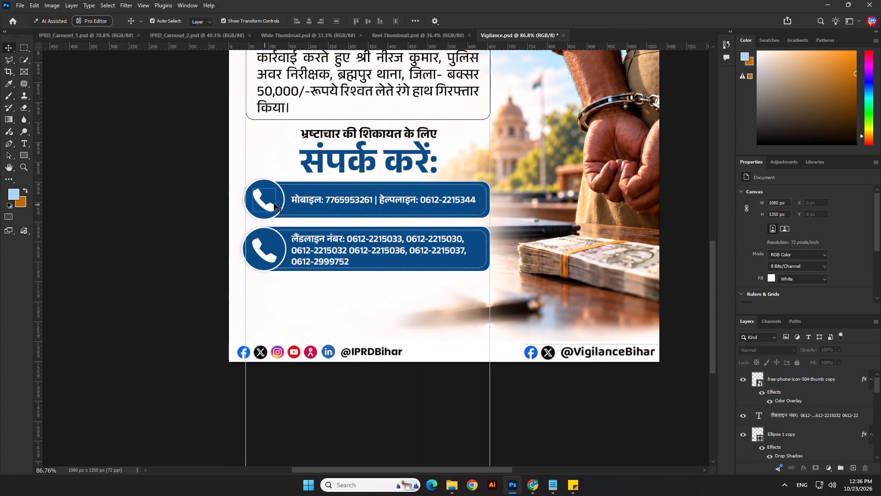
pyautogui.click(277, 202)
pyautogui.press('Delete')
pyautogui.click(180, 233)
# Set the two left corner radii of the mobile bar's blue rectangle to 20 px.
pyautogui.click(268, 185)
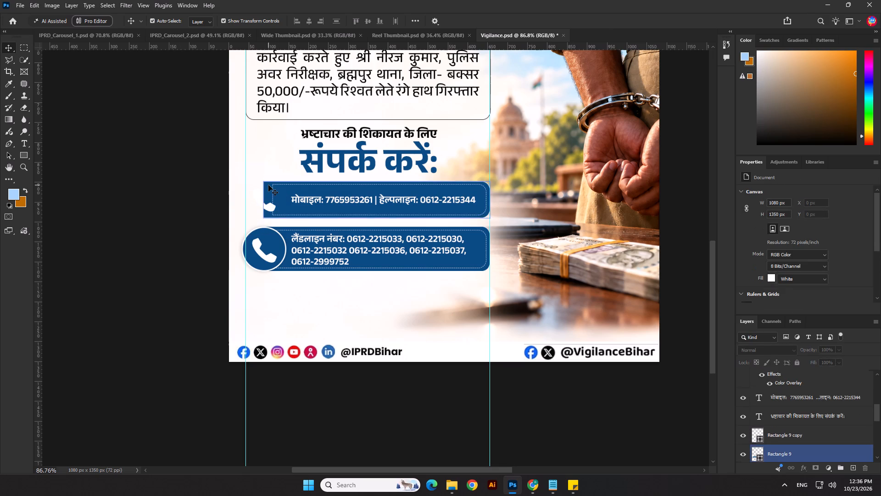
pyautogui.scroll(-6, 820, 267)
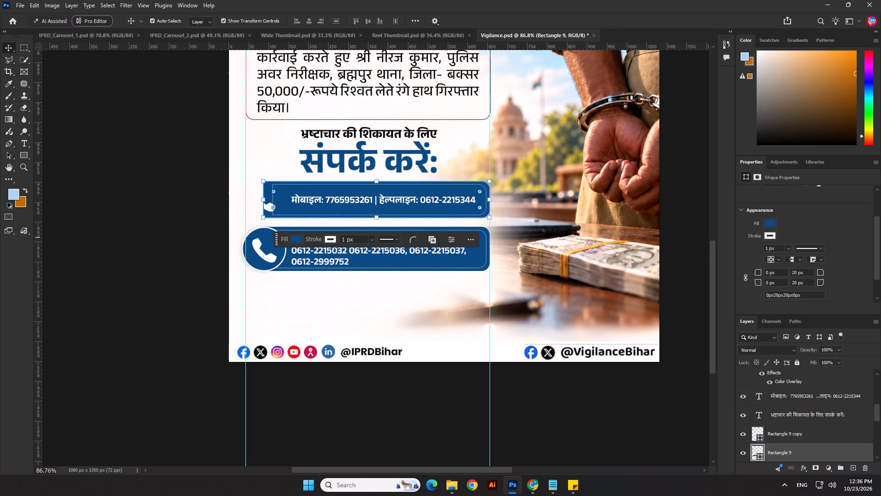
pyautogui.moveTo(783, 271); pyautogui.dragTo(735, 274)
pyautogui.press('2')
pyautogui.press('0')
pyautogui.press('Return')
pyautogui.moveTo(781, 282); pyautogui.dragTo(723, 285)
pyautogui.write('20')
pyautogui.press('Return')
pyautogui.click(209, 265)
# Set the two left corner radii of the mobile bar's dashed outline to 20 px.
pyautogui.scroll(2, 244, 204)
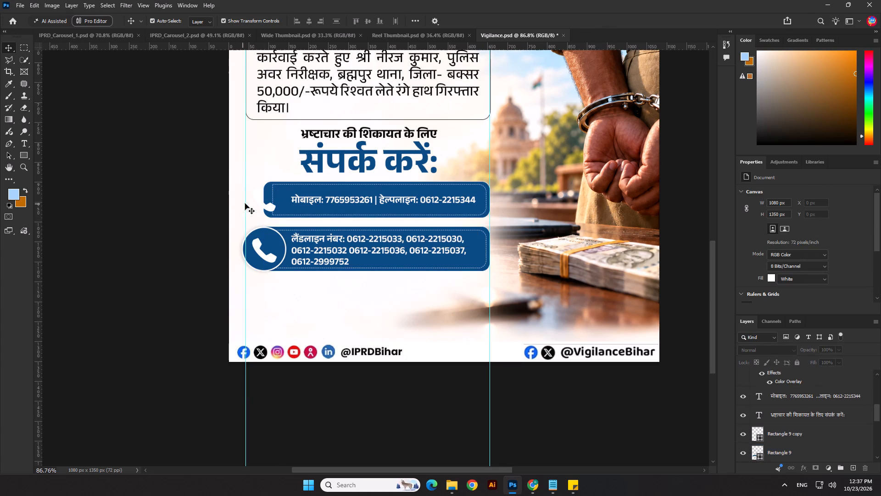
pyautogui.scroll(1, 245, 203)
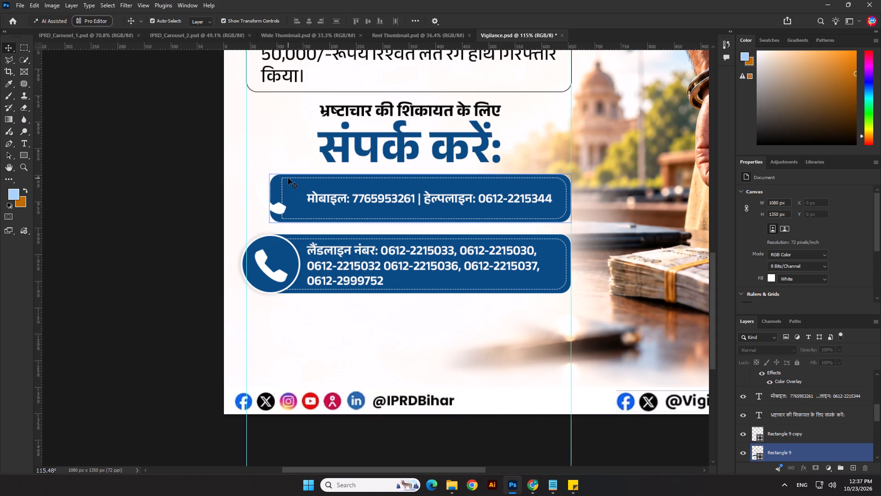
pyautogui.click(288, 178)
pyautogui.click(566, 186)
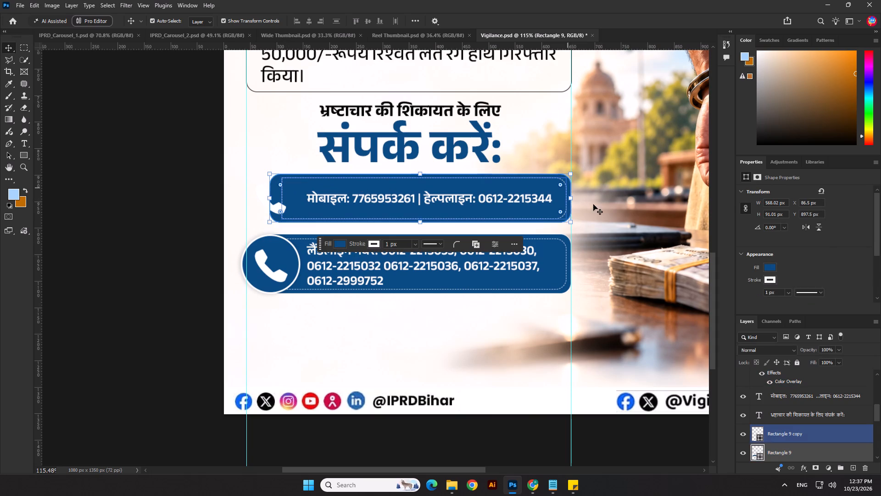
pyautogui.scroll(-6, 792, 253)
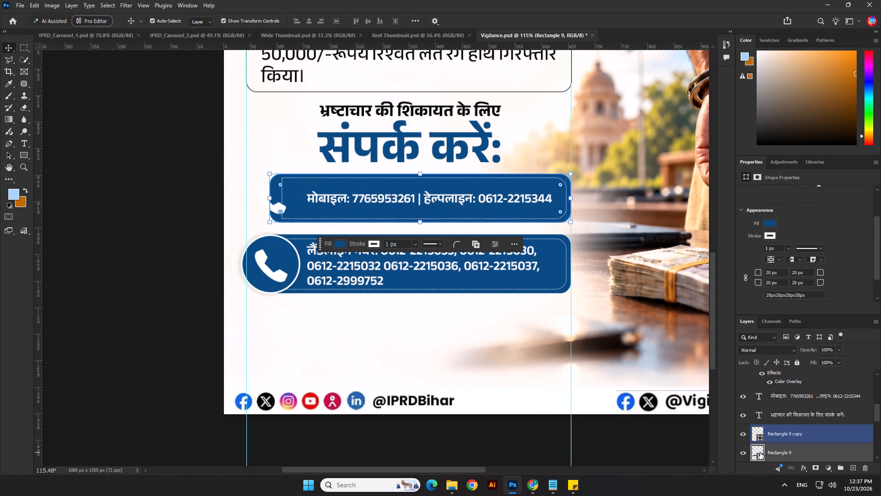
pyautogui.click(777, 440)
pyautogui.moveTo(782, 269); pyautogui.dragTo(730, 269)
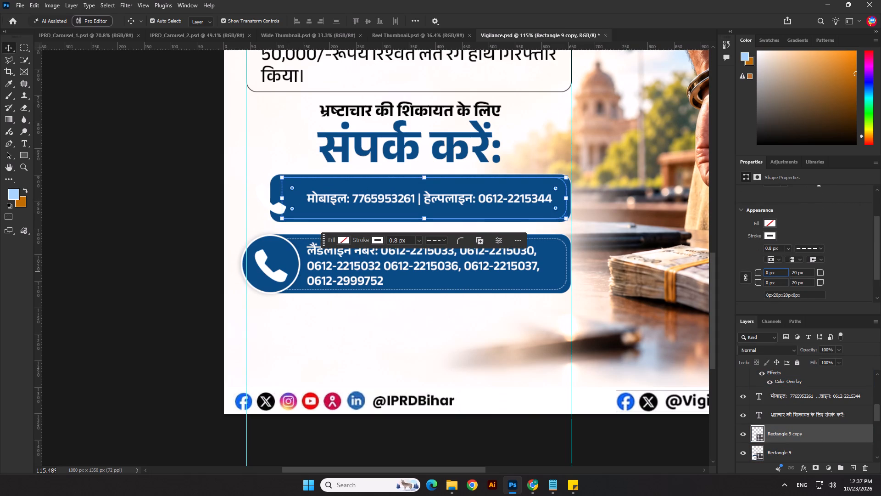
pyautogui.moveTo(777, 272); pyautogui.dragTo(745, 273)
pyautogui.write('20')
pyautogui.moveTo(781, 281); pyautogui.dragTo(733, 282)
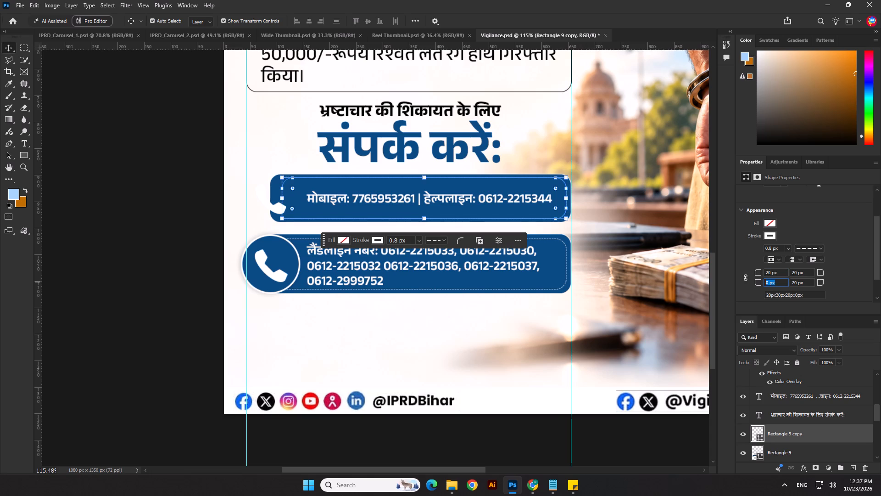
pyautogui.moveTo(733, 282); pyautogui.dragTo(733, 282)
pyautogui.write('20')
pyautogui.press('Return')
pyautogui.scroll(4, 223, 202)
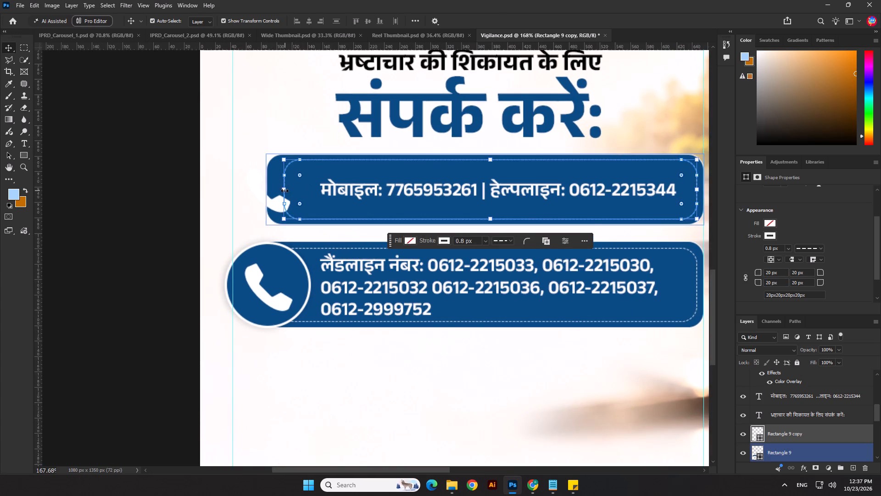
# Stretch the mobile bar's dashed outline sideways at both ends so it nearly fills the blue rectangle.
pyautogui.keyDown('shift'); pyautogui.moveTo(284, 191); pyautogui.dragTo(272, 189); pyautogui.keyUp('shift')
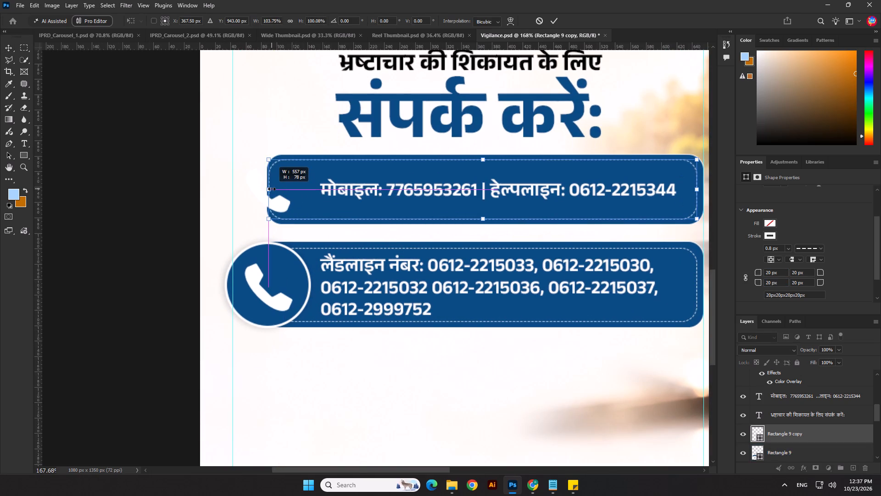
pyautogui.keyDown('shift'); pyautogui.moveTo(272, 189); pyautogui.dragTo(273, 189); pyautogui.keyUp('shift')
pyautogui.scroll(-4, 215, 199)
pyautogui.scroll(5, 429, 213)
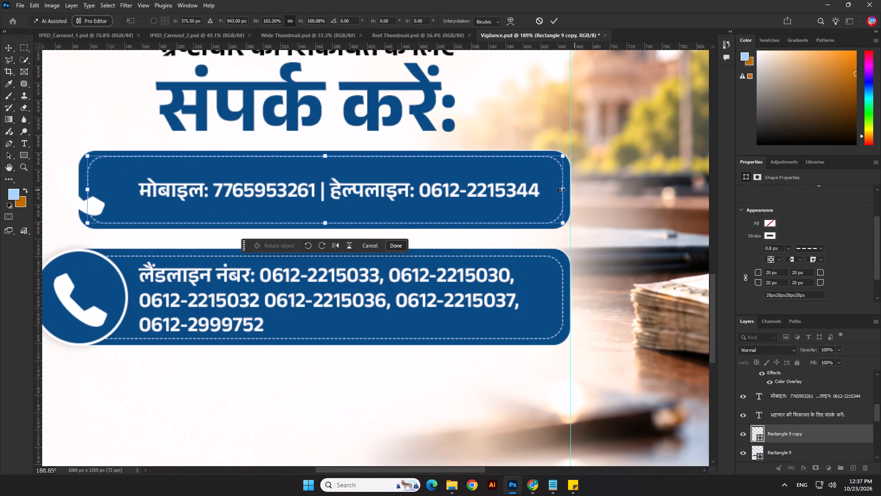
pyautogui.keyDown('shift'); pyautogui.click(559, 190); pyautogui.keyUp('shift')
pyautogui.press('Return')
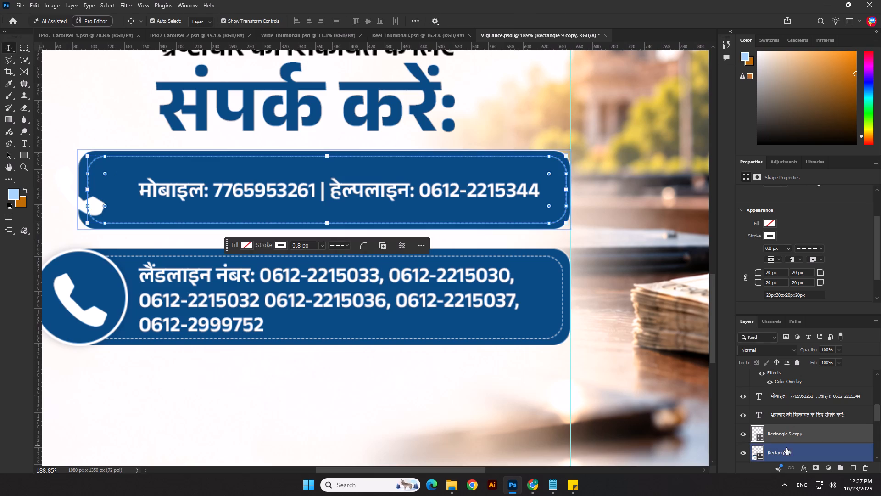
# Align the dashed outline and the blue rectangle of the mobile bar on their horizontal and vertical centres.
pyautogui.keyDown('shift'); pyautogui.click(786, 448); pyautogui.keyUp('shift')
pyautogui.click(306, 18)
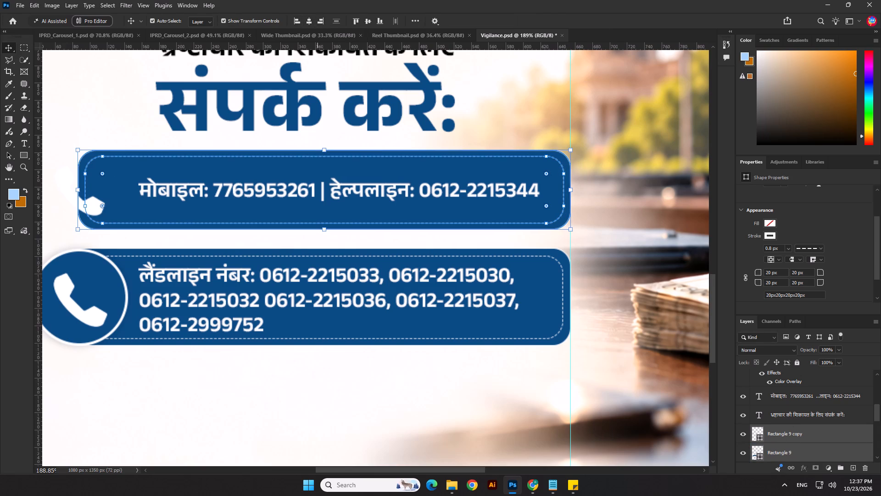
pyautogui.click(368, 19)
# Delete the whole landline bar, including its circle, phone icon and text.
pyautogui.scroll(-5, 401, 180)
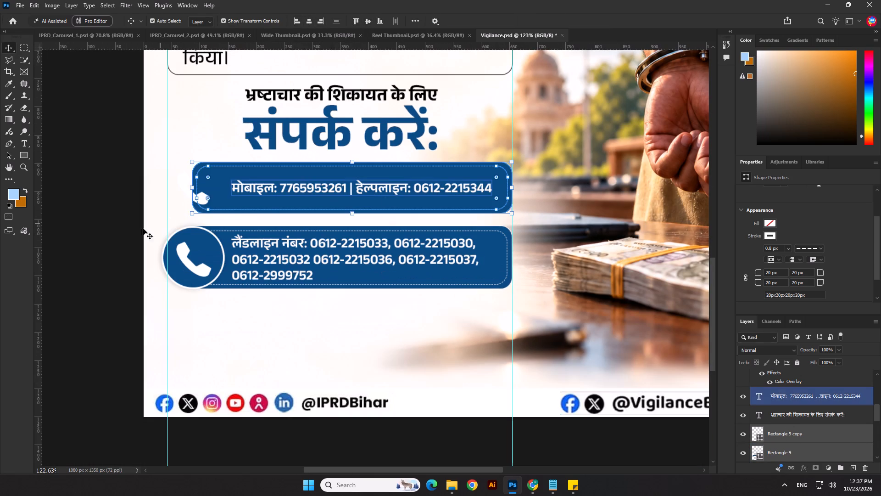
pyautogui.moveTo(115, 232); pyautogui.dragTo(372, 293)
pyautogui.press('Delete')
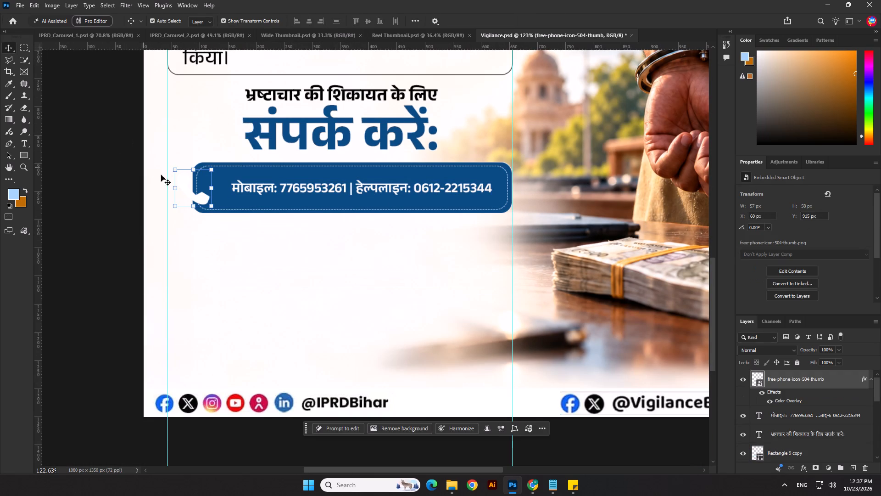
# Move the phone icon inside the mobile bar's left end, shrink it to 51 × 50 px and nudge it into vertical alignment.
pyautogui.scroll(2, 182, 183)
pyautogui.moveTo(207, 203); pyautogui.dragTo(236, 203)
pyautogui.moveTo(221, 166); pyautogui.dragTo(221, 171)
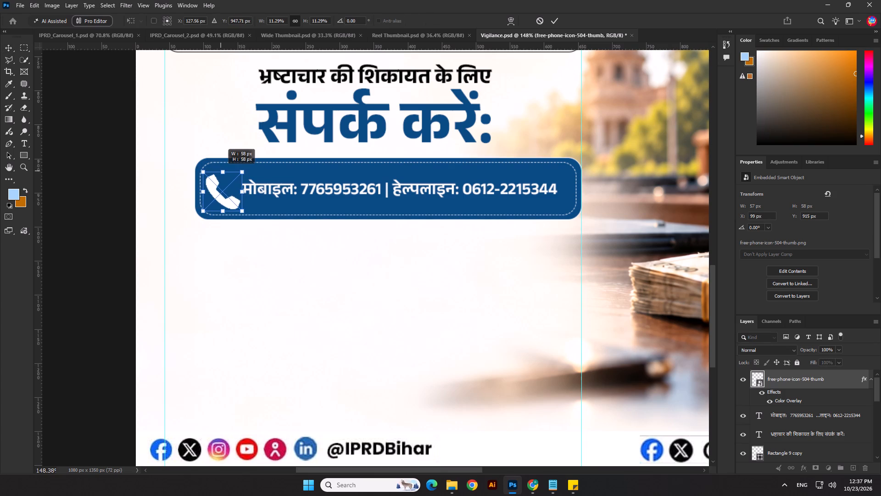
pyautogui.moveTo(221, 171); pyautogui.dragTo(221, 172)
pyautogui.press('Up')
pyautogui.press('Up')
pyautogui.press('Up')
pyautogui.press('Up')
pyautogui.press('Up')
pyautogui.press('Up')
pyautogui.press('Left')
pyautogui.press('Return')
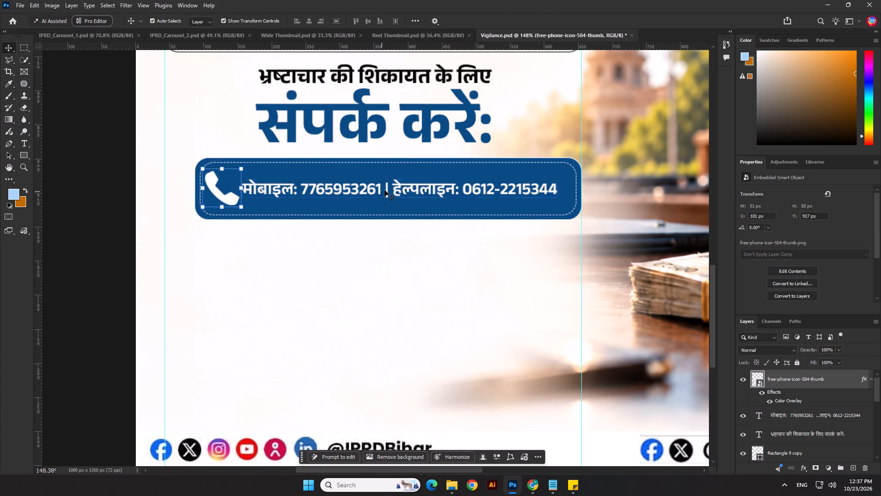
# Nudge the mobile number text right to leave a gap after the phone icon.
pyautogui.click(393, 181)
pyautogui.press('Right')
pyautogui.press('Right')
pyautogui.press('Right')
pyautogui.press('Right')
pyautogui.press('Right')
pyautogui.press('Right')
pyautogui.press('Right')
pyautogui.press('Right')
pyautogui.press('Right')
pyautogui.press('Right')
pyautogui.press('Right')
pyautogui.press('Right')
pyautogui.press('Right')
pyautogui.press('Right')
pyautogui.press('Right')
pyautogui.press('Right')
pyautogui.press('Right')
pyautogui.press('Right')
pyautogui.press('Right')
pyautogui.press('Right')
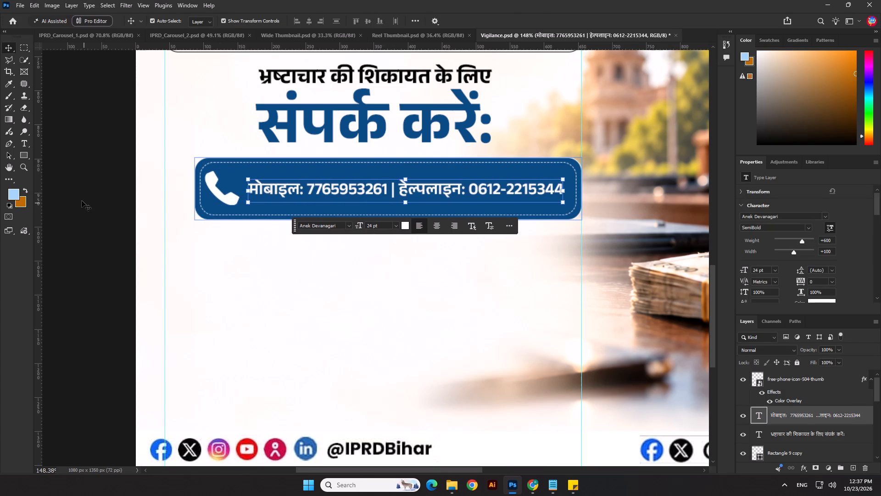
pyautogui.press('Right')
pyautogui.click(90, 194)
# Nudge the mobile bar's phone icon slightly right and down.
pyautogui.click(228, 199)
pyautogui.press('Right')
pyautogui.press('Right')
pyautogui.press('Right')
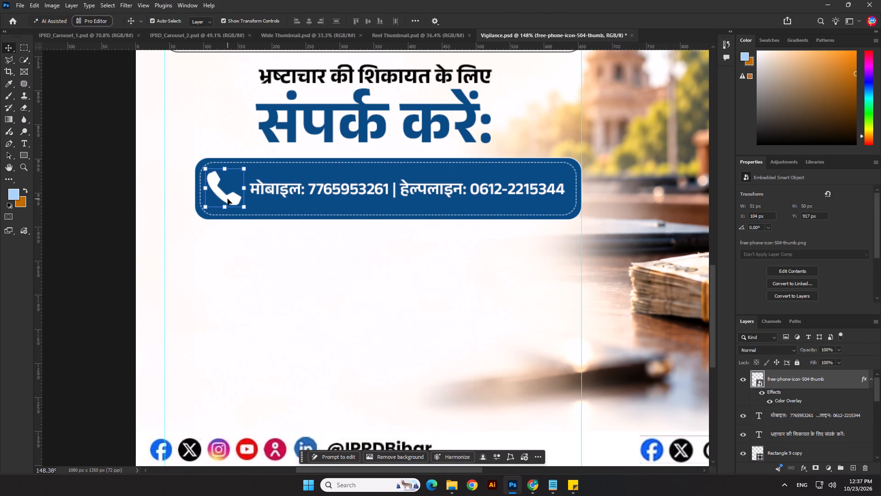
pyautogui.press('Right')
pyautogui.press('Right')
pyautogui.press('Right')
pyautogui.press('Down')
pyautogui.click(106, 205)
# Align the headline, action strip, case-copy box, complaint heading and mobile bar elements on a common horizontal centre.
pyautogui.scroll(-7, 358, 259)
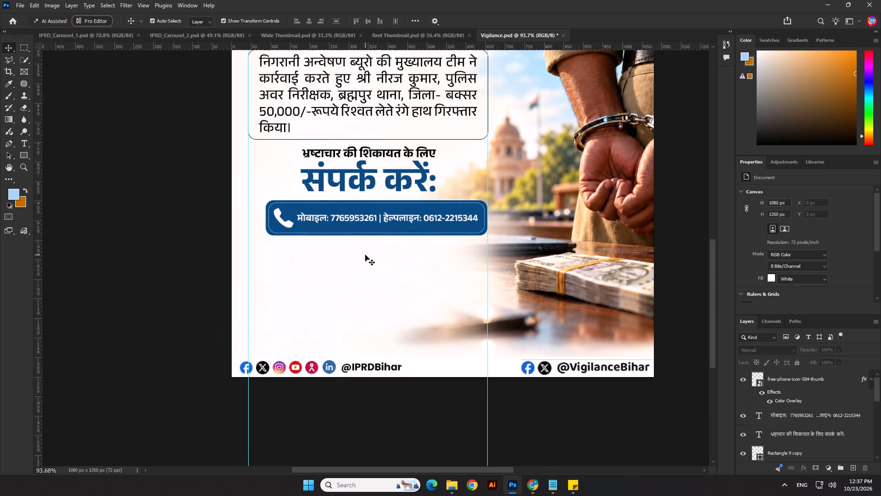
pyautogui.scroll(-1, 365, 255)
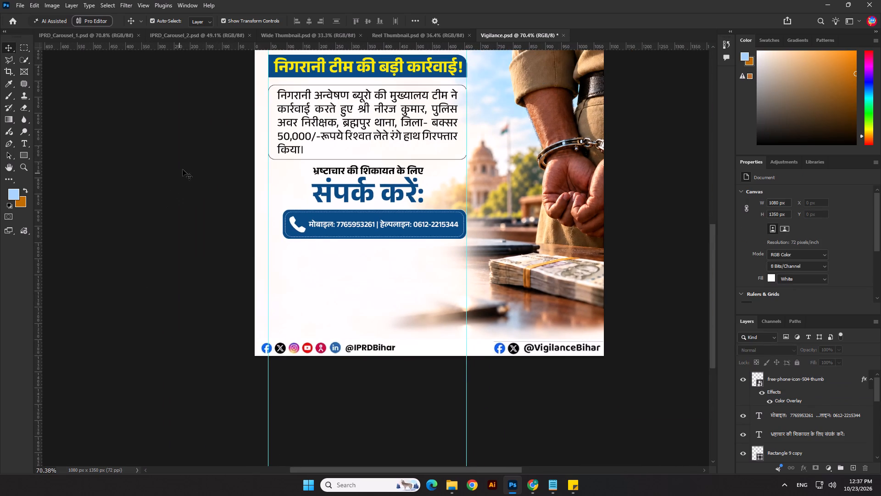
pyautogui.moveTo(183, 169); pyautogui.dragTo(424, 251)
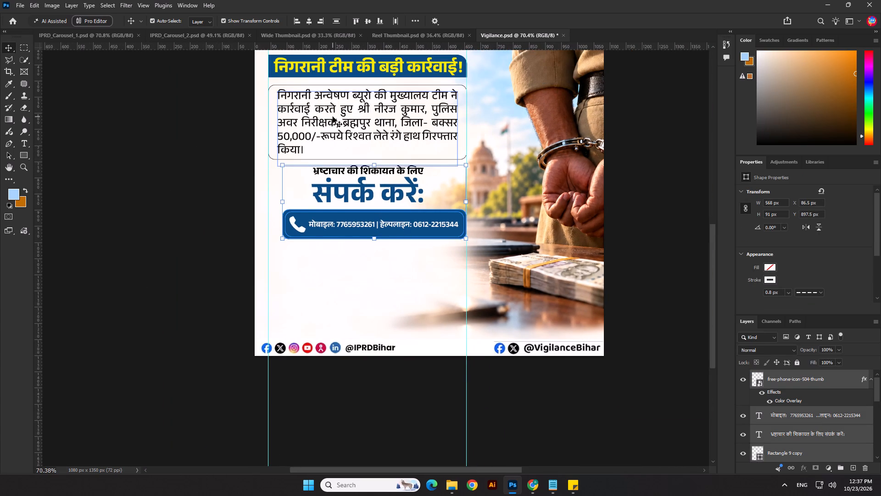
pyautogui.click(310, 26)
pyautogui.click(117, 255)
pyautogui.scroll(4, 318, 259)
pyautogui.scroll(-8, 378, 230)
pyautogui.moveTo(262, 68); pyautogui.dragTo(432, 250)
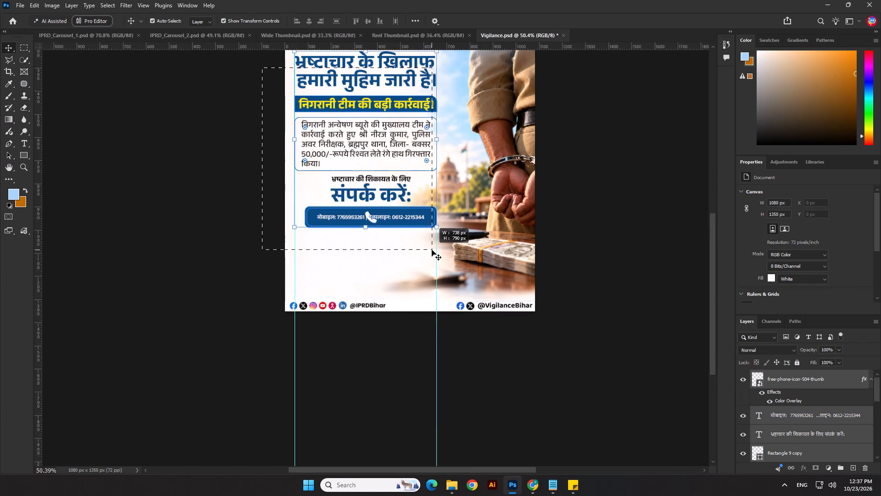
pyautogui.moveTo(432, 250); pyautogui.dragTo(424, 237)
pyautogui.click(307, 21)
# Shift the selected text blocks and mobile bar together slightly right on the poster.
pyautogui.scroll(-5, 285, 235)
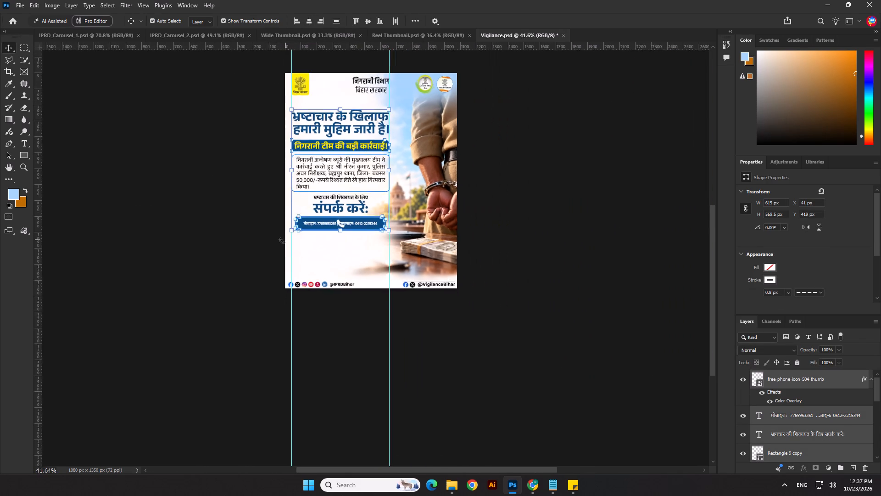
pyautogui.press('Right')
pyautogui.press('Right')
pyautogui.press('Right')
pyautogui.press('Right')
pyautogui.press('Right')
pyautogui.press('Right')
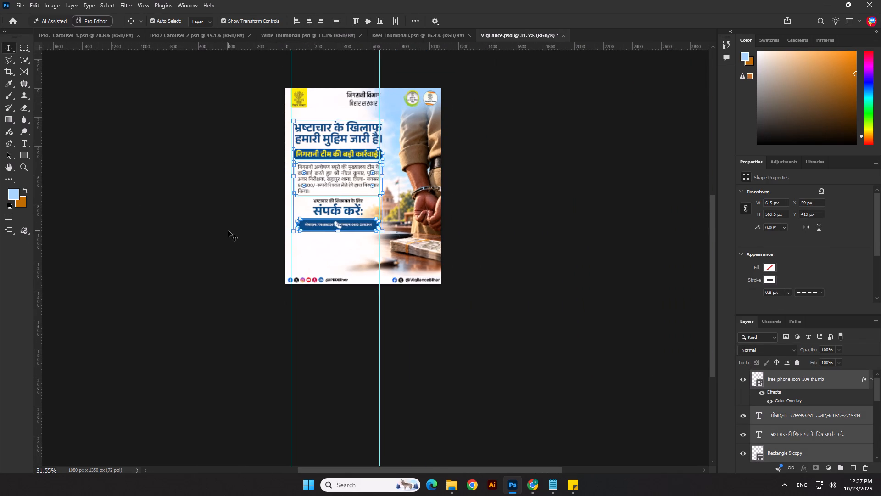
pyautogui.press('Left')
pyautogui.click(228, 231)
# Move the two vertical guides onto the left and right edges of the case-copy box.
pyautogui.scroll(4, 280, 218)
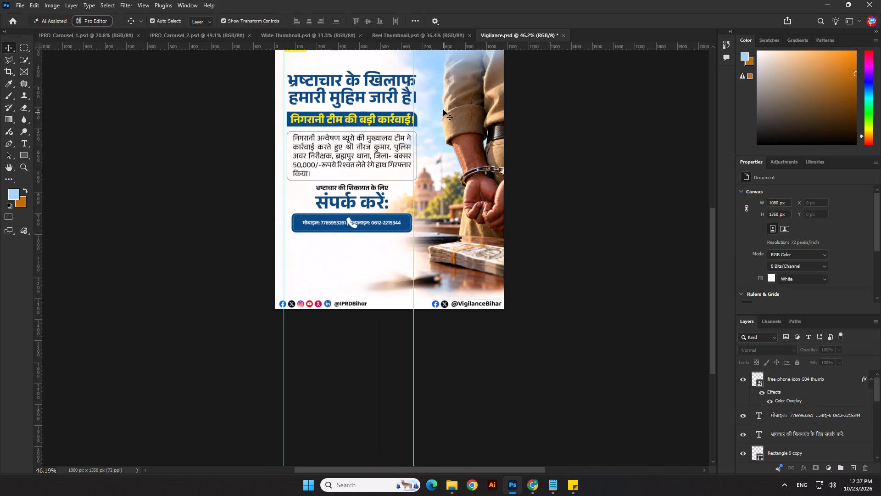
pyautogui.click(415, 105)
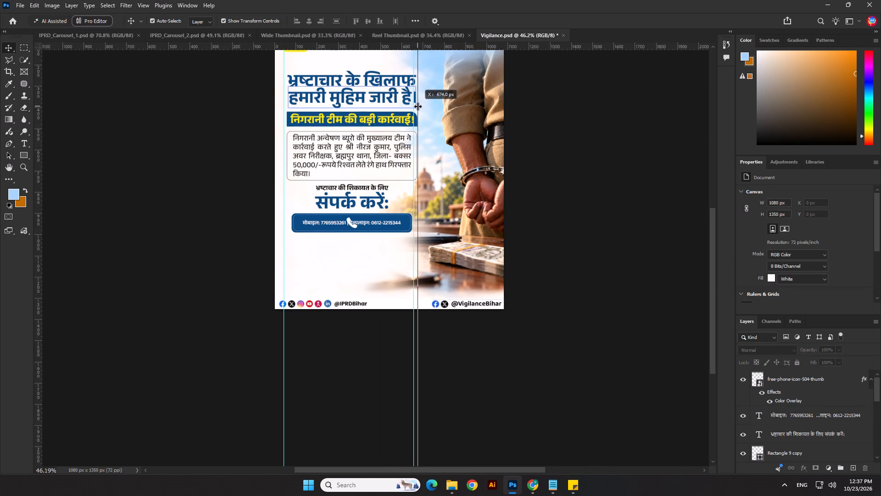
pyautogui.scroll(6, 274, 170)
pyautogui.scroll(-1, 499, 216)
pyautogui.scroll(2, 499, 216)
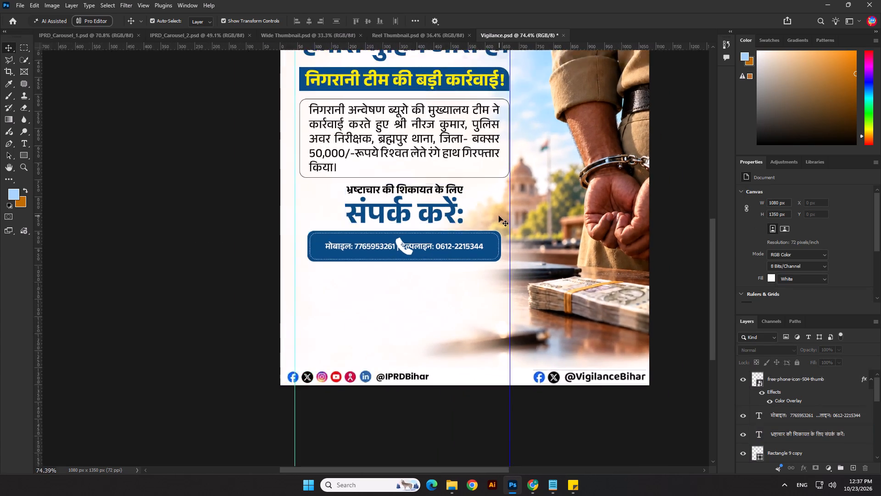
pyautogui.scroll(3, 499, 216)
pyautogui.click(514, 209)
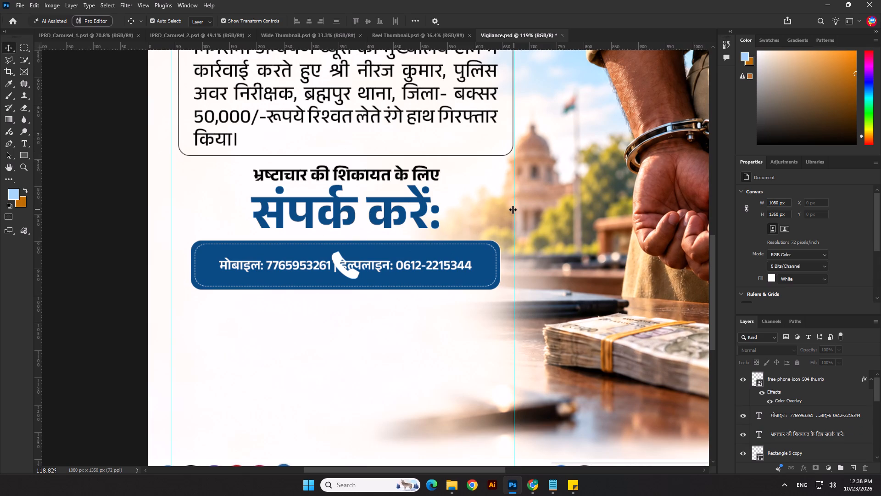
pyautogui.scroll(-4, 508, 221)
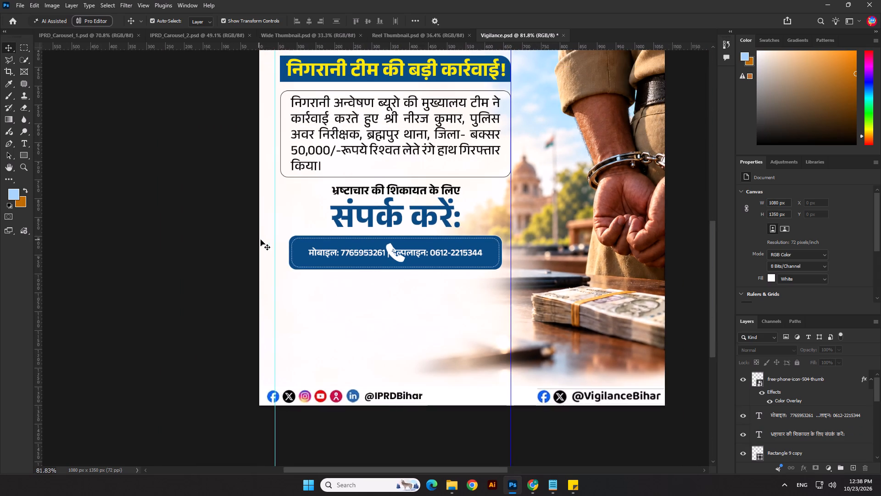
pyautogui.moveTo(275, 236); pyautogui.dragTo(282, 236)
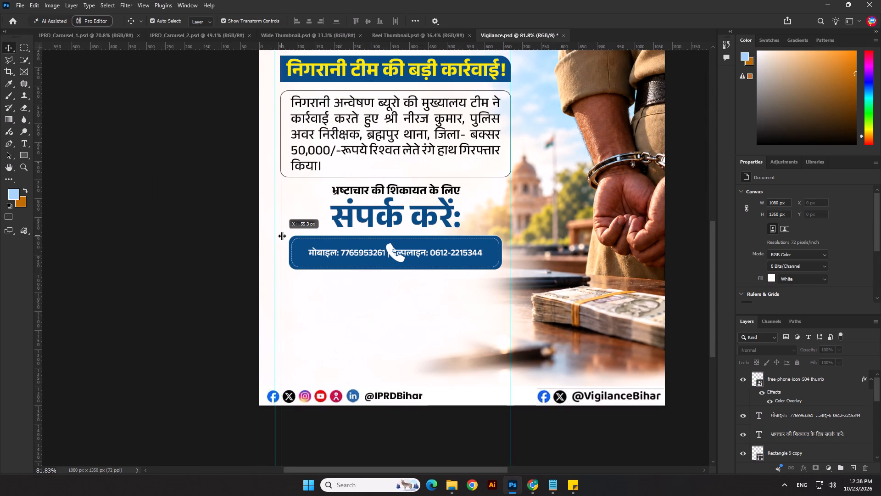
pyautogui.moveTo(282, 236); pyautogui.dragTo(280, 236)
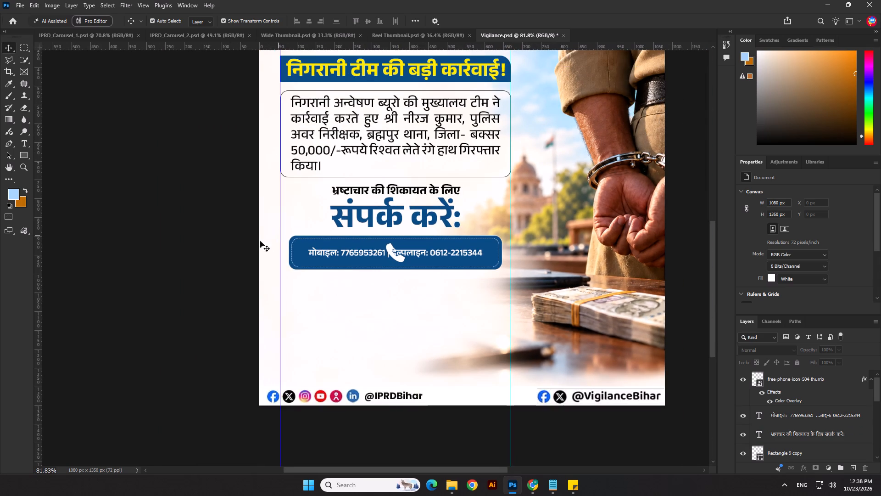
# Move the phone icon back to the mobile bar's left end and shift the number text right to clear it.
pyautogui.click(233, 228)
pyautogui.moveTo(243, 184); pyautogui.dragTo(284, 220)
pyautogui.scroll(4, 400, 258)
pyautogui.click(400, 258)
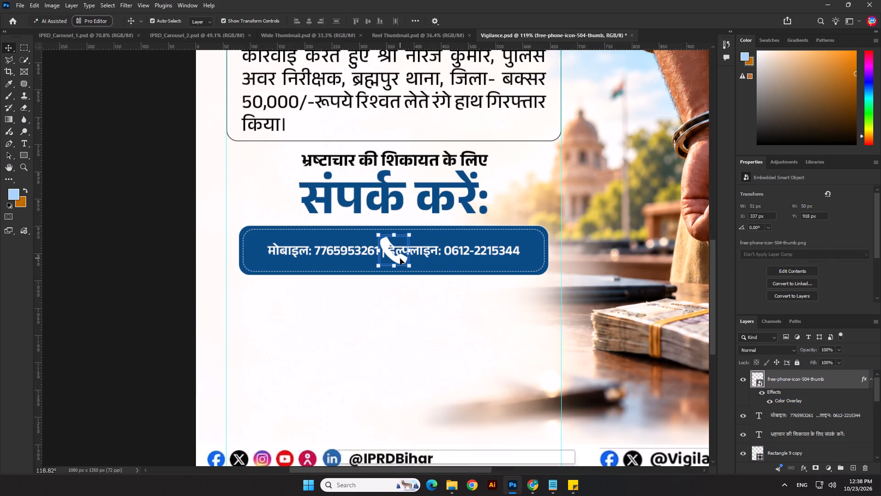
pyautogui.moveTo(401, 259); pyautogui.dragTo(270, 265)
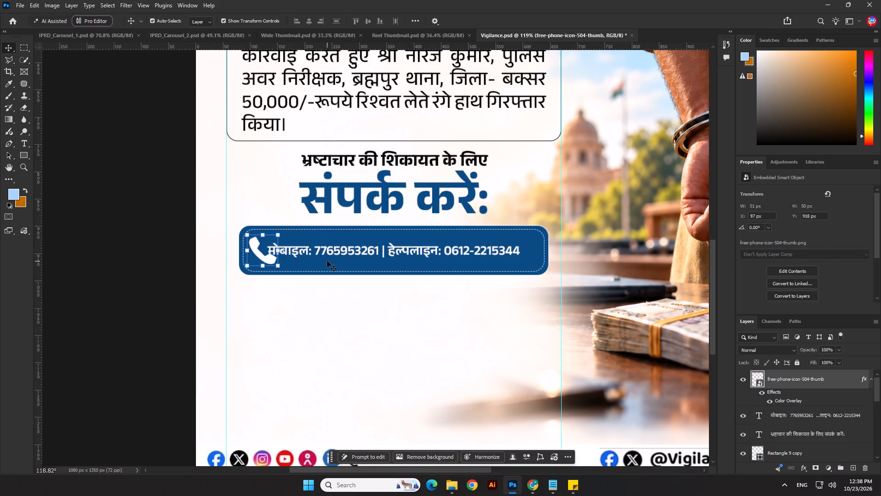
pyautogui.click(337, 252)
pyautogui.moveTo(346, 251); pyautogui.dragTo(362, 252)
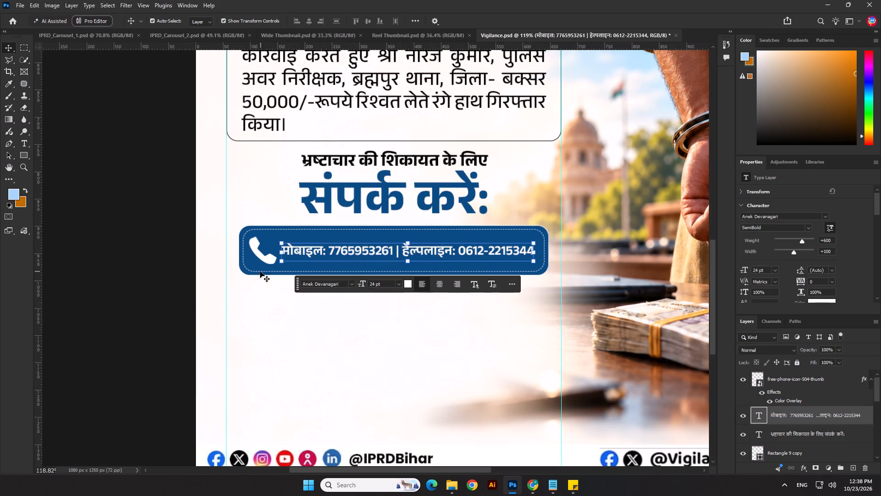
pyautogui.click(266, 262)
pyautogui.press('Right')
pyautogui.press('Right')
pyautogui.press('Right')
pyautogui.click(184, 261)
# Duplicate the mobile bar's rectangle, dashed outline and phone icon directly below the original bar.
pyautogui.scroll(-5, 199, 243)
pyautogui.moveTo(179, 233); pyautogui.dragTo(307, 273)
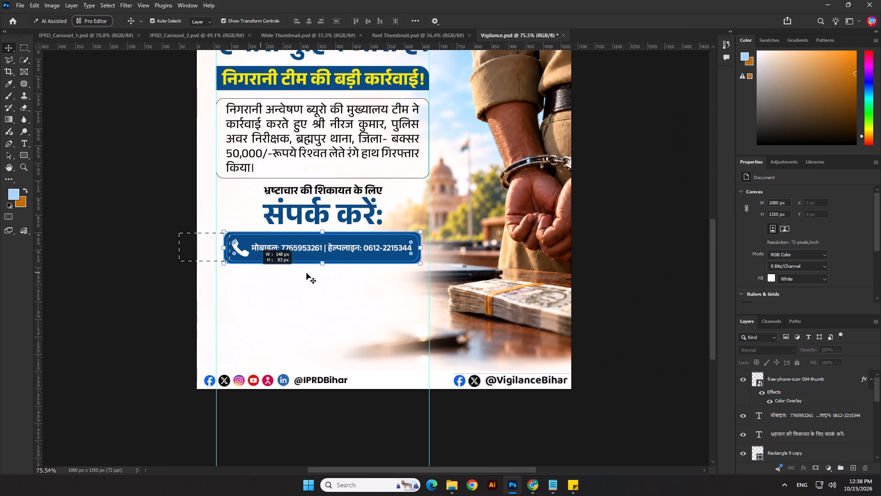
pyautogui.moveTo(307, 273); pyautogui.dragTo(379, 274)
pyautogui.keyDown('alt'); pyautogui.keyDown('shift'); pyautogui.moveTo(383, 247); pyautogui.dragTo(377, 282); pyautogui.keyUp('shift'); pyautogui.keyUp('alt')
pyautogui.click(155, 302)
# Duplicate the mobile number text down onto the second bar.
pyautogui.click(335, 246)
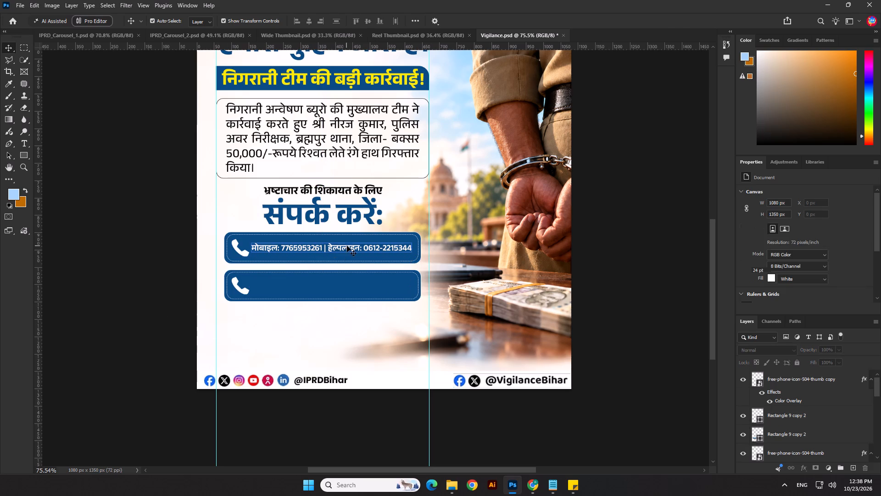
pyautogui.keyDown('alt'); pyautogui.keyDown('shift'); pyautogui.moveTo(348, 246); pyautogui.dragTo(348, 284); pyautogui.keyUp('shift'); pyautogui.keyUp('alt')
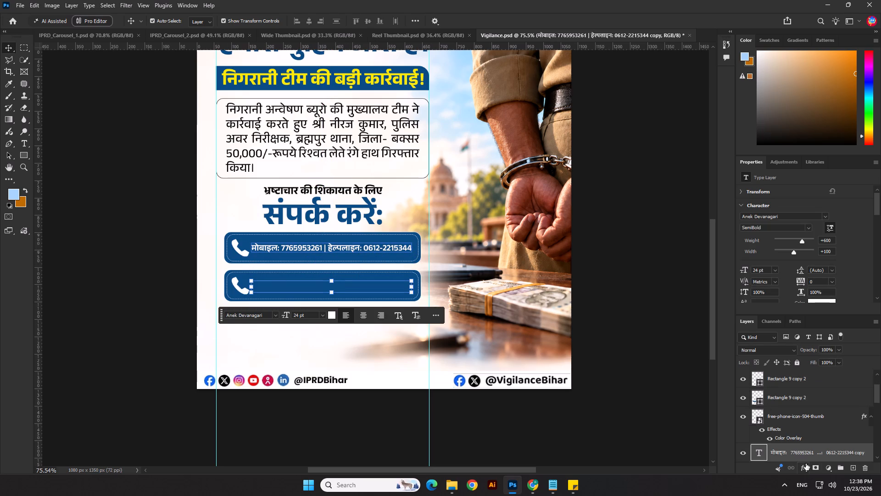
# Reorder the copied number text layer above the second bar's rectangles, just below its phone icon layer.
pyautogui.scroll(-2, 802, 456)
pyautogui.click(792, 402)
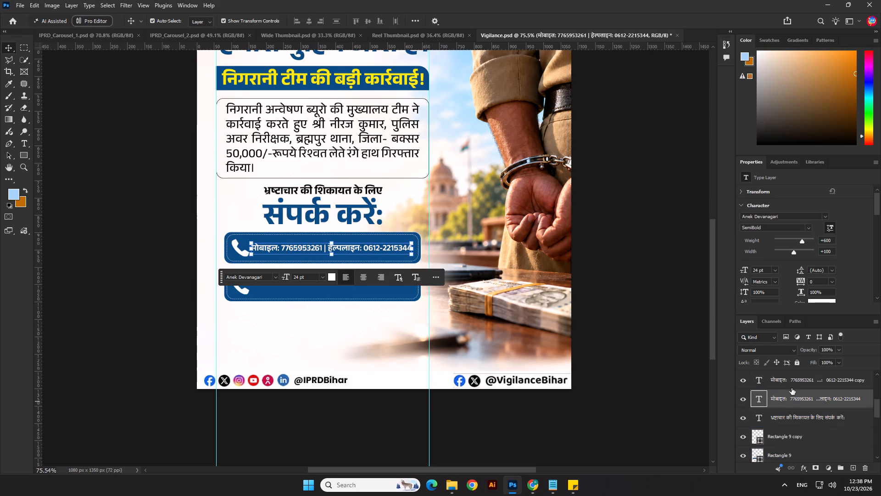
pyautogui.click(792, 382)
pyautogui.moveTo(792, 384); pyautogui.dragTo(797, 320)
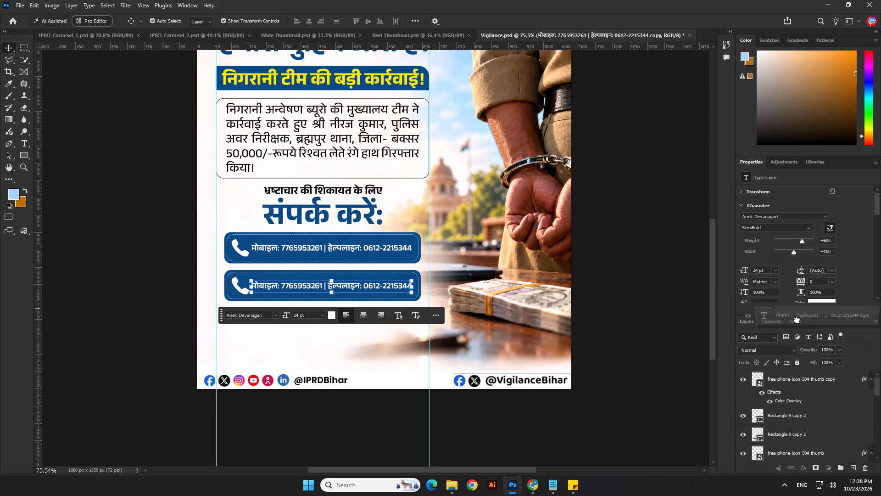
pyautogui.moveTo(797, 320); pyautogui.dragTo(790, 390)
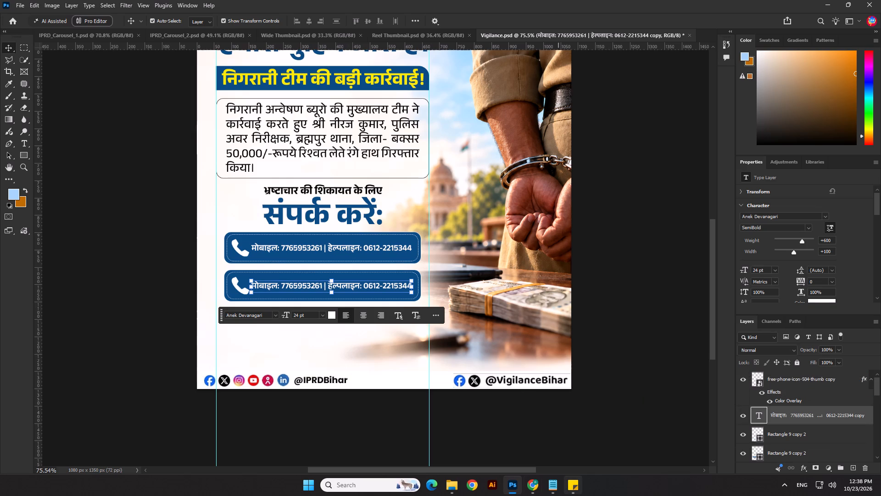
# Copy the landline numbers line from the Notepad notes and paste it over the second bar's text in Photoshop.
pyautogui.click(554, 486)
pyautogui.hotkey('ctrl', 'c')
pyautogui.hotkey('ctrl', 'c')
pyautogui.hotkey('ctrl', 'c')
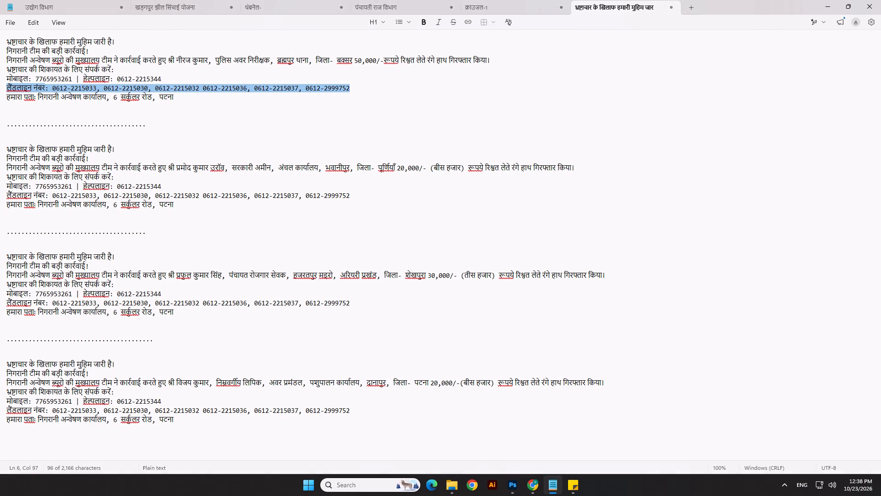
pyautogui.hotkey('alt', 'Tab')
pyautogui.doubleClick(323, 285)
pyautogui.hotkey('ctrl', 'v')
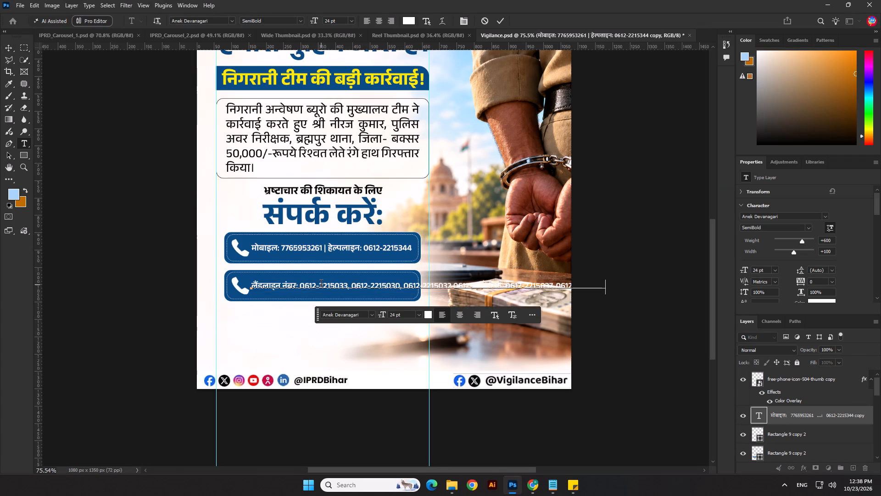
# Break the second bar's landline text into three lines, after its second number and again before its last number.
pyautogui.scroll(2, 321, 285)
pyautogui.click(421, 283)
pyautogui.press('BackSpace')
pyautogui.press('Return')
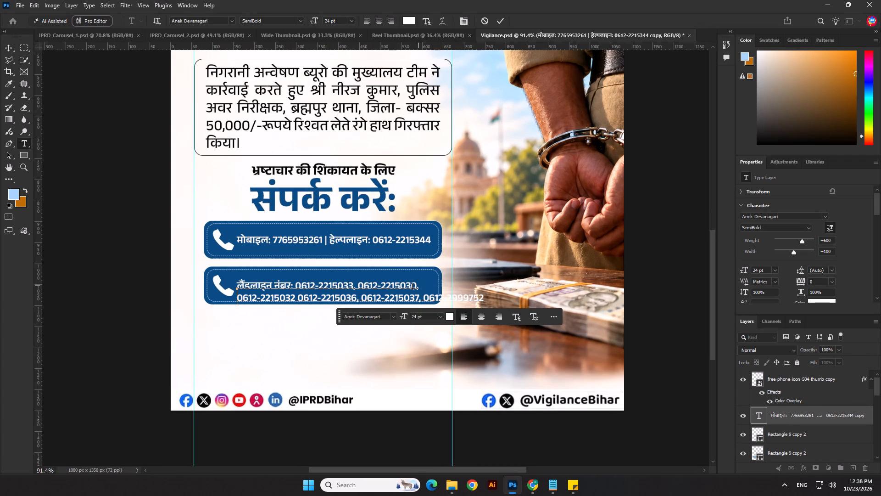
pyautogui.click(425, 299)
pyautogui.press('BackSpace')
pyautogui.press('Return')
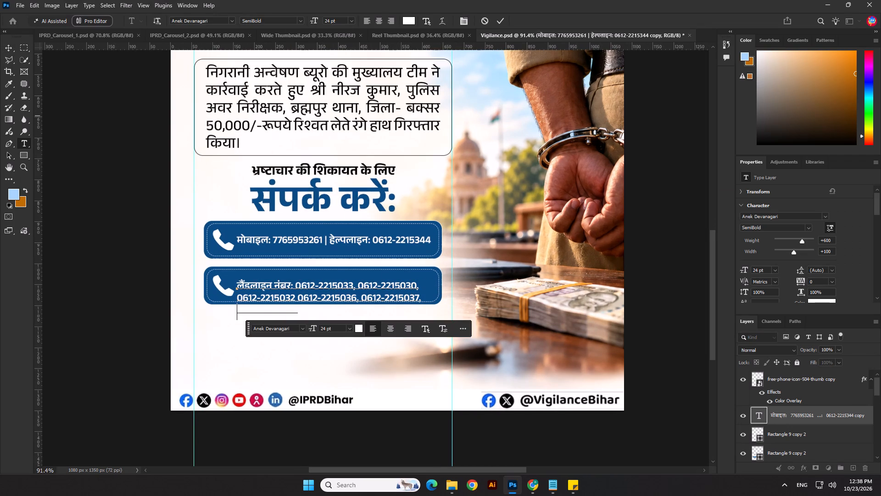
# Nudge the three-line landline text up towards the top of the second bar.
pyautogui.click(8, 48)
pyautogui.press('Up')
pyautogui.press('Up')
pyautogui.press('Up')
pyautogui.press('Up')
pyautogui.press('Up')
pyautogui.press('Up')
pyautogui.press('Up')
pyautogui.press('Up')
pyautogui.press('Up')
pyautogui.press('Up')
pyautogui.press('Up')
pyautogui.press('Up')
pyautogui.press('Up')
pyautogui.press('Up')
pyautogui.press('Up')
pyautogui.press('Up')
pyautogui.press('Up')
pyautogui.press('Up')
pyautogui.press('Up')
pyautogui.press('Up')
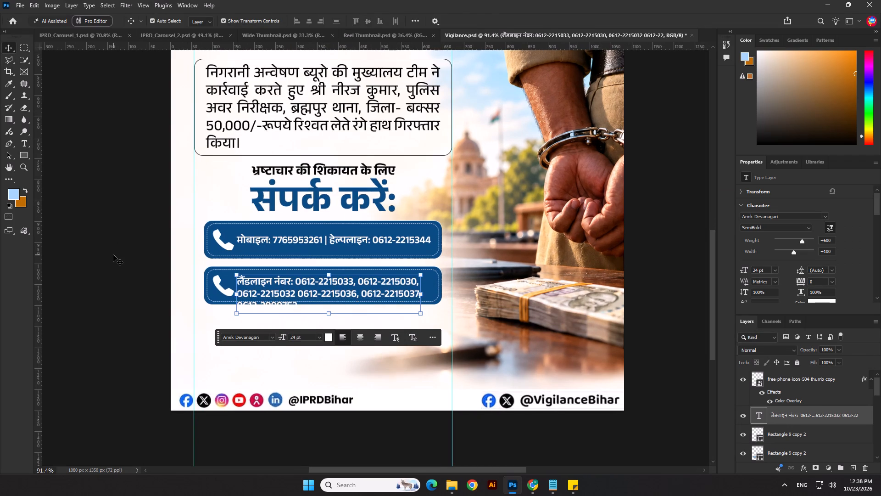
# Stretch the second bar's rectangle and dashed outline downward together to about 114 px high, enclosing all three text lines.
pyautogui.click(107, 269)
pyautogui.scroll(4, 458, 282)
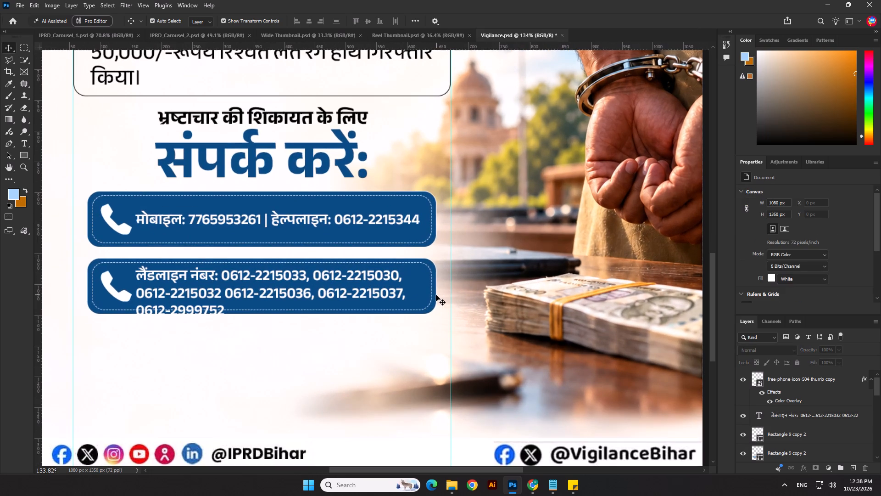
pyautogui.click(435, 294)
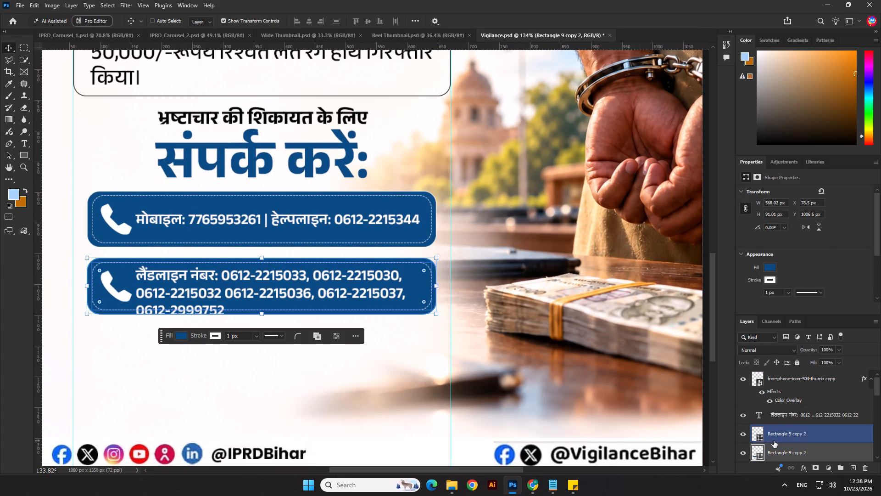
pyautogui.keyDown('ctrl'); pyautogui.click(775, 438); pyautogui.keyUp('ctrl')
pyautogui.moveTo(264, 316); pyautogui.dragTo(262, 328)
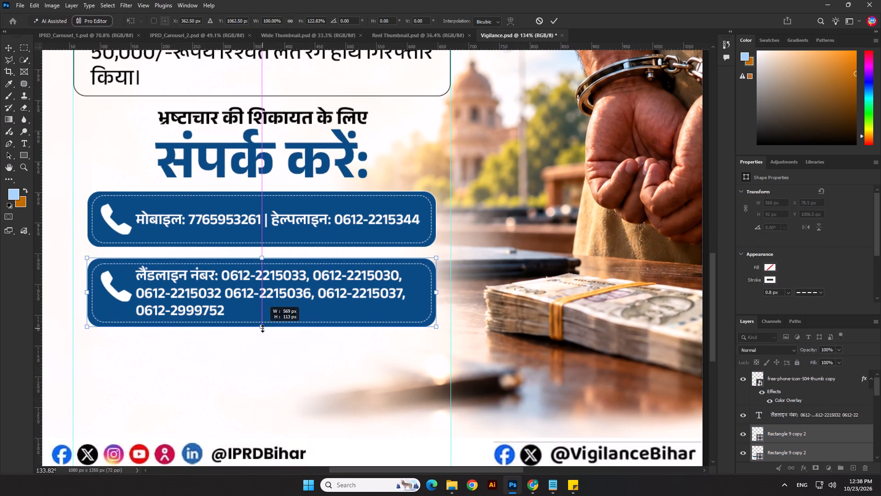
pyautogui.moveTo(262, 328); pyautogui.dragTo(260, 330)
pyautogui.press('Return')
# Nudge the landline text slightly down and right, away from the phone icon.
pyautogui.click(167, 299)
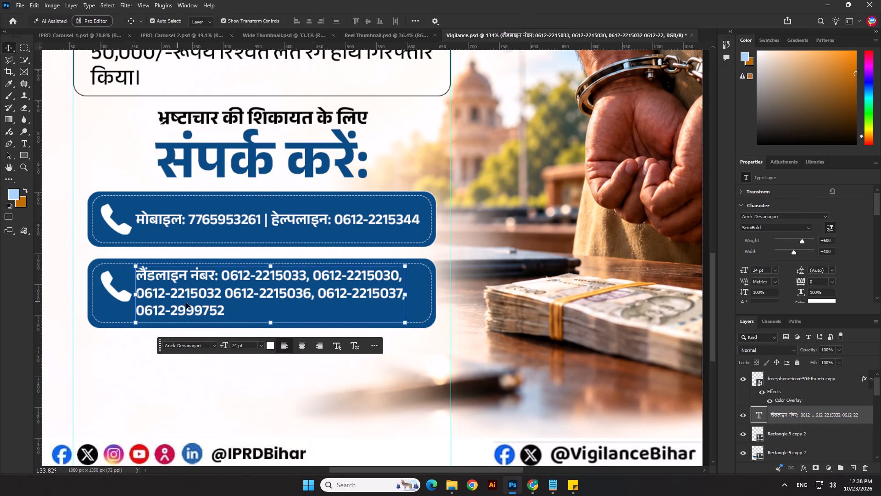
pyautogui.press('Down')
pyautogui.press('Down')
pyautogui.press('Down')
pyautogui.press('Right')
pyautogui.press('Right')
pyautogui.press('Right')
pyautogui.press('Right')
pyautogui.press('Right')
pyautogui.press('Right')
pyautogui.press('Right')
pyautogui.press('Right')
pyautogui.press('Right')
pyautogui.press('Right')
pyautogui.press('Right')
pyautogui.press('Right')
pyautogui.press('Right')
pyautogui.press('Right')
pyautogui.press('Right')
pyautogui.press('Right')
pyautogui.press('Right')
pyautogui.press('Right')
pyautogui.press('Right')
pyautogui.press('Right')
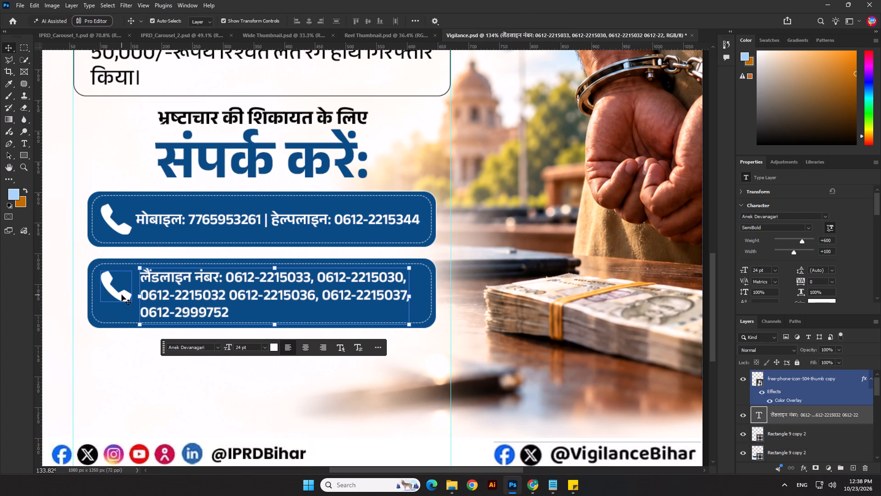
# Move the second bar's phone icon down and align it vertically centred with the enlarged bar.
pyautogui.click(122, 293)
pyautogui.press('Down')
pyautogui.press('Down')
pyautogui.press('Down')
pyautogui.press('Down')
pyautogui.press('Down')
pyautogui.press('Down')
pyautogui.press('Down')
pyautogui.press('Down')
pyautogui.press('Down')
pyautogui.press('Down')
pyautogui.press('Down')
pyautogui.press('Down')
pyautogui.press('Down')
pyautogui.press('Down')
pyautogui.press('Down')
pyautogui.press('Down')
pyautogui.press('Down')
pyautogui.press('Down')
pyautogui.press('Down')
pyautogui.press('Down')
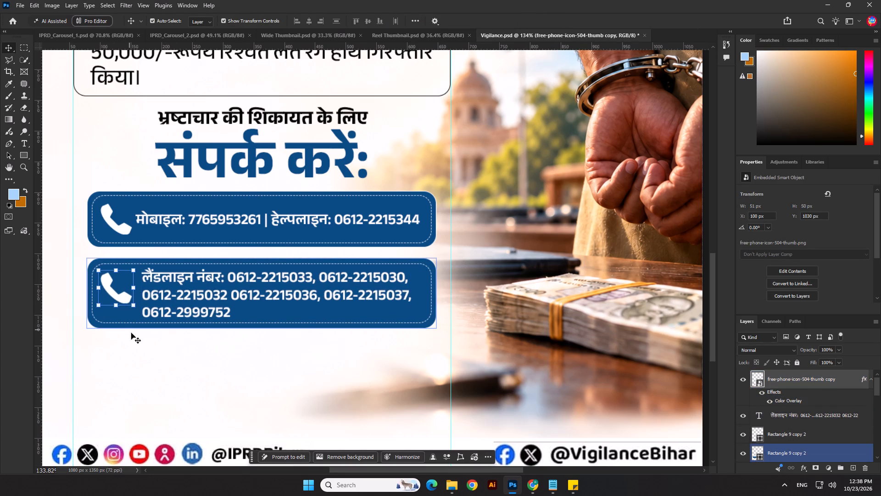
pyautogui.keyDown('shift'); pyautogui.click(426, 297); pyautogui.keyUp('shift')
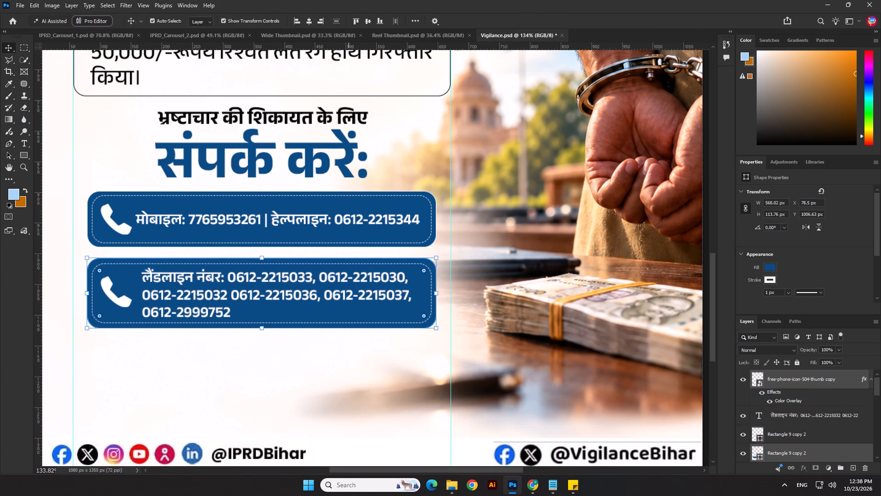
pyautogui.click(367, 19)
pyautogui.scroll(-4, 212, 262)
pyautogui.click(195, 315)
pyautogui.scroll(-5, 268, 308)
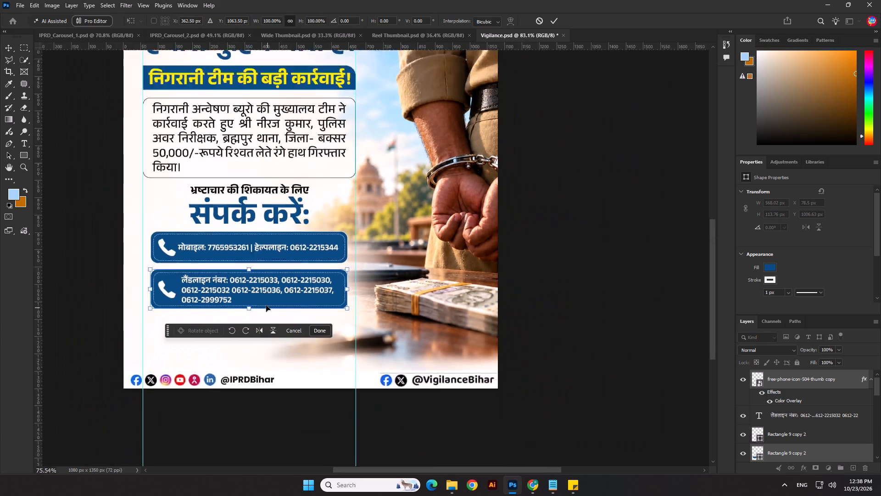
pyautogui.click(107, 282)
# Switch to Chrome and search Google Images for "land line icon png".
pyautogui.click(535, 484)
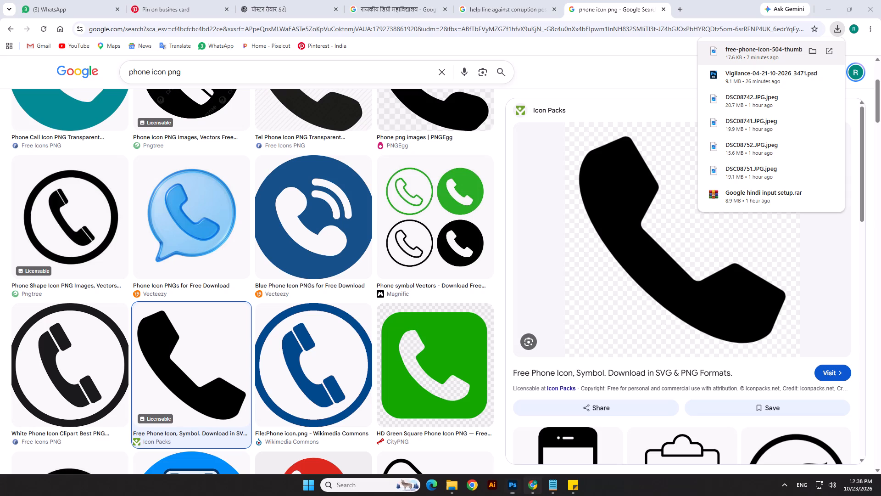
pyautogui.moveTo(151, 69); pyautogui.dragTo(77, 72)
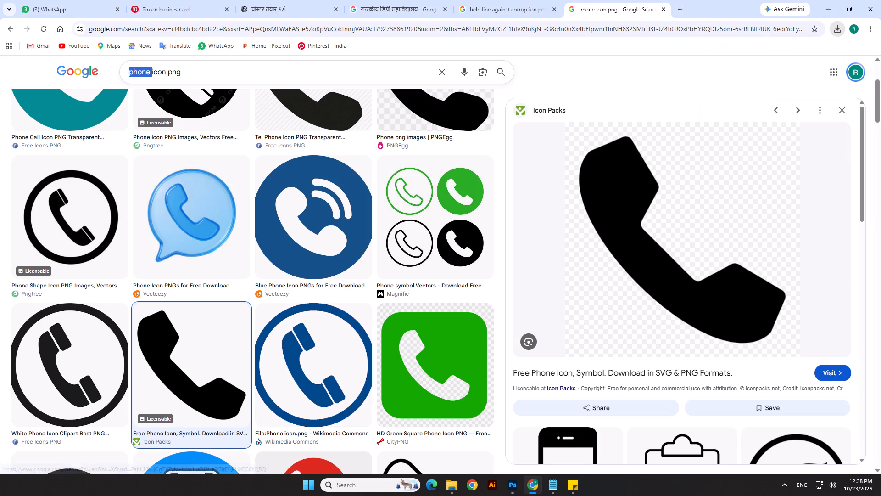
pyautogui.write('land line')
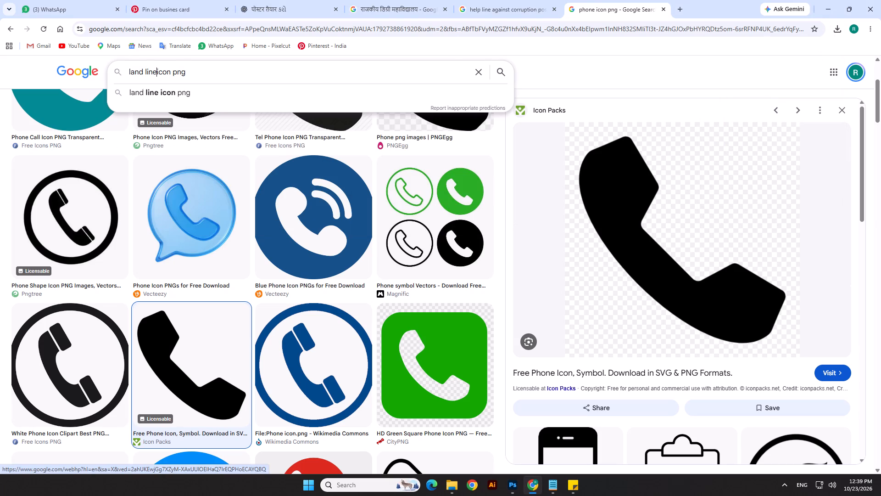
pyautogui.press('space')
pyautogui.press('Return')
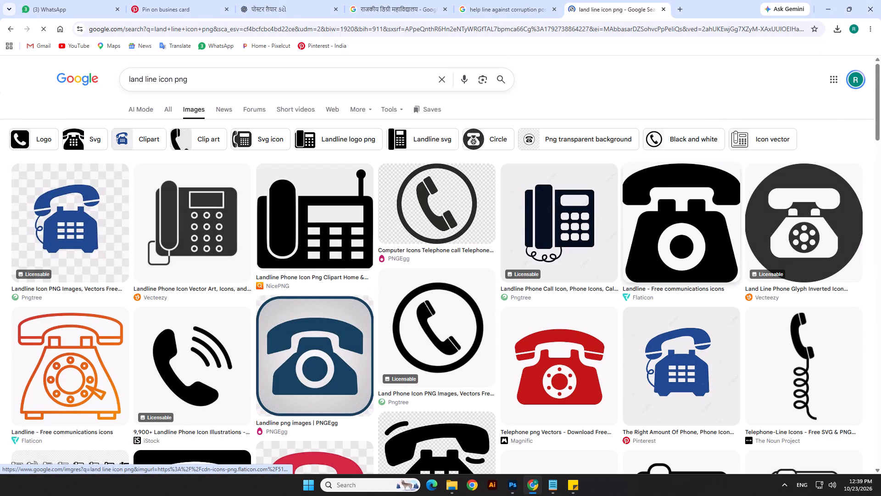
# Save Flaticon's solid black rotary telephone image as a PNG in the Downloads folder.
pyautogui.click(656, 273)
pyautogui.rightClick(671, 217)
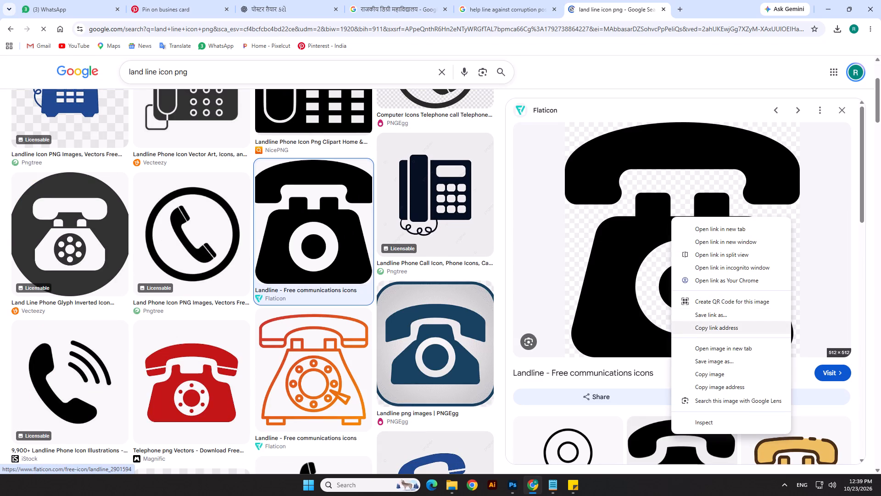
pyautogui.click(707, 361)
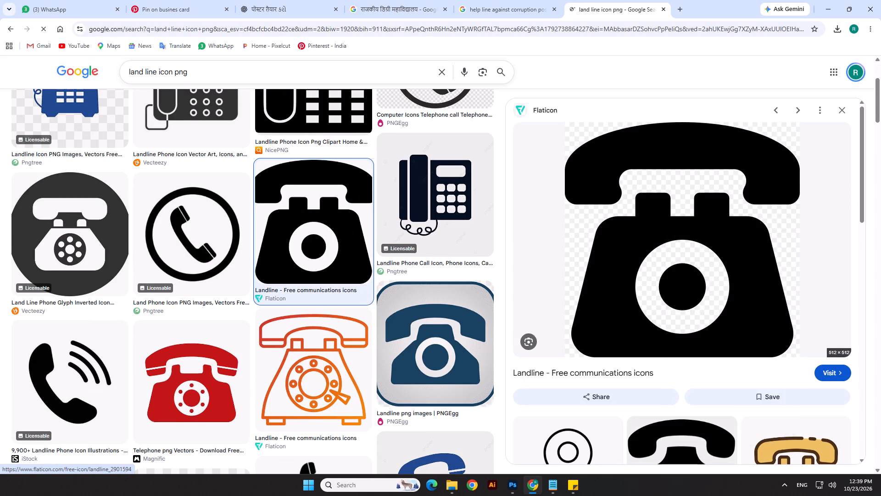
pyautogui.click(32, 125)
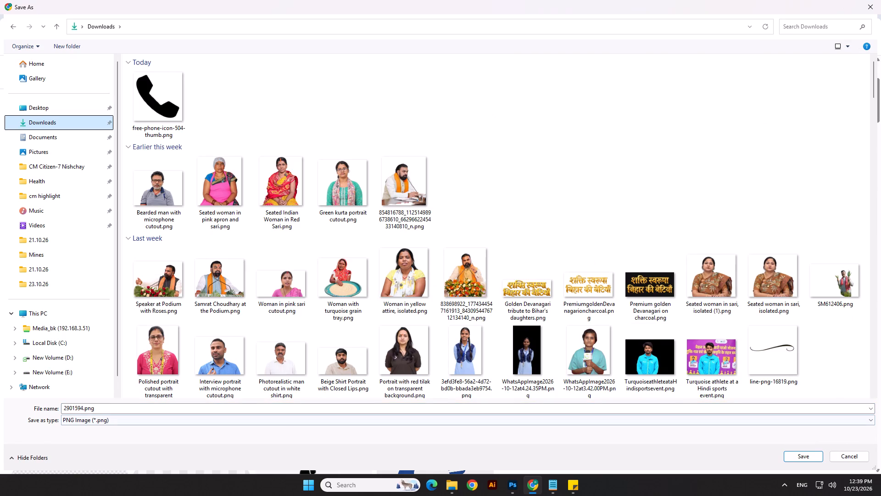
pyautogui.doubleClick(782, 457)
# Return to Photoshop and delete the handset icon layer from the landline bar.
pyautogui.hotkey('alt', 'Tab')
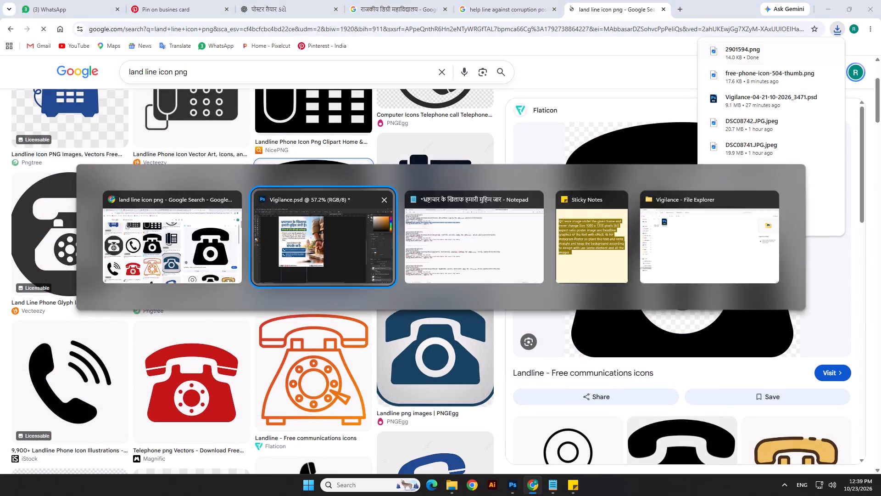
pyautogui.click(195, 299)
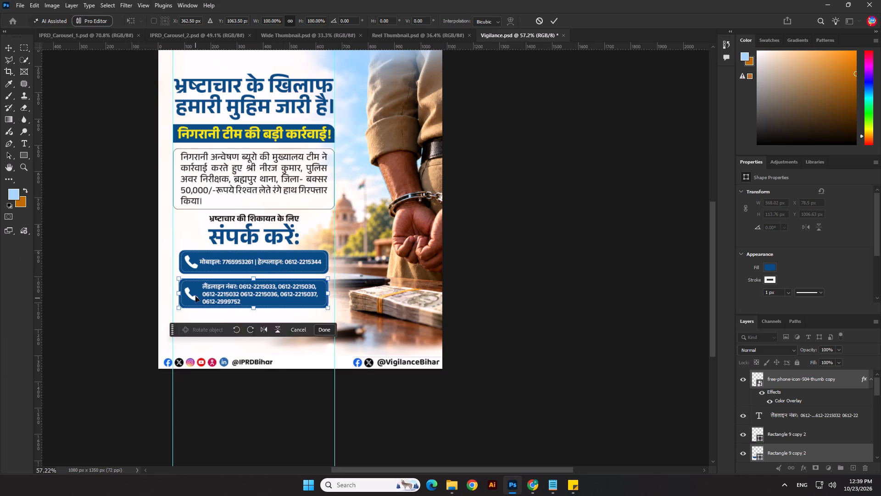
pyautogui.click(195, 296)
pyautogui.click(110, 294)
pyautogui.scroll(5, 169, 299)
pyautogui.click(550, 18)
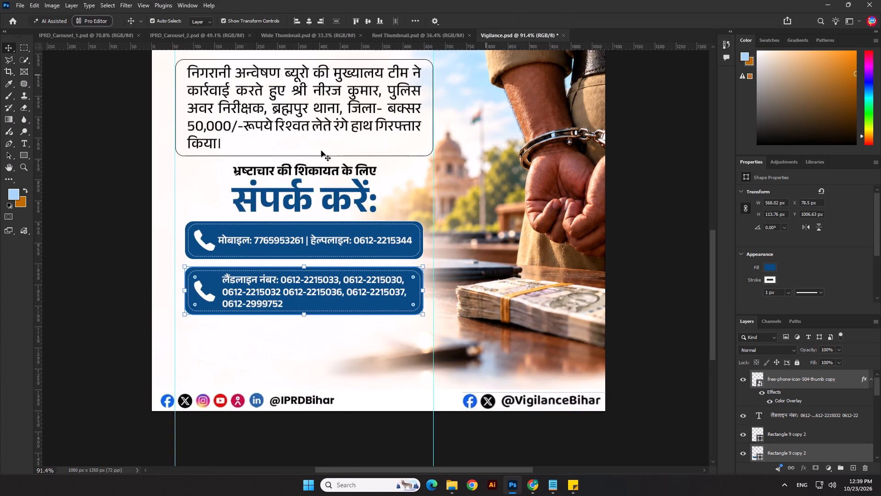
pyautogui.click(136, 198)
pyautogui.scroll(1, 233, 317)
pyautogui.click(206, 295)
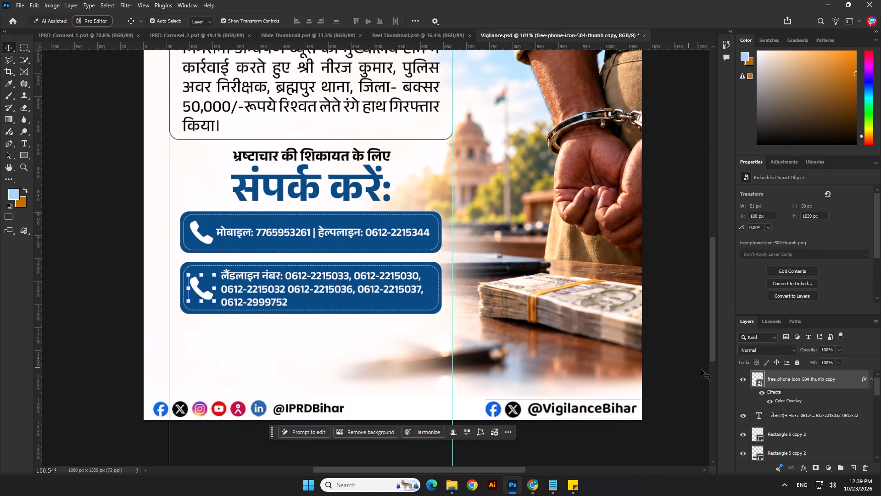
pyautogui.click(778, 379)
pyautogui.press('Delete')
# Place the downloaded 2901594.png telephone icon from Chrome's downloads into the Vigilance poster.
pyautogui.hotkey('alt', 'Tab')
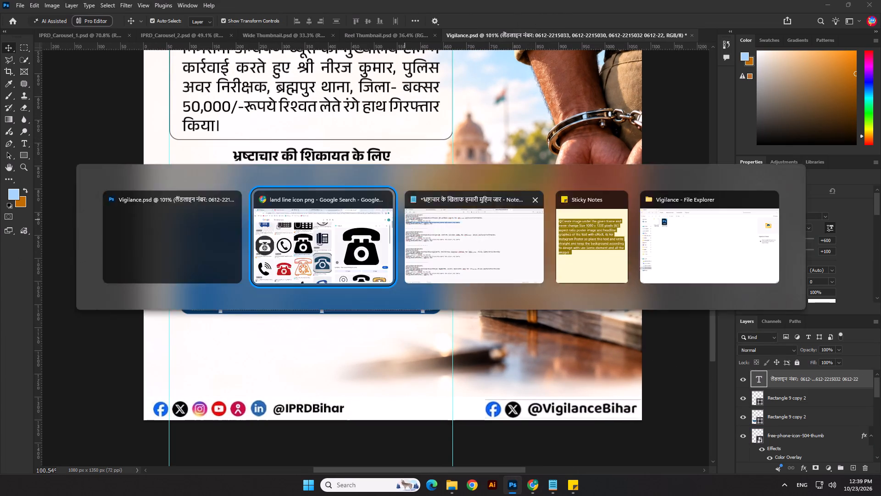
pyautogui.moveTo(752, 52); pyautogui.dragTo(290, 274)
pyautogui.hotkey('alt', 'Tab')
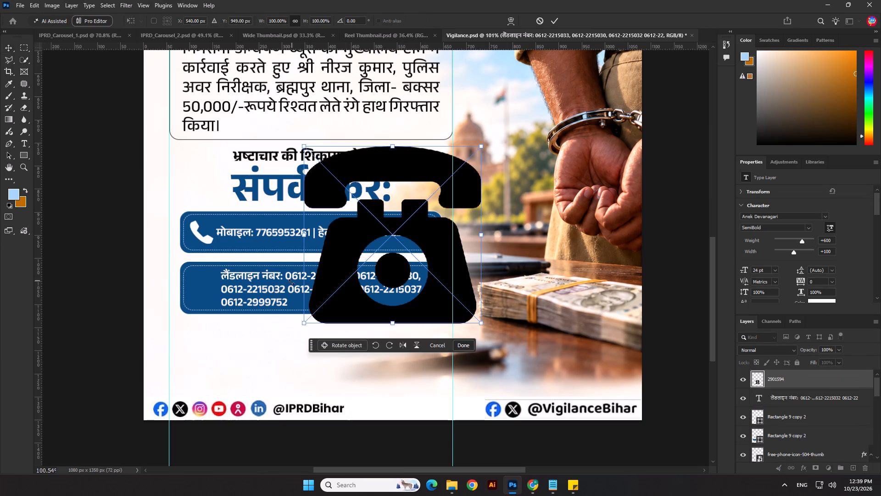
pyautogui.press('Return')
# Apply a white Color Overlay to the placed telephone icon.
pyautogui.doubleClick(818, 381)
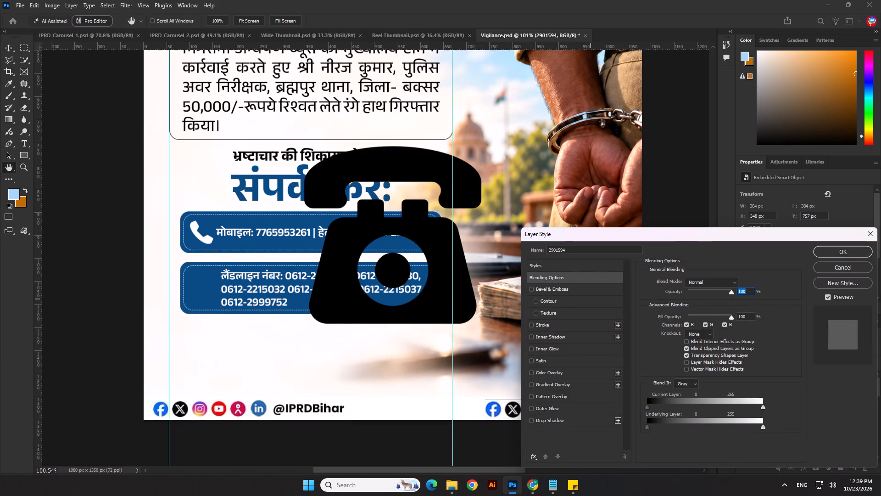
pyautogui.click(540, 375)
pyautogui.click(848, 246)
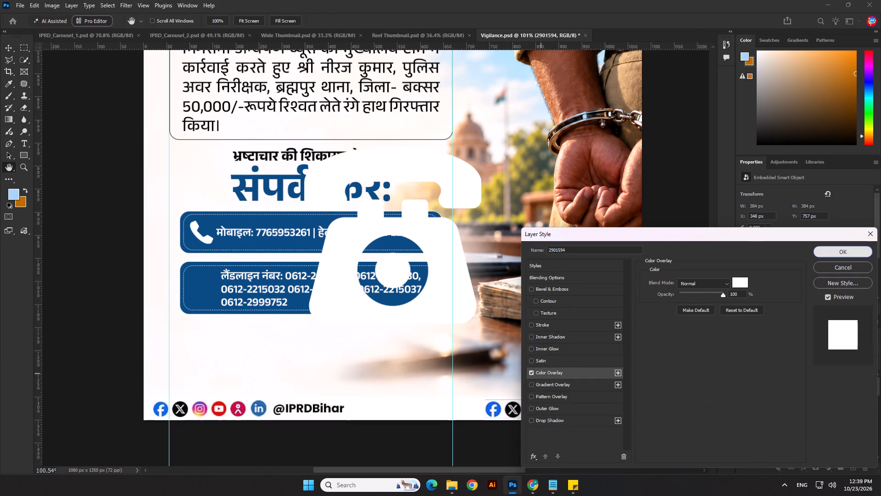
# Scale the white telephone icon down to about 50 px and place it left of the landline text.
pyautogui.scroll(2, 490, 236)
pyautogui.moveTo(482, 235); pyautogui.dragTo(296, 252)
pyautogui.scroll(3, 292, 248)
pyautogui.moveTo(289, 237); pyautogui.dragTo(102, 321)
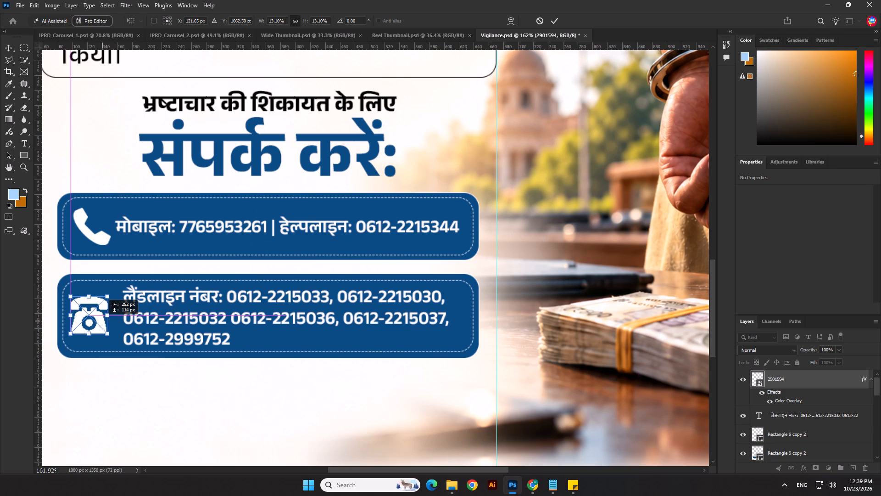
pyautogui.moveTo(102, 321); pyautogui.dragTo(104, 321)
pyautogui.press('Return')
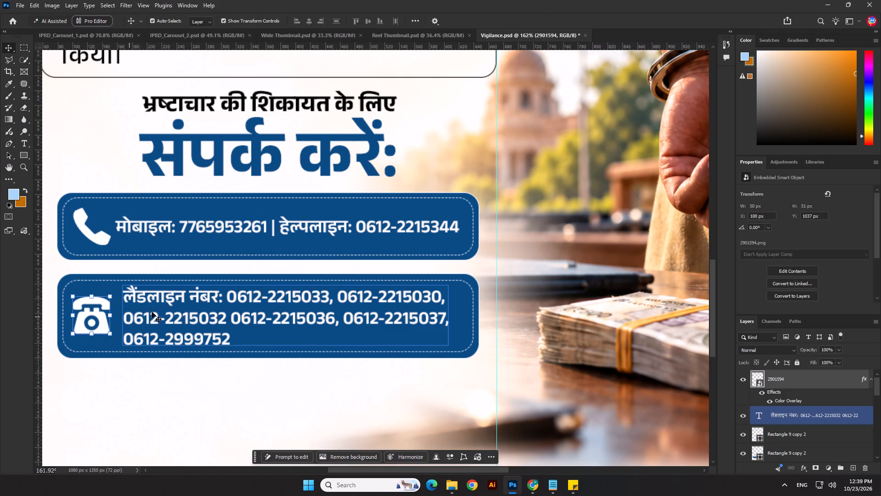
pyautogui.scroll(2, 106, 331)
pyautogui.click(112, 314)
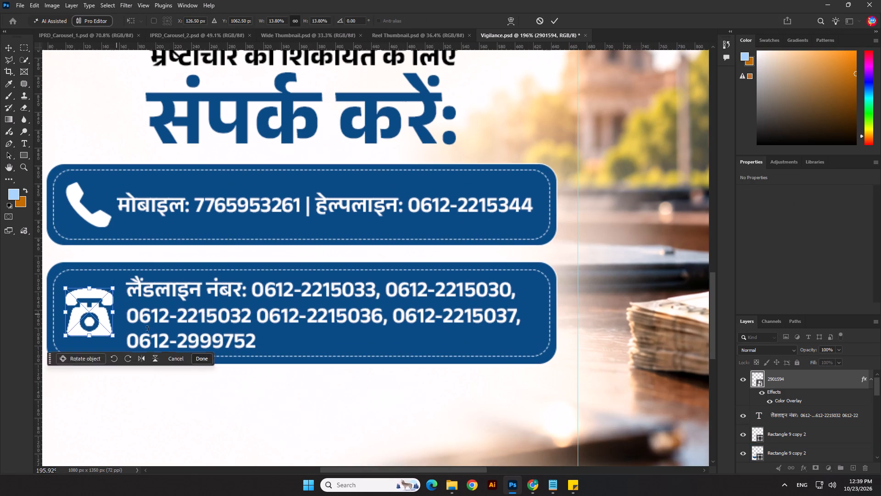
pyautogui.press('Return')
# Save the Vigilance poster document.
pyautogui.click(231, 385)
pyautogui.scroll(-9, 342, 288)
pyautogui.hotkey('ctrl', 's')
# Duplicate the whole landline bar with its dashed outline, telephone icon and text directly below the original.
pyautogui.keyDown('ctrl'); pyautogui.click(145, 273); pyautogui.keyUp('ctrl')
pyautogui.moveTo(143, 273); pyautogui.dragTo(280, 291)
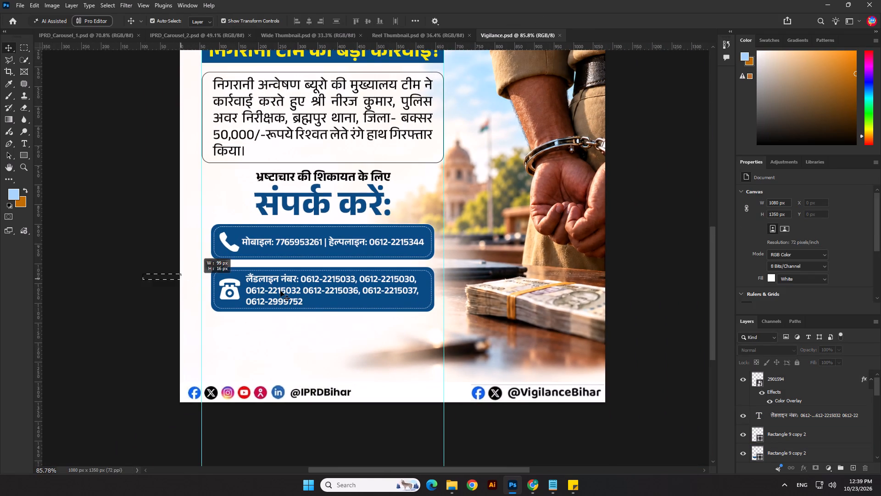
pyautogui.moveTo(280, 291); pyautogui.dragTo(417, 321)
pyautogui.moveTo(143, 267); pyautogui.dragTo(446, 332)
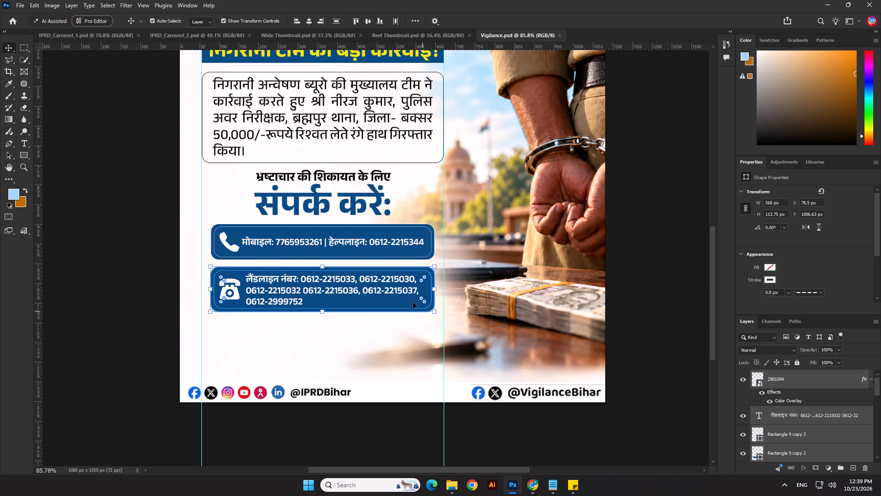
pyautogui.keyDown('alt'); pyautogui.moveTo(392, 290); pyautogui.dragTo(392, 342); pyautogui.keyUp('alt')
pyautogui.click(112, 287)
# Delete the telephone icon from the third bar.
pyautogui.scroll(6, 301, 331)
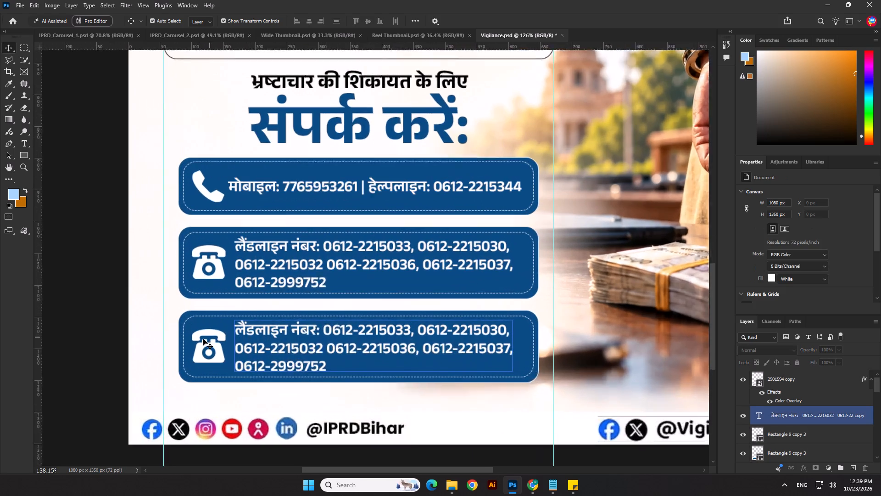
pyautogui.click(200, 343)
pyautogui.press('Delete')
# Switch to Chrome and search Google Images for "address icon".
pyautogui.click(526, 490)
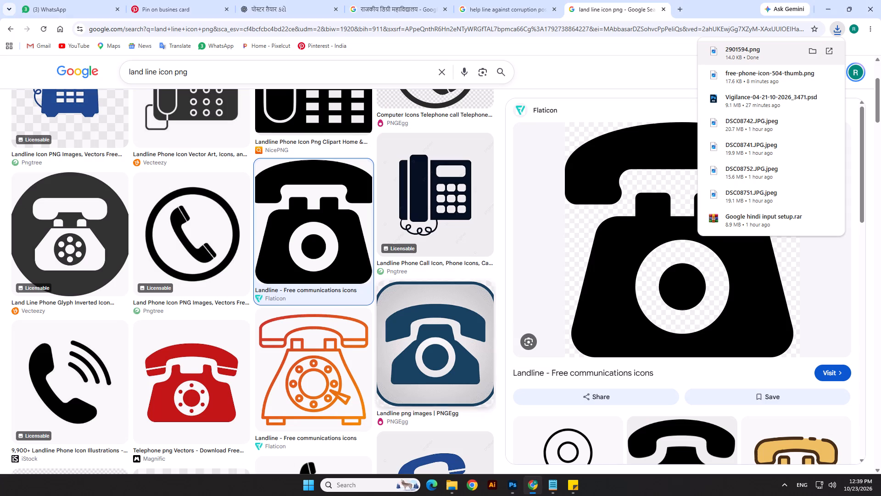
pyautogui.moveTo(268, 70); pyautogui.dragTo(60, 75)
pyautogui.write('adree')
pyautogui.press('Down')
pyautogui.press('space')
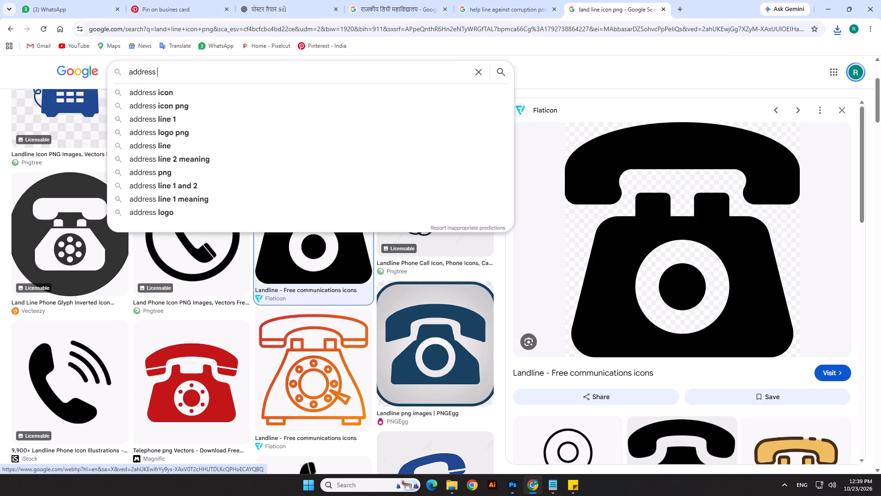
pyautogui.write('icon')
pyautogui.press('Return')
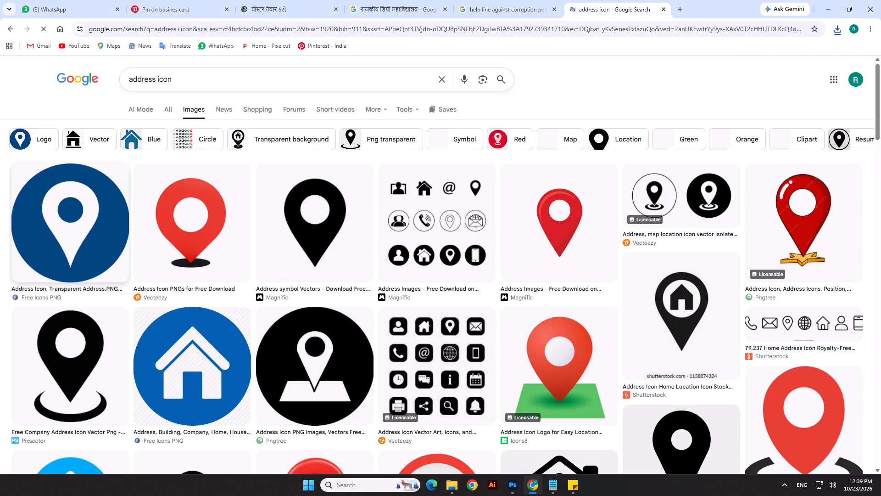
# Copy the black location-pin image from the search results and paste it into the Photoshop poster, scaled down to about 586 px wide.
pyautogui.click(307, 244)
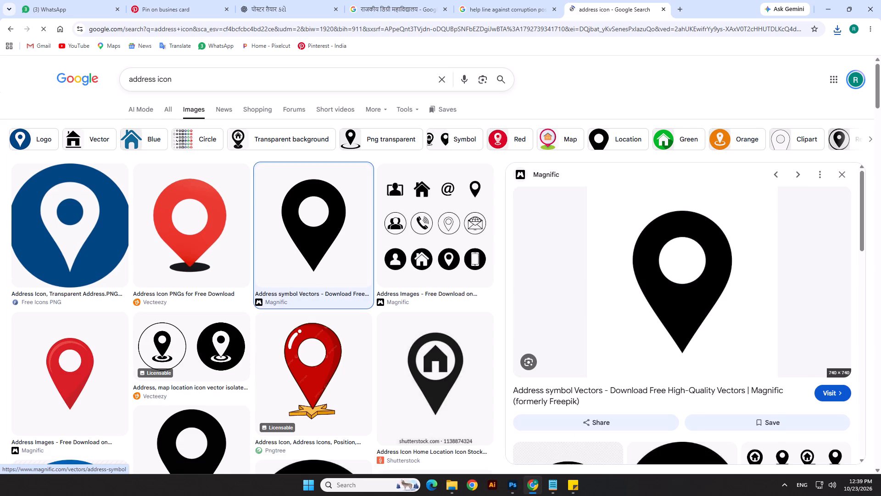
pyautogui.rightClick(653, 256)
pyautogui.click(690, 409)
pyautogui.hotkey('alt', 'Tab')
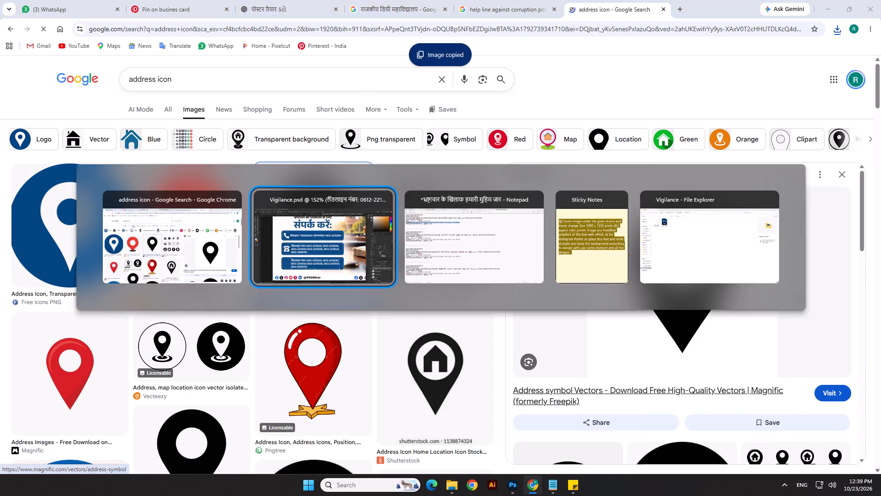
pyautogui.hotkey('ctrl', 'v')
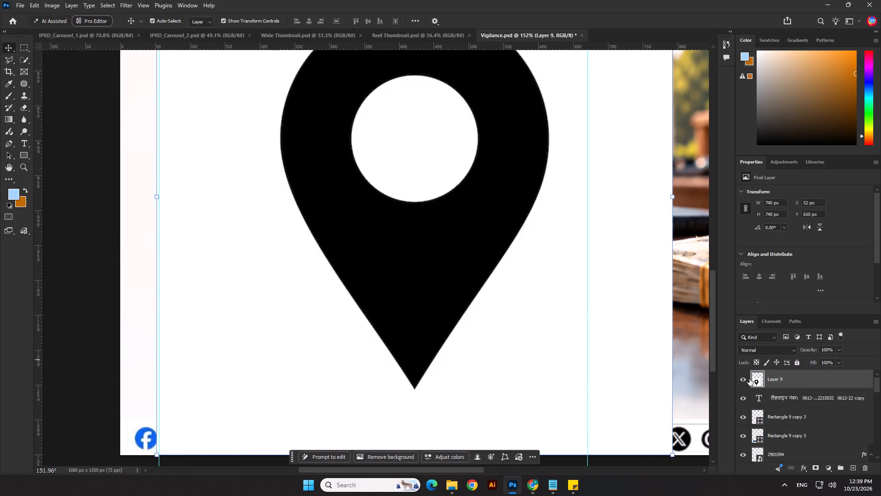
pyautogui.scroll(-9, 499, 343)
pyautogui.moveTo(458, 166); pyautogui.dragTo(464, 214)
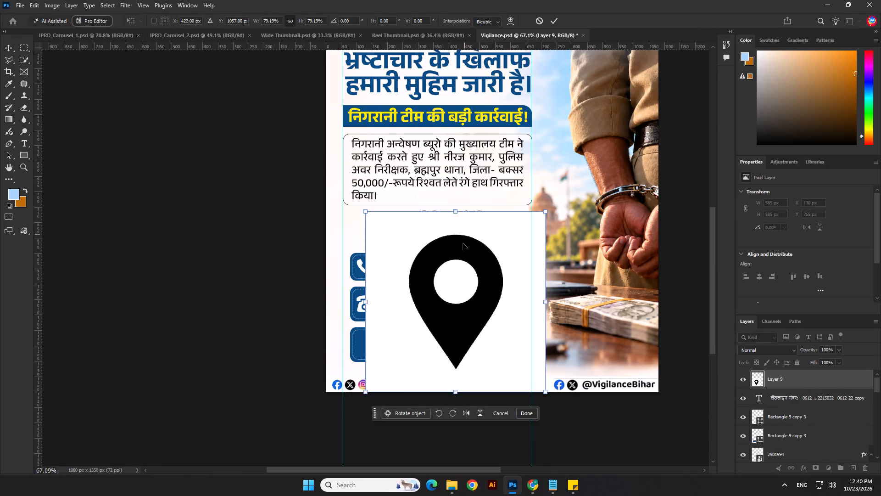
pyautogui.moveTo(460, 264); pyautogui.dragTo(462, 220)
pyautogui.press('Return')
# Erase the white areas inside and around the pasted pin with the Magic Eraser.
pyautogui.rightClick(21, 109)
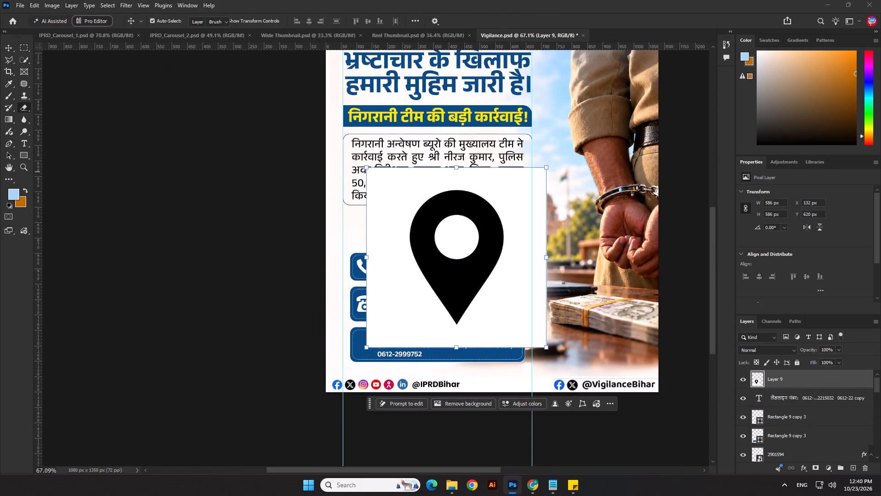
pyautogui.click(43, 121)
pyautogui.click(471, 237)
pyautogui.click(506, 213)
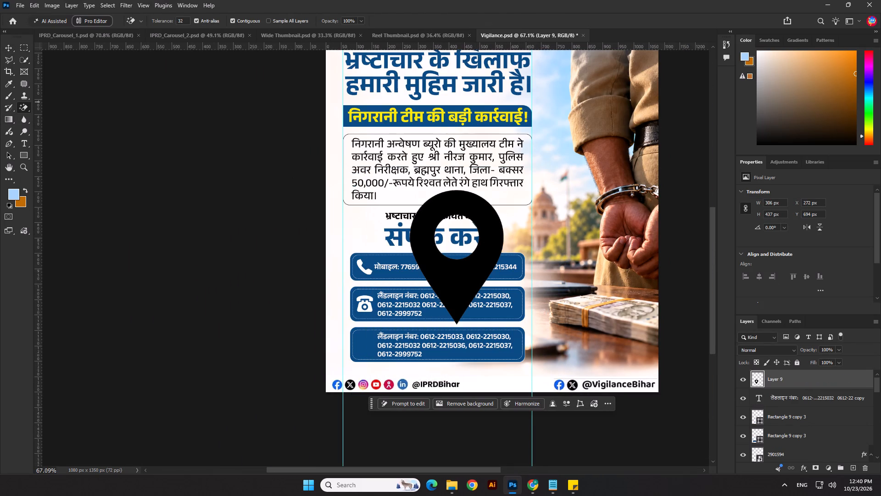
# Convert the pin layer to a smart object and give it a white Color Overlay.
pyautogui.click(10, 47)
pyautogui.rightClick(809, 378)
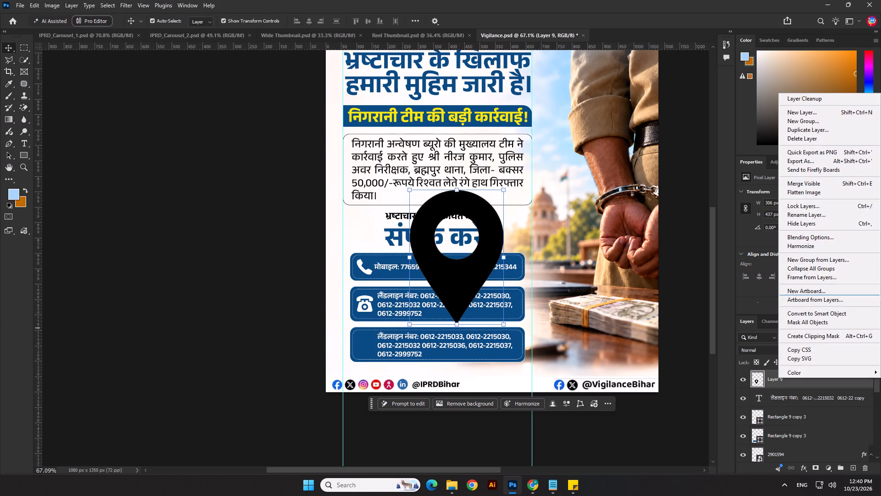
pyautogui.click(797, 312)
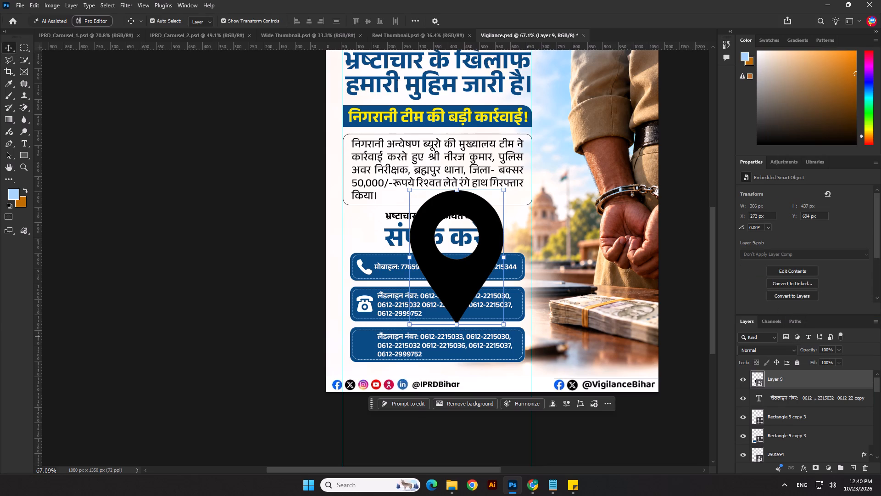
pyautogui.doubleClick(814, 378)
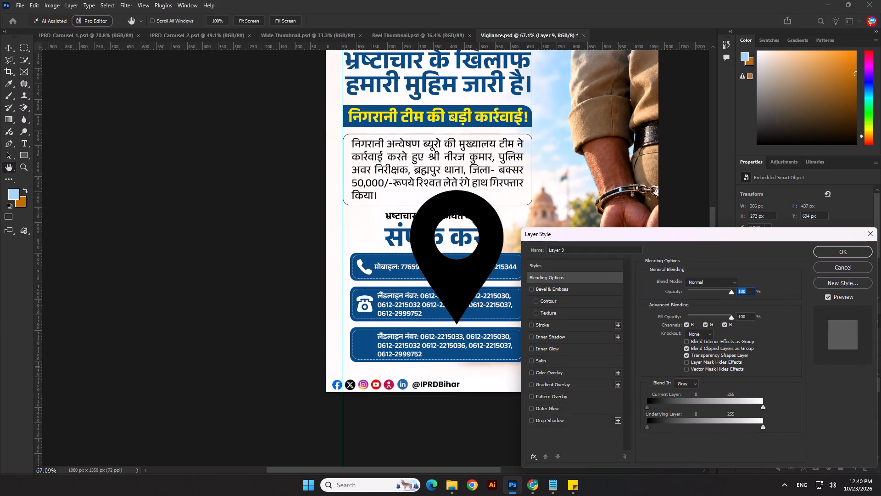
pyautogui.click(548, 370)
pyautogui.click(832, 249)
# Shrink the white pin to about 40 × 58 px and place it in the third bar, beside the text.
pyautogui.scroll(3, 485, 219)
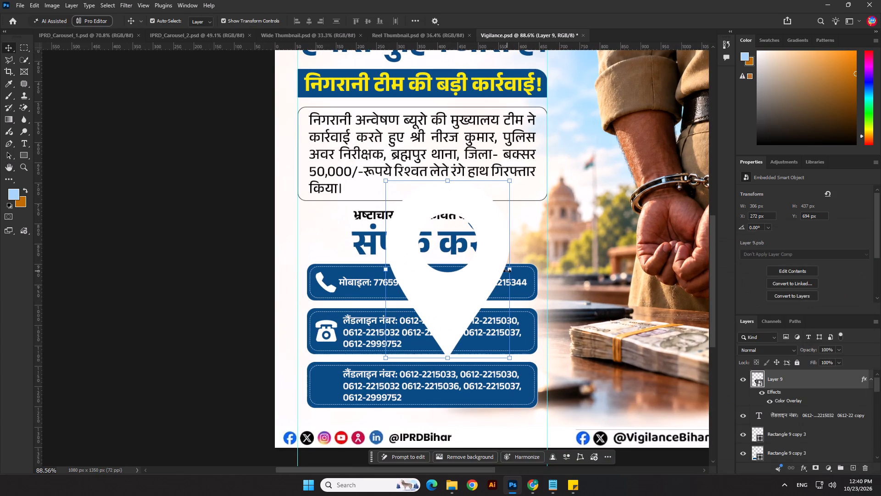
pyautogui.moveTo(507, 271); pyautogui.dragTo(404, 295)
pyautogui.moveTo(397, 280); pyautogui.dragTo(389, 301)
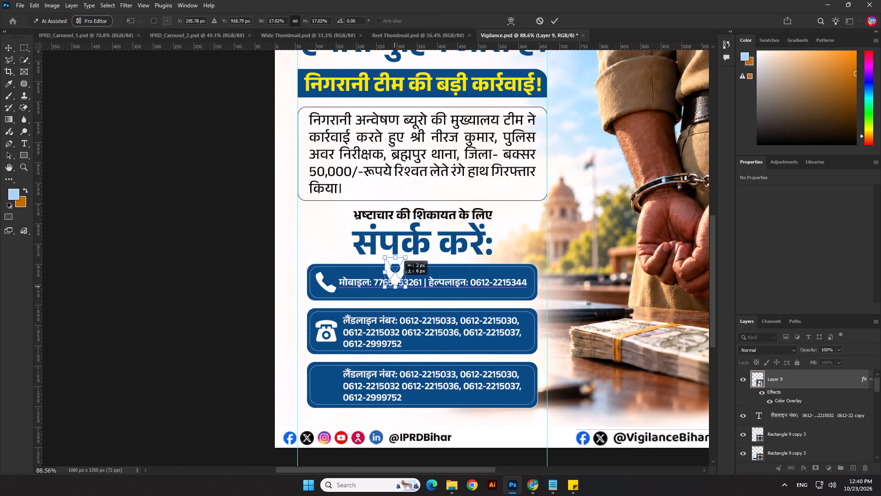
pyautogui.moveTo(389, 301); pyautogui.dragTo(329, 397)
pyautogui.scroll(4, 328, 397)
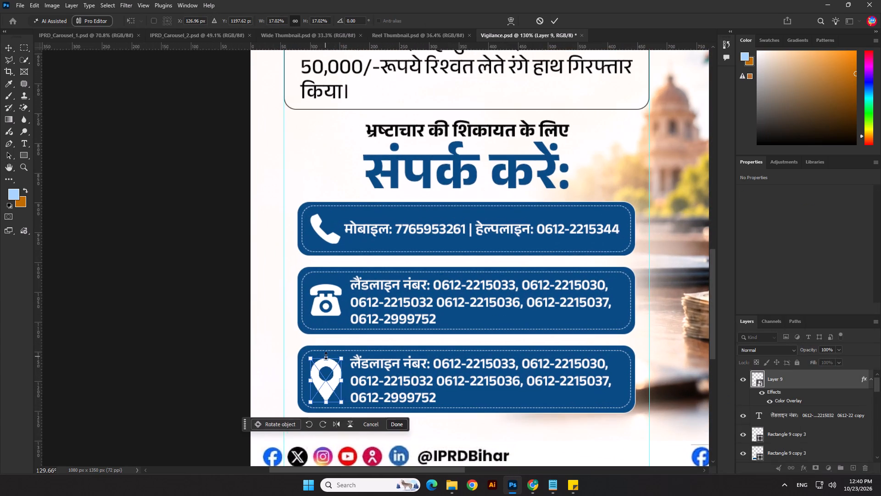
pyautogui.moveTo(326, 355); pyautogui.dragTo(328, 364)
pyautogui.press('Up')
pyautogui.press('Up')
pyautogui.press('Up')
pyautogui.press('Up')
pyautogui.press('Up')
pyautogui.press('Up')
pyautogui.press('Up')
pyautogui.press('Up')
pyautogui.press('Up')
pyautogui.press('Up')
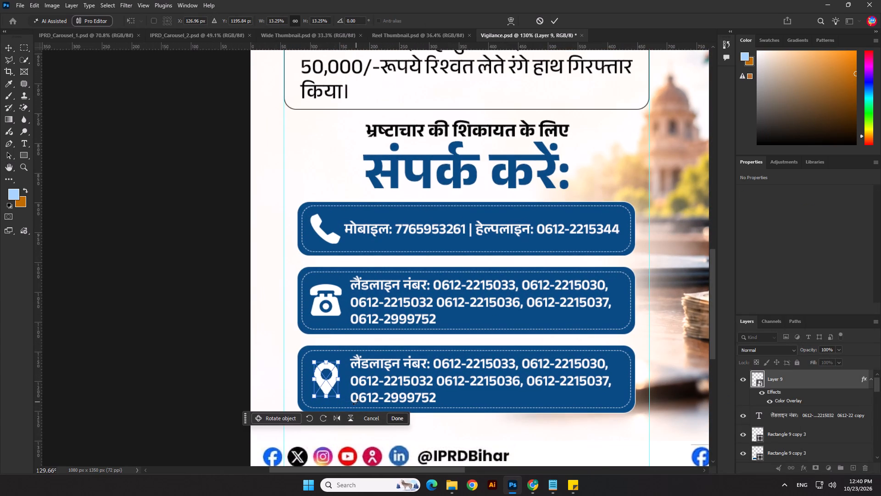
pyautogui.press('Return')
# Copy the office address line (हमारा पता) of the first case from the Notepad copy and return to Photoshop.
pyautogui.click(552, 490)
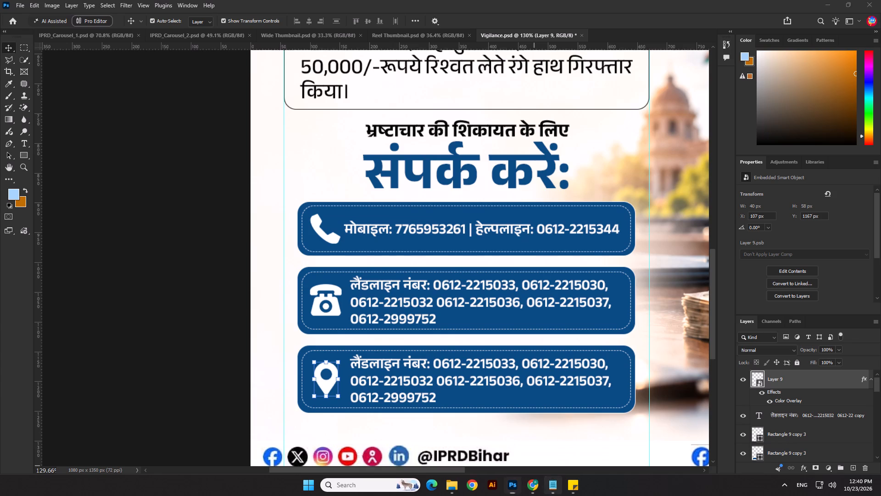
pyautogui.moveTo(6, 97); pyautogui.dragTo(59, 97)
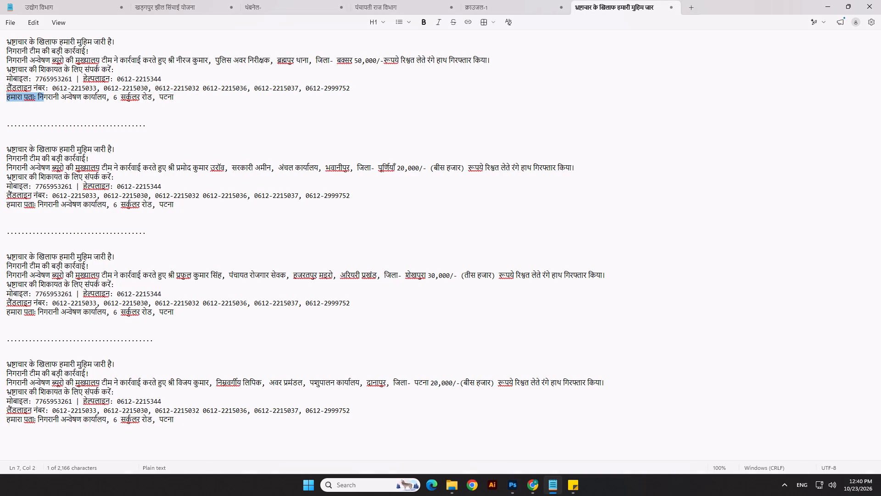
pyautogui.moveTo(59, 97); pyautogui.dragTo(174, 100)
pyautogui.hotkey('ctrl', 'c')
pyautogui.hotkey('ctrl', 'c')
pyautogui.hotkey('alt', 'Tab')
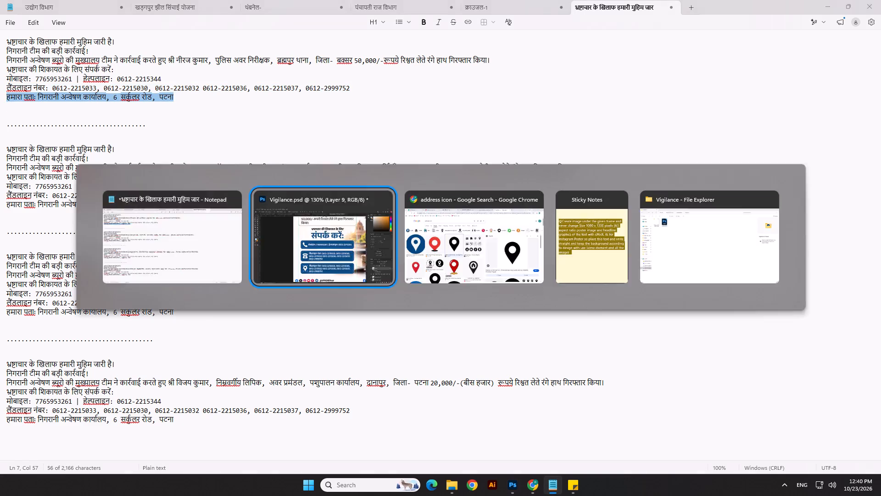
# Colour the label "लैंडलाइन नंबर:" in the second bar yellow (ffea00), sampled from the headline strip.
pyautogui.doubleClick(424, 294)
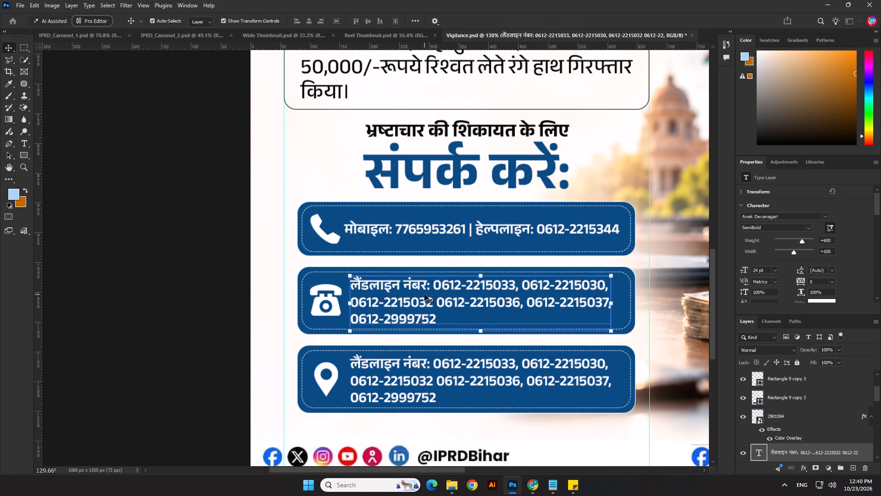
pyautogui.moveTo(429, 287); pyautogui.dragTo(328, 289)
pyautogui.scroll(-5, 412, 253)
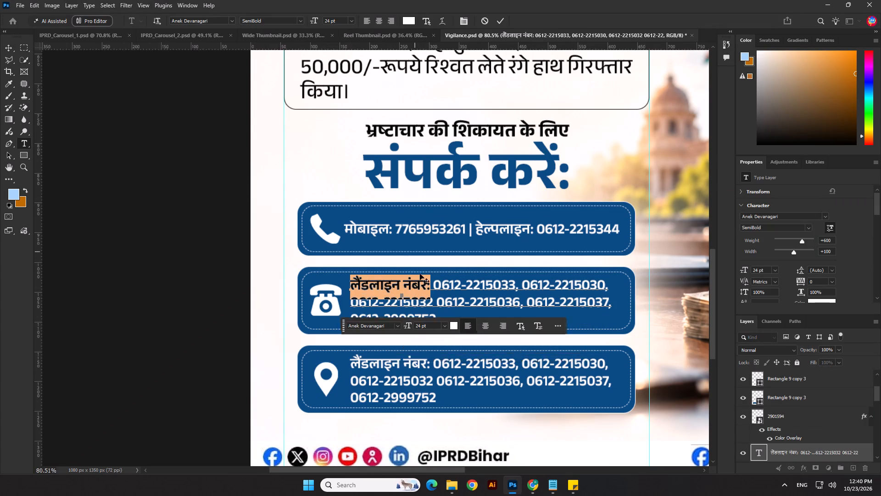
pyautogui.click(822, 301)
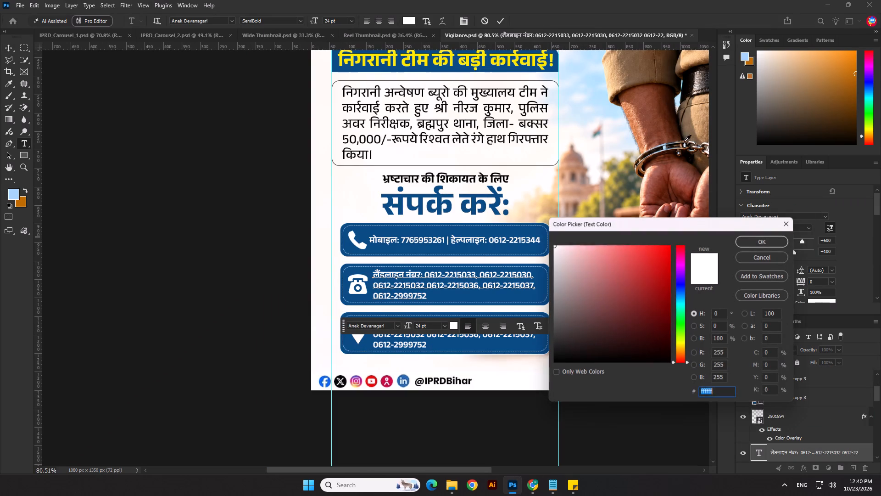
pyautogui.click(544, 56)
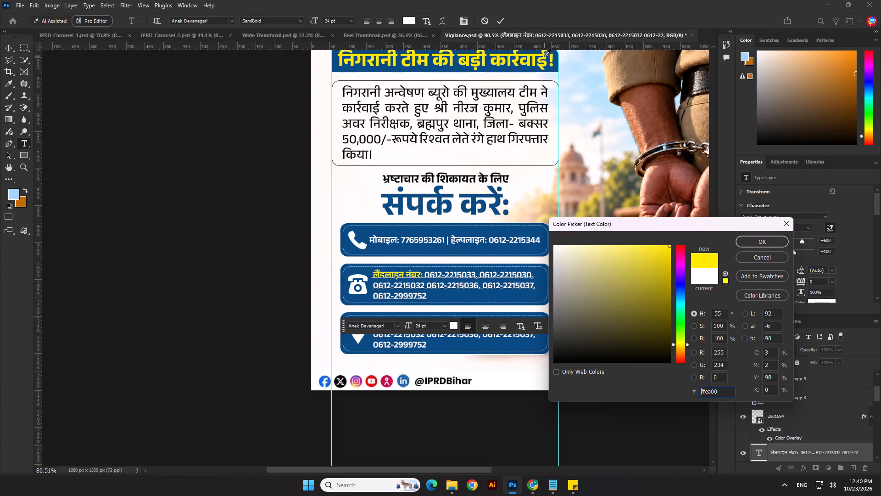
pyautogui.click(779, 239)
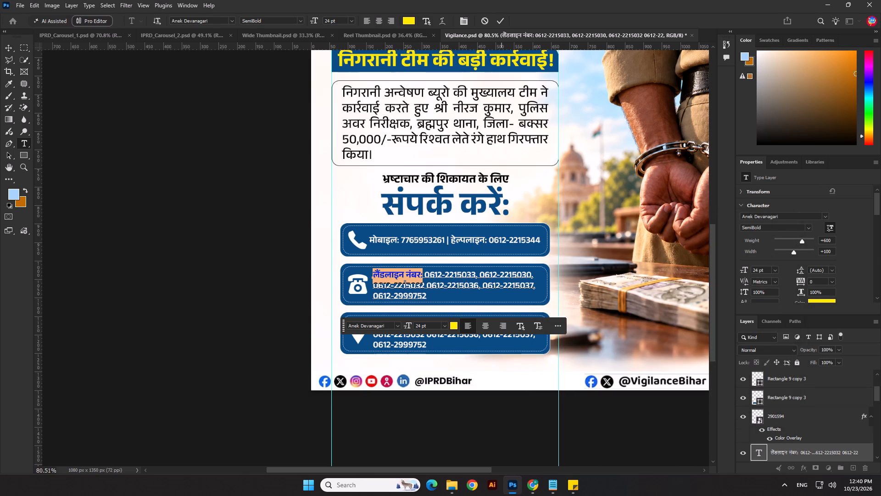
pyautogui.click(502, 21)
pyautogui.click(146, 338)
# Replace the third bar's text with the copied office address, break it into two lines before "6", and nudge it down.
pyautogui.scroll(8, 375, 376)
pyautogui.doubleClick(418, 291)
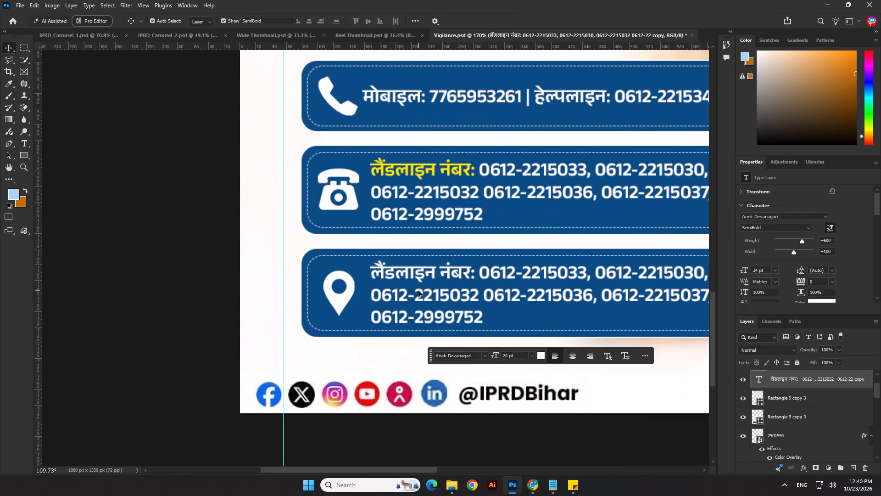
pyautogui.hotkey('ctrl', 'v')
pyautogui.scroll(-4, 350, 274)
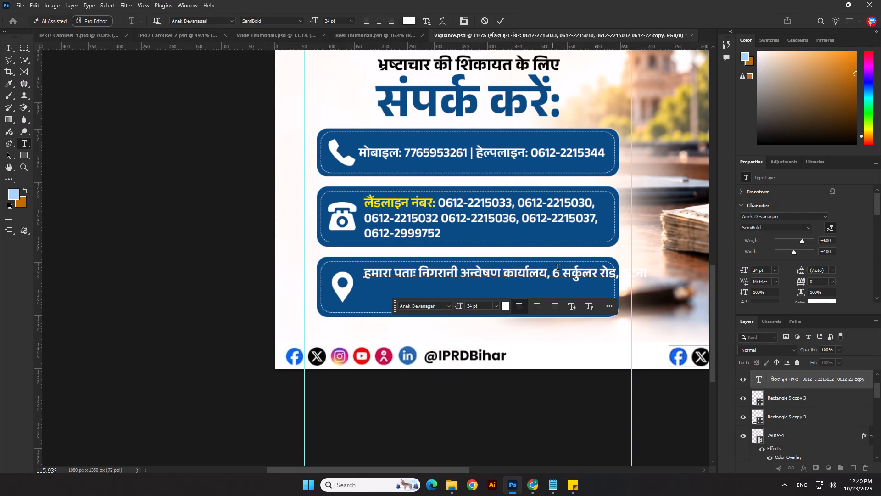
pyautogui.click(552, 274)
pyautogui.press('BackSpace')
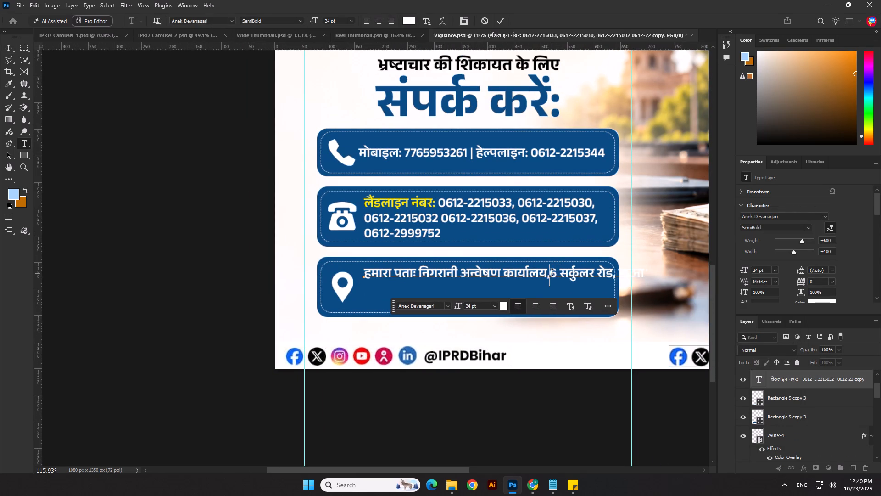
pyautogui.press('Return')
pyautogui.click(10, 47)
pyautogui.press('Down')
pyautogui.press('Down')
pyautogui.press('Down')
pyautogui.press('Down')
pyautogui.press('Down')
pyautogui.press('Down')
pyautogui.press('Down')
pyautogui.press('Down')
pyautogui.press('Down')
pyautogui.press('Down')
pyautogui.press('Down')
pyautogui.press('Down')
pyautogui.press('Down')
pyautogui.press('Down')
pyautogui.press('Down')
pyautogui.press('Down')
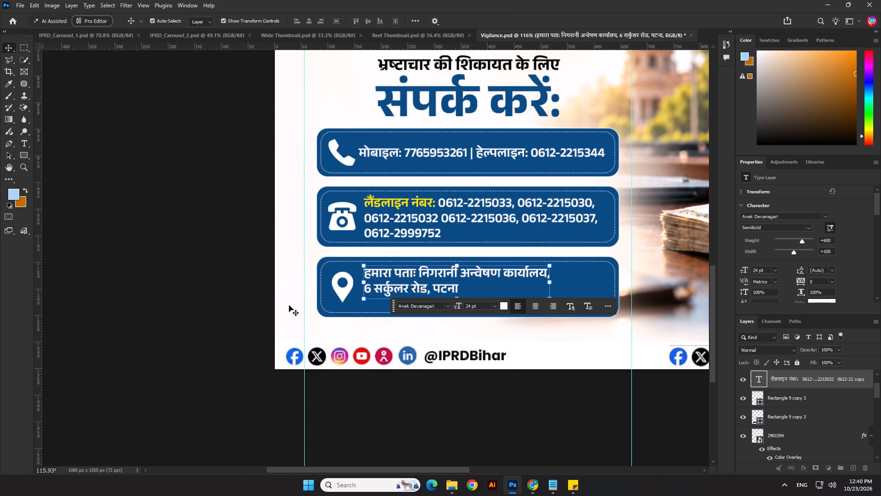
# Delete the whole third contact bar with its outline, pin icon and text.
pyautogui.click(238, 320)
pyautogui.moveTo(235, 266); pyautogui.dragTo(458, 315)
pyautogui.press('Delete')
# Duplicate the mobile bar with its dashed outline and phone icon directly below the landline bar.
pyautogui.moveTo(231, 160); pyautogui.dragTo(556, 179)
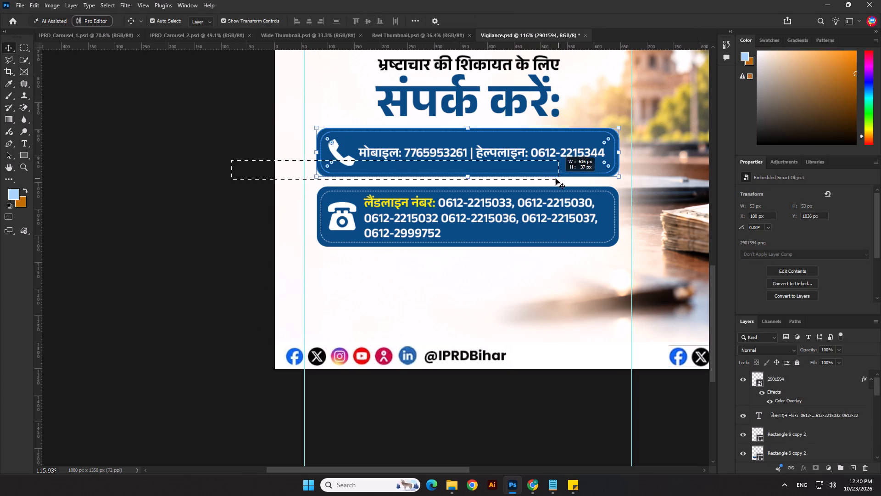
pyautogui.moveTo(556, 179); pyautogui.dragTo(558, 179)
pyautogui.moveTo(187, 132); pyautogui.dragTo(601, 174)
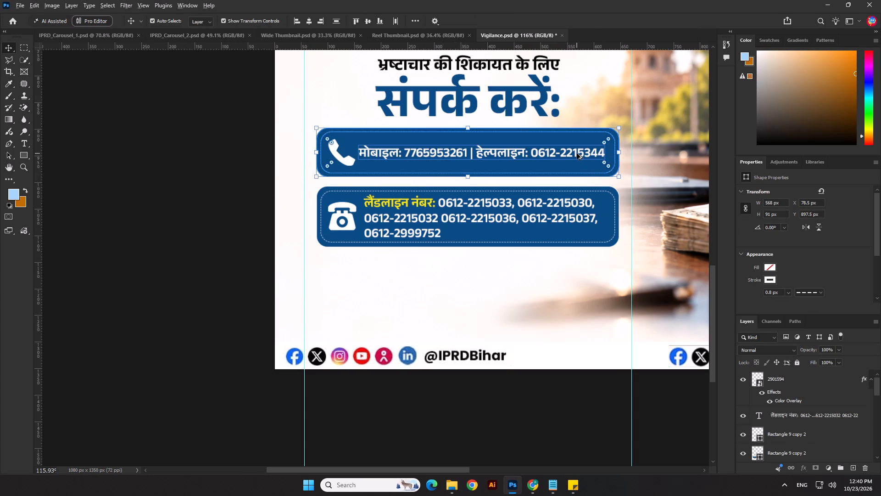
pyautogui.keyDown('alt'); pyautogui.keyDown('shift'); pyautogui.moveTo(577, 153); pyautogui.dragTo(564, 282); pyautogui.keyUp('shift'); pyautogui.keyUp('alt')
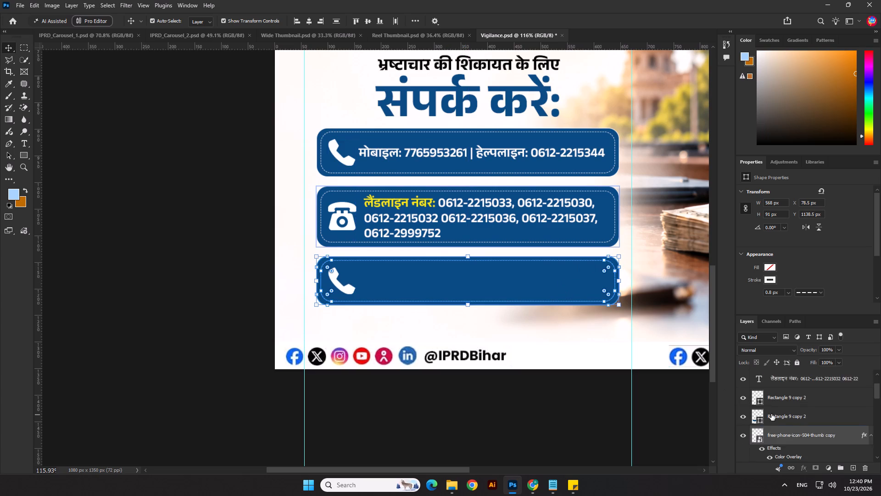
pyautogui.scroll(12, 772, 413)
pyautogui.hotkey('ctrl', 'z')
pyautogui.hotkey('ctrl', 'shift', 'z')
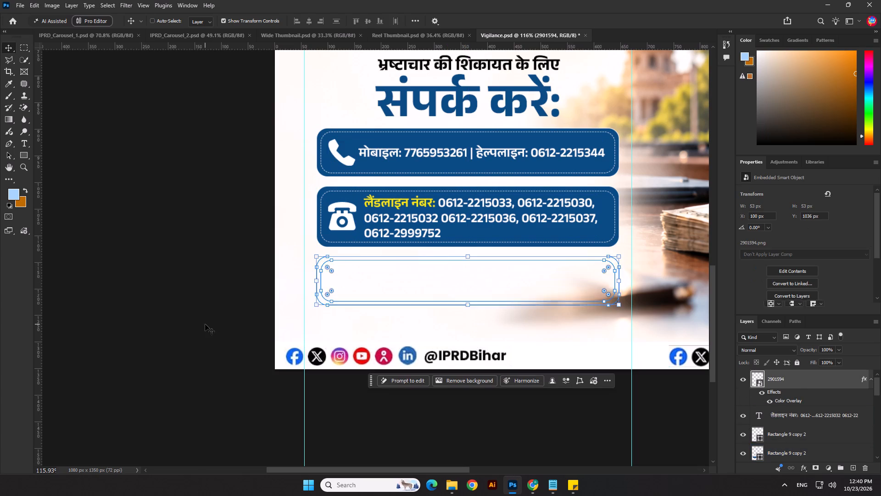
pyautogui.click(193, 330)
# Copy the black location-pin image from Chrome again, paste it into the poster and move it over the contact bars.
pyautogui.hotkey('alt', 'Tab')
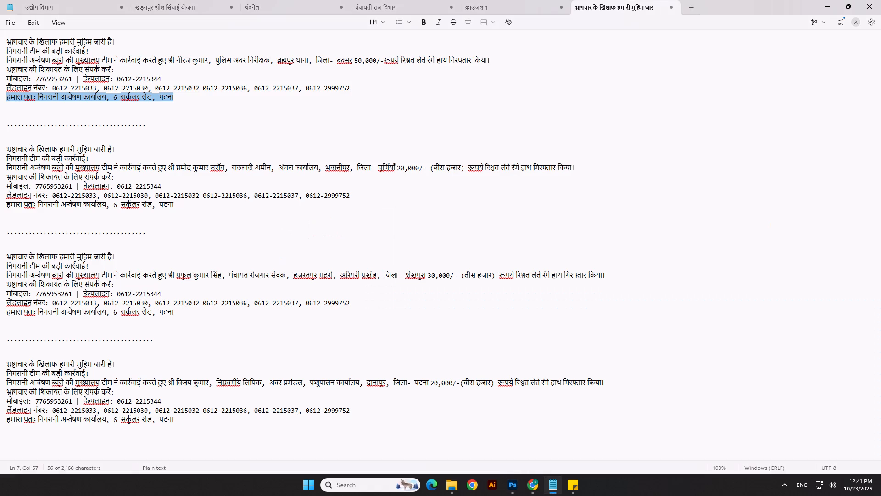
pyautogui.hotkey('alt', 'Tab')
pyautogui.hotkey('alt', 'Tab')
pyautogui.rightClick(654, 231)
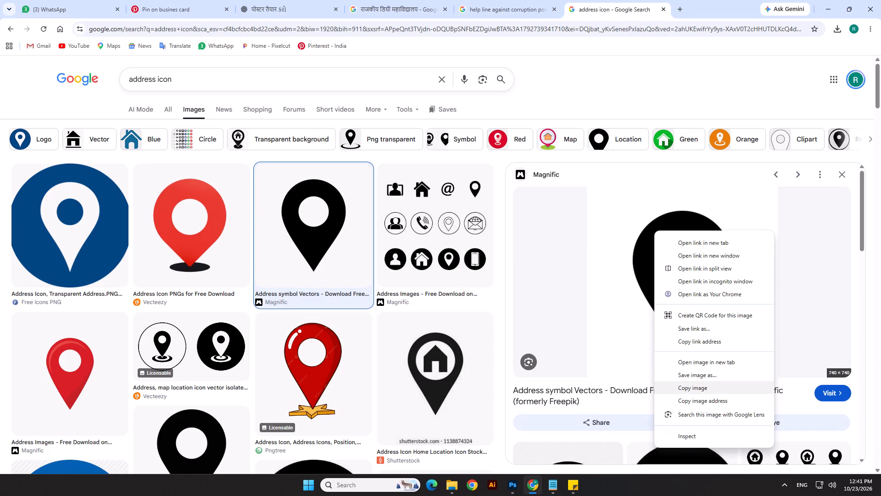
pyautogui.click(681, 387)
pyautogui.hotkey('alt', 'Tab')
pyautogui.hotkey('alt', 'Tab')
pyautogui.hotkey('alt', 'Tab')
pyautogui.hotkey('ctrl', 'v')
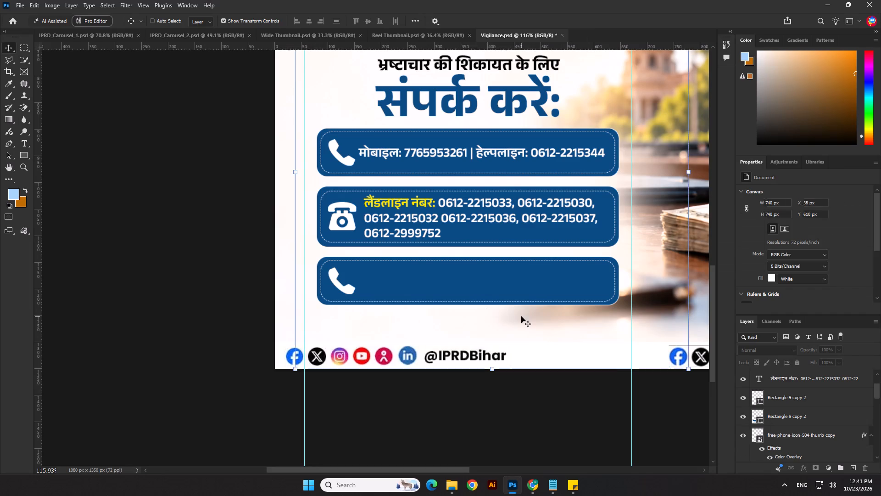
pyautogui.scroll(-7, 707, 378)
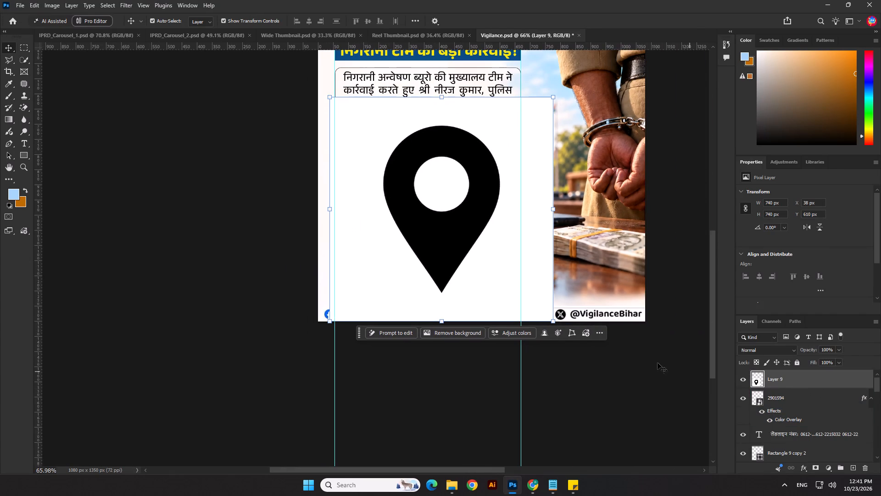
pyautogui.moveTo(467, 256); pyautogui.dragTo(481, 225)
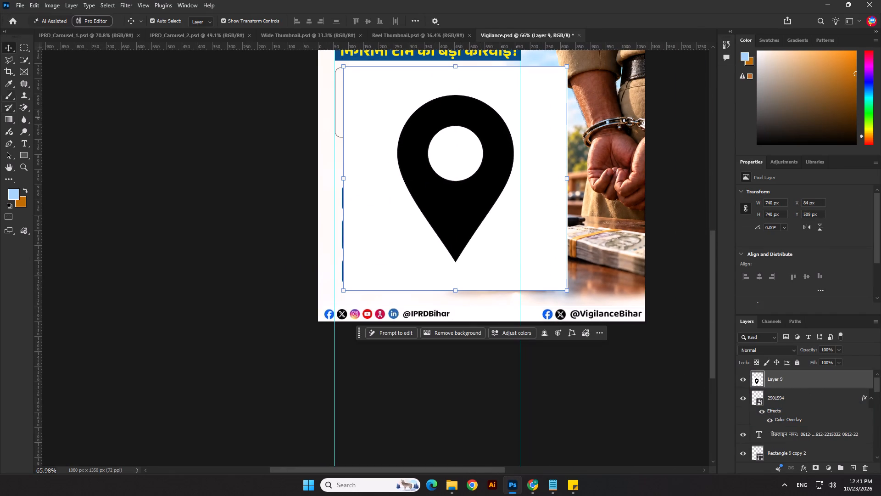
# Erase the white areas inside and around the pasted pin with the Magic Eraser.
pyautogui.click(25, 111)
pyautogui.click(444, 162)
pyautogui.click(369, 111)
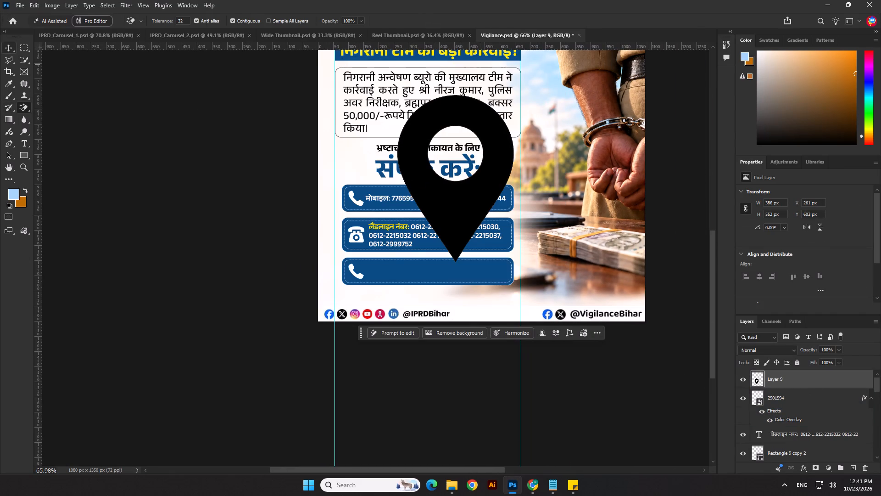
# Turn the black location pin white with a Color Overlay effect.
pyautogui.click(9, 49)
pyautogui.rightClick(768, 379)
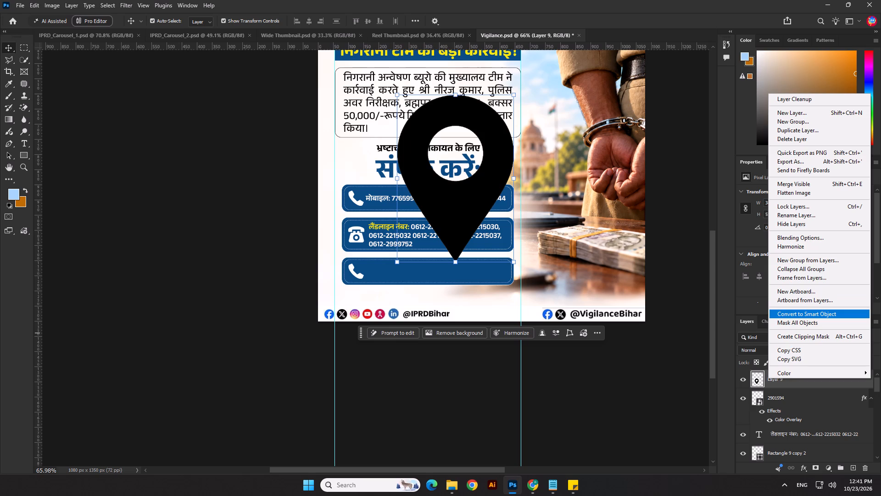
pyautogui.moveTo(791, 313); pyautogui.dragTo(800, 390)
pyautogui.doubleClick(804, 387)
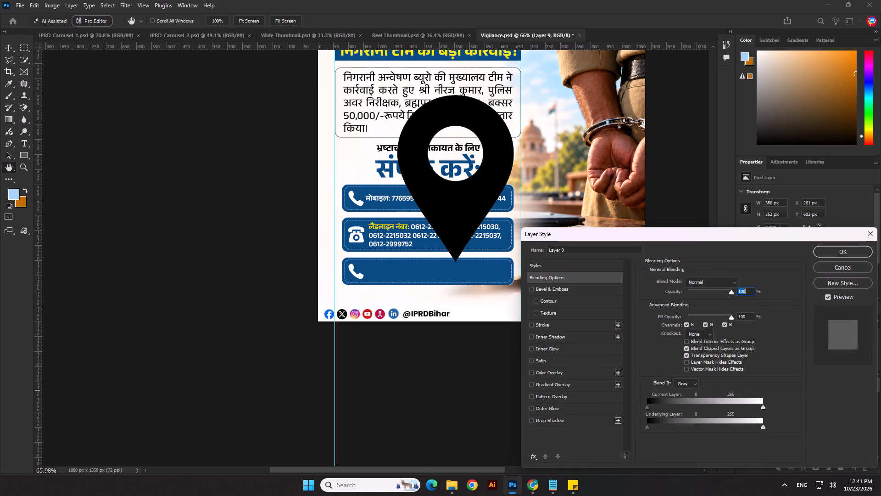
pyautogui.click(550, 375)
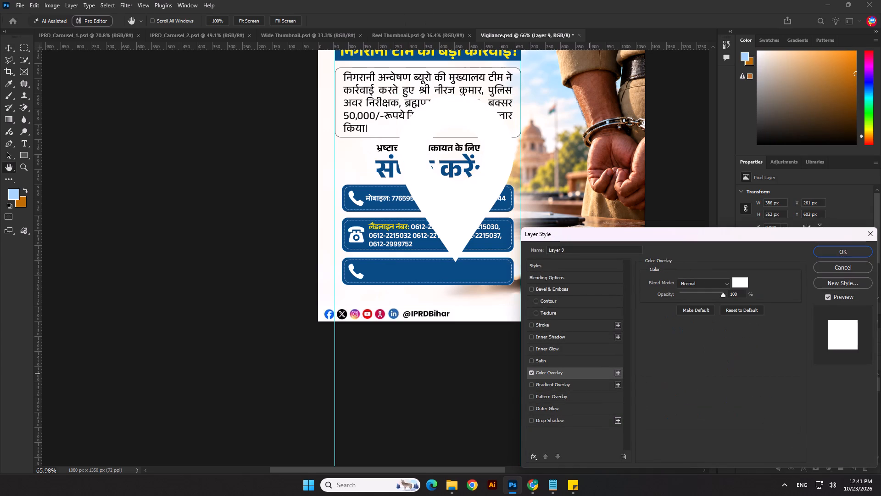
pyautogui.click(840, 254)
# Convert the white location-pin layer to a smart object.
pyautogui.rightClick(808, 376)
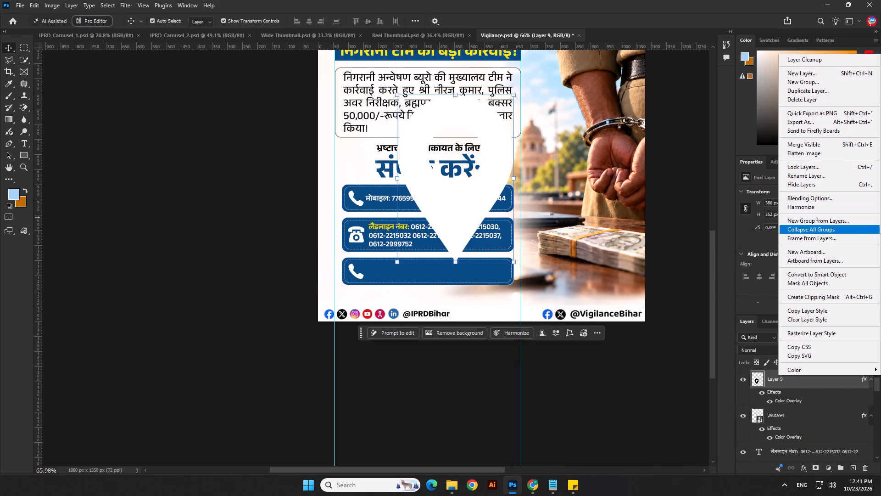
pyautogui.click(794, 298)
pyautogui.hotkey('ctrl', 'z')
pyautogui.rightClick(800, 378)
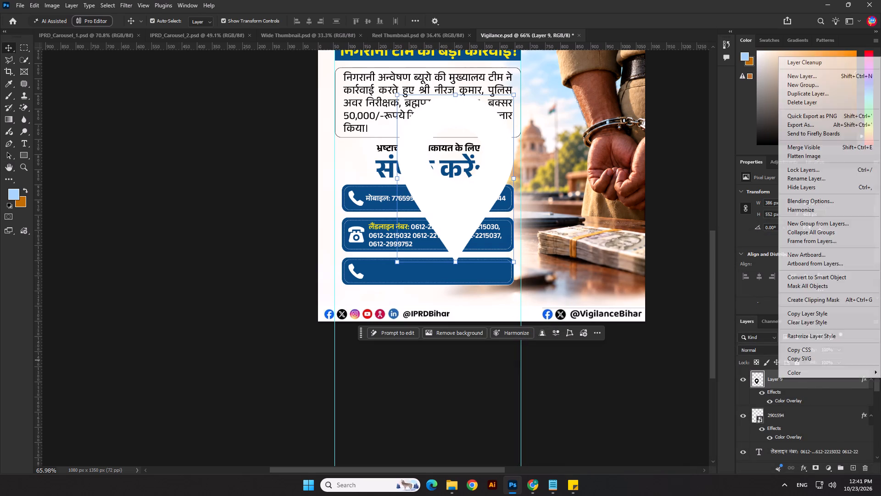
pyautogui.click(813, 273)
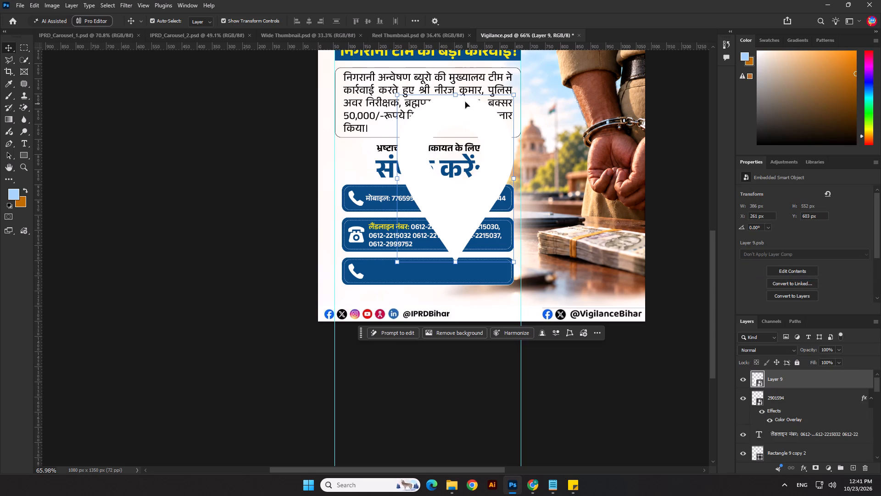
# Shrink the location pin to about 38 × 54 px and place it at the left end of the third contact bar.
pyautogui.moveTo(458, 94); pyautogui.dragTo(464, 237)
pyautogui.scroll(3, 458, 246)
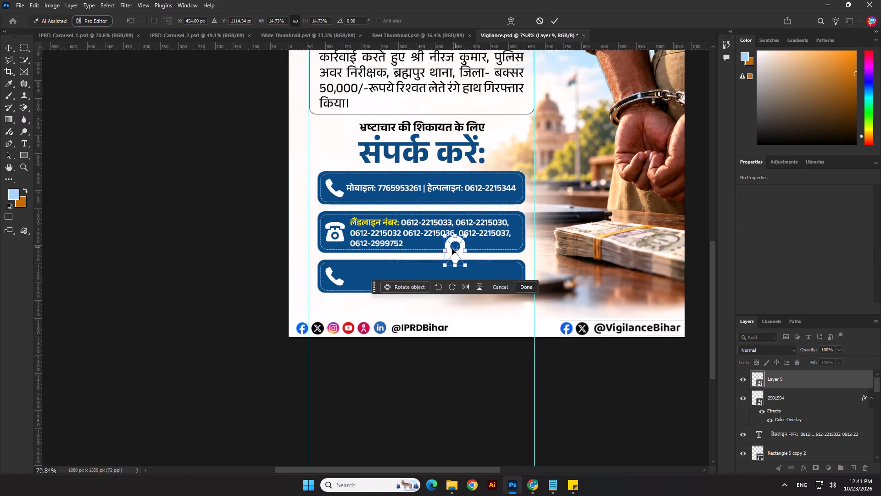
pyautogui.moveTo(452, 248); pyautogui.dragTo(318, 276)
pyautogui.scroll(9, 317, 276)
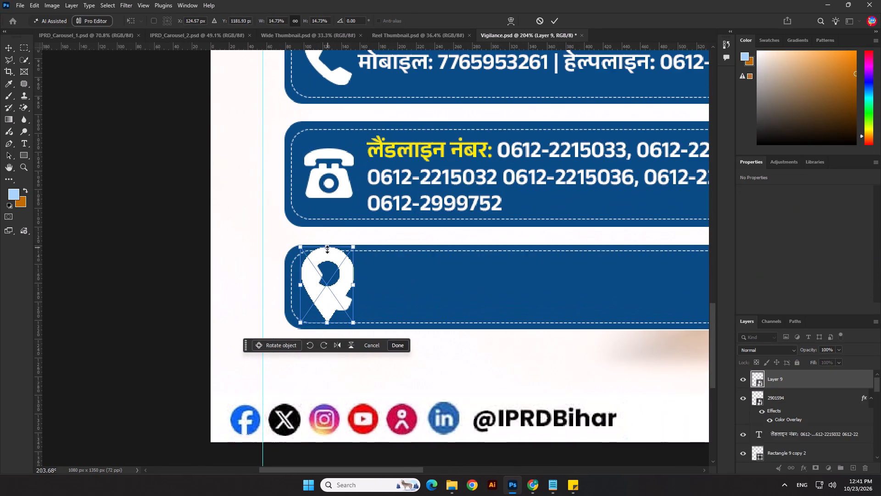
pyautogui.moveTo(327, 244); pyautogui.dragTo(329, 258)
pyautogui.click(330, 268)
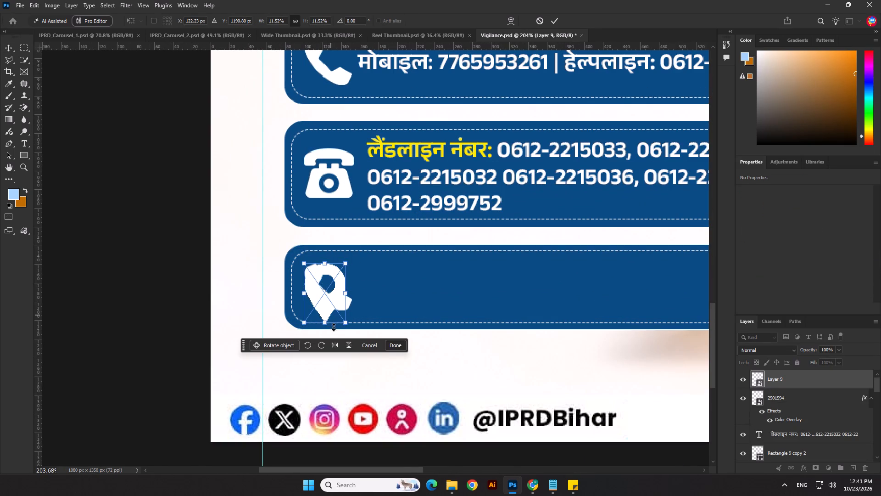
pyautogui.moveTo(327, 325); pyautogui.dragTo(327, 316)
pyautogui.press('Left')
pyautogui.press('Left')
pyautogui.press('Return')
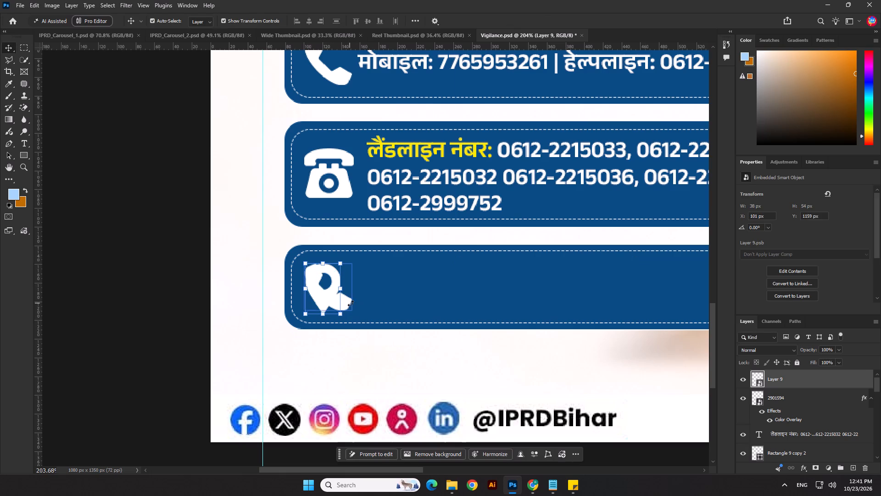
# Delete the leftover phone icon behind the pin in the third contact bar.
pyautogui.click(375, 308)
pyautogui.click(349, 301)
pyautogui.press('Delete')
pyautogui.scroll(-5, 292, 301)
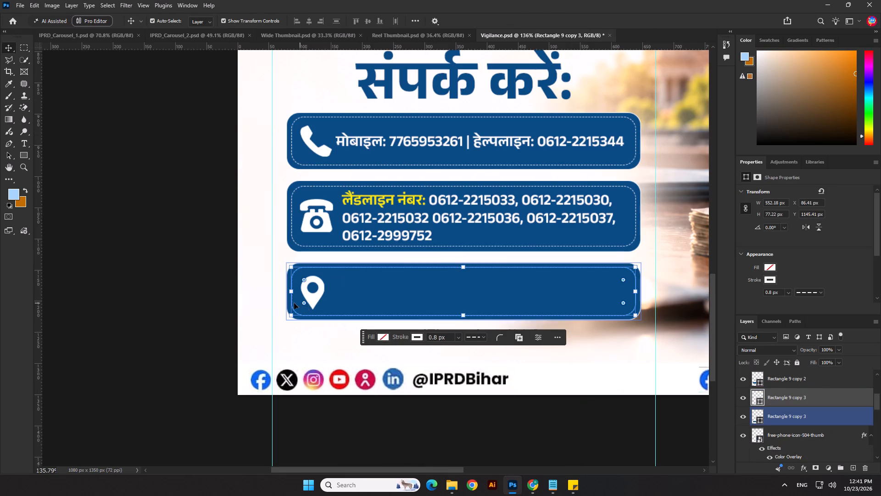
pyautogui.click(164, 318)
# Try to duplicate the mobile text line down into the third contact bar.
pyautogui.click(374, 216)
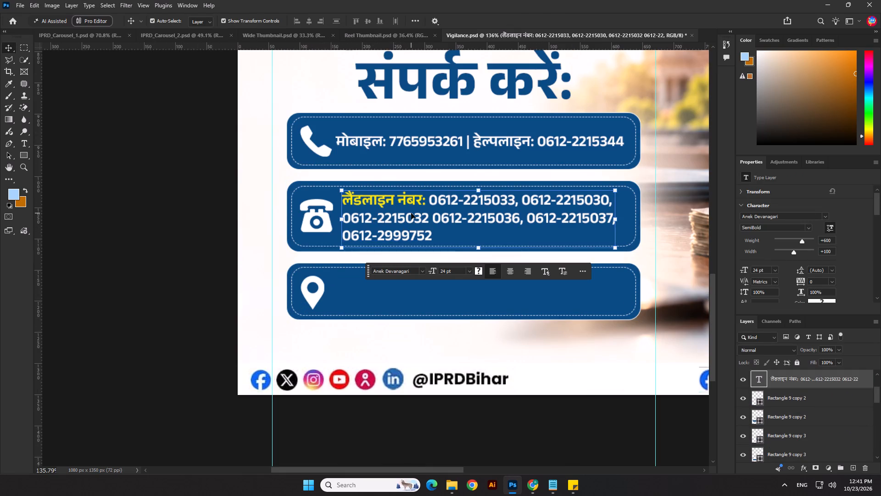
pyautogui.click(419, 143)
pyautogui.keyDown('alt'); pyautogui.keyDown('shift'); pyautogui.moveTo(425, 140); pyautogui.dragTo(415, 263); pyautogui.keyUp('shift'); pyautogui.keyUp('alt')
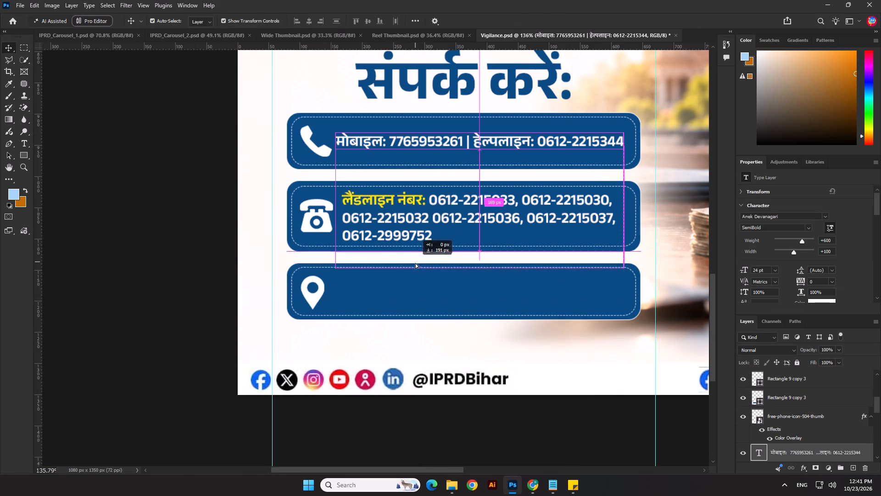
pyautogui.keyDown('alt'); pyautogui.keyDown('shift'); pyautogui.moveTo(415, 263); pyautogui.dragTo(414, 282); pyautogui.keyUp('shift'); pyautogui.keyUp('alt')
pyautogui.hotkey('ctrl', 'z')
# Duplicate the three-line landline text straight down into the third contact bar.
pyautogui.click(427, 223)
pyautogui.click(432, 218)
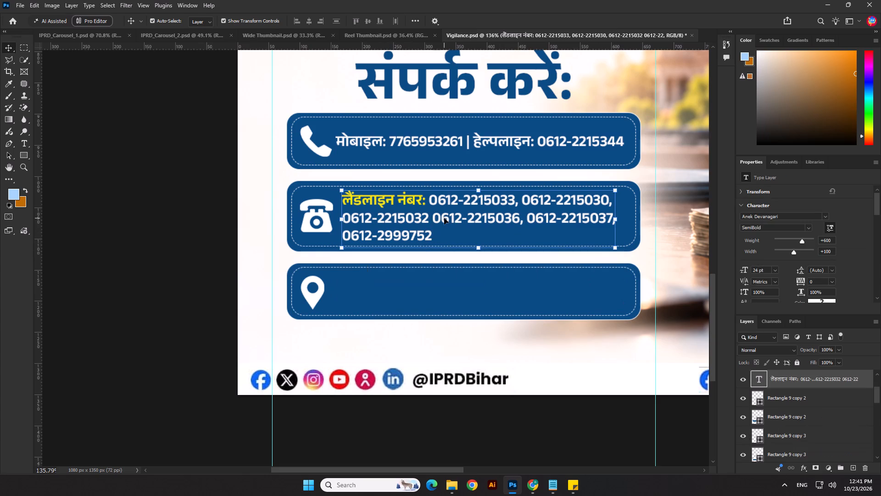
pyautogui.keyDown('alt'); pyautogui.keyDown('shift'); pyautogui.moveTo(443, 215); pyautogui.dragTo(439, 295); pyautogui.keyUp('shift'); pyautogui.keyUp('alt')
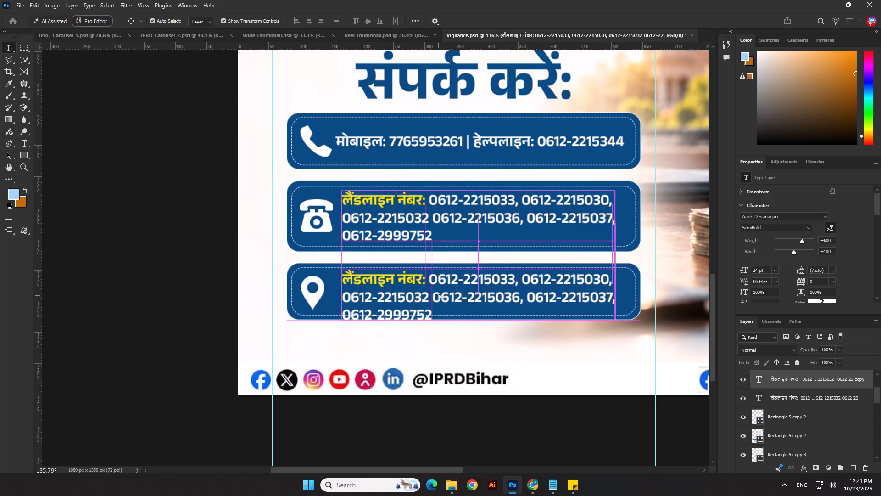
# Colour the मोबाइल: label yellow, sampling the colour from the निगरानी टीम की बड़ी कार्रवाई! heading.
pyautogui.click(413, 133)
pyautogui.doubleClick(415, 141)
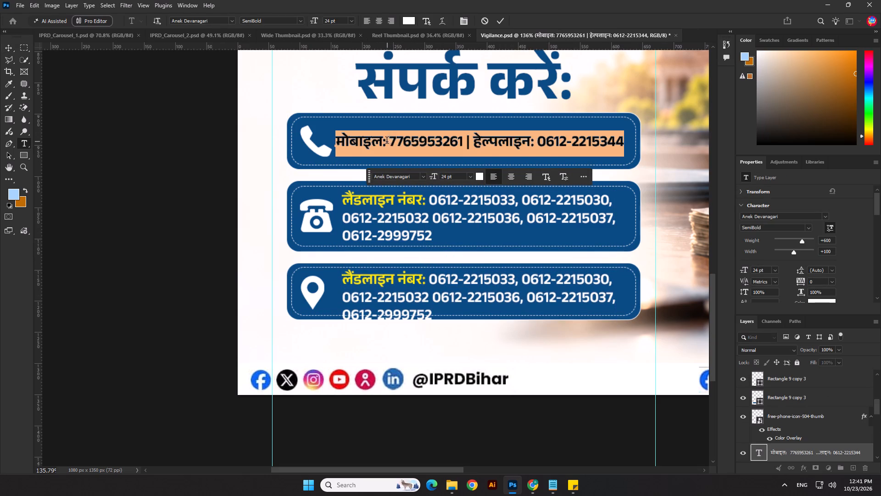
pyautogui.moveTo(386, 141); pyautogui.dragTo(336, 147)
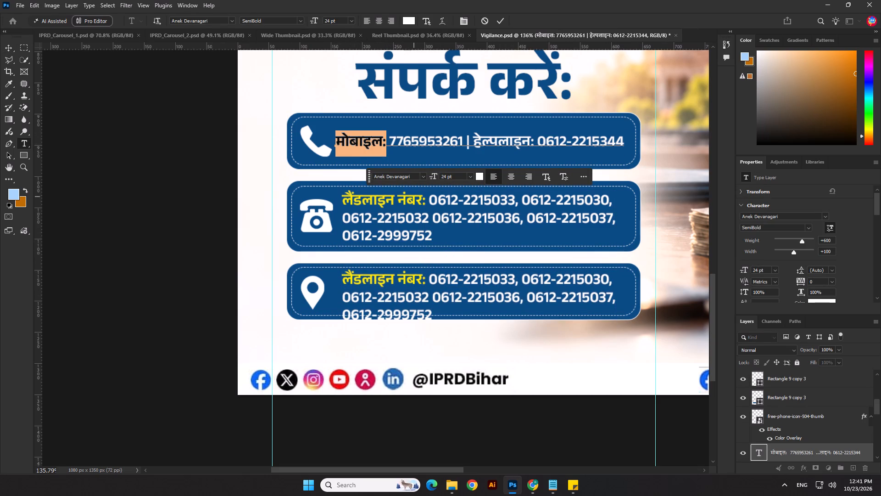
pyautogui.scroll(-9, 403, 256)
pyautogui.scroll(-4, 468, 105)
pyautogui.scroll(14, 468, 73)
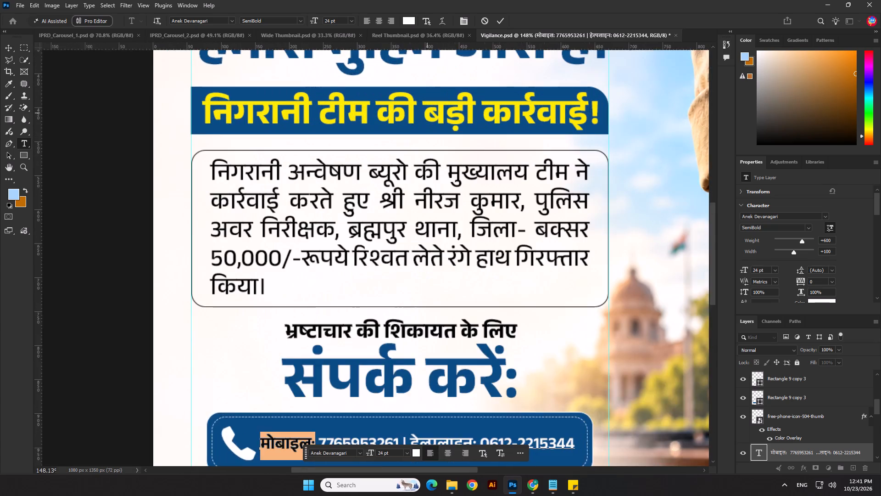
pyautogui.scroll(1, 427, 113)
pyautogui.click(829, 302)
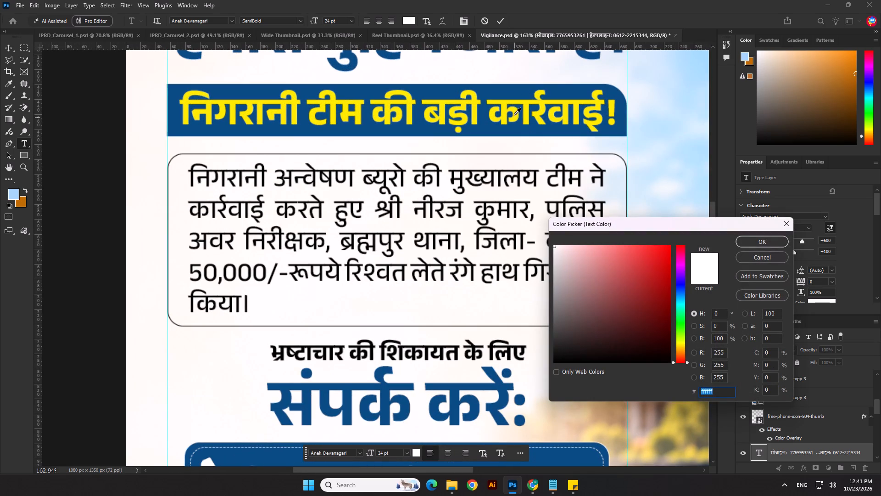
pyautogui.click(502, 109)
pyautogui.click(745, 247)
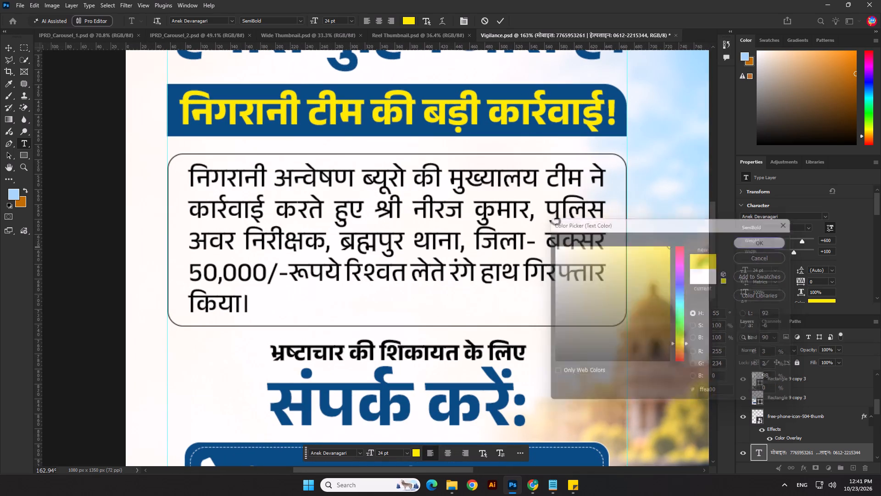
pyautogui.scroll(-11, 489, 166)
pyautogui.click(11, 51)
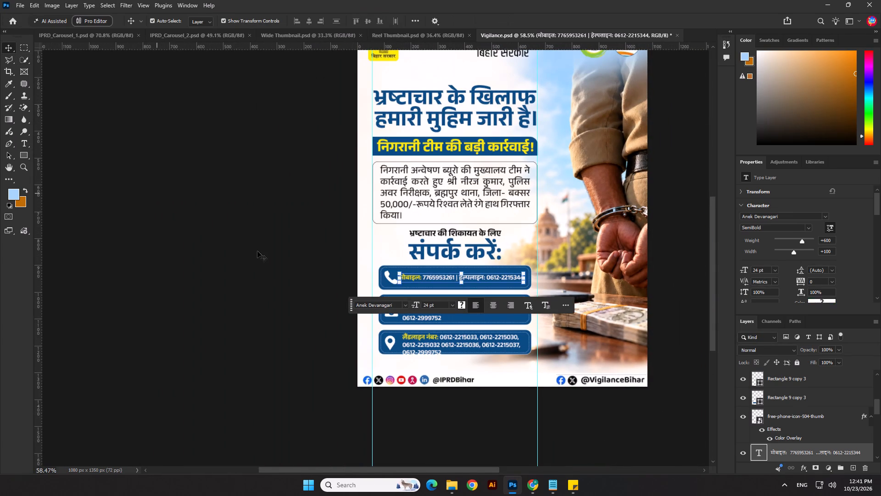
pyautogui.click(261, 253)
# Copy the हमारा पताः address line from Notepad and replace the third bar's duplicated landline text with it.
pyautogui.hotkey('alt', 'Tab')
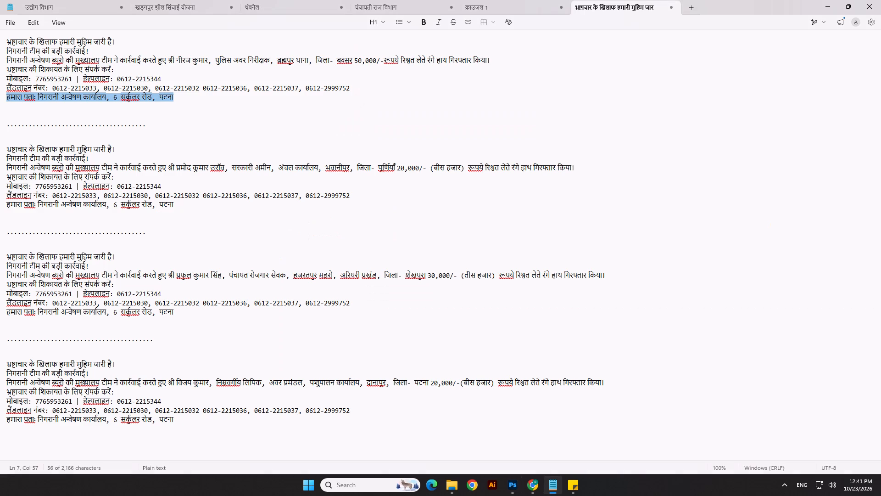
pyautogui.hotkey('ctrl', 'c')
pyautogui.hotkey('ctrl', 'c')
pyautogui.hotkey('alt', 'Tab')
pyautogui.scroll(3, 424, 344)
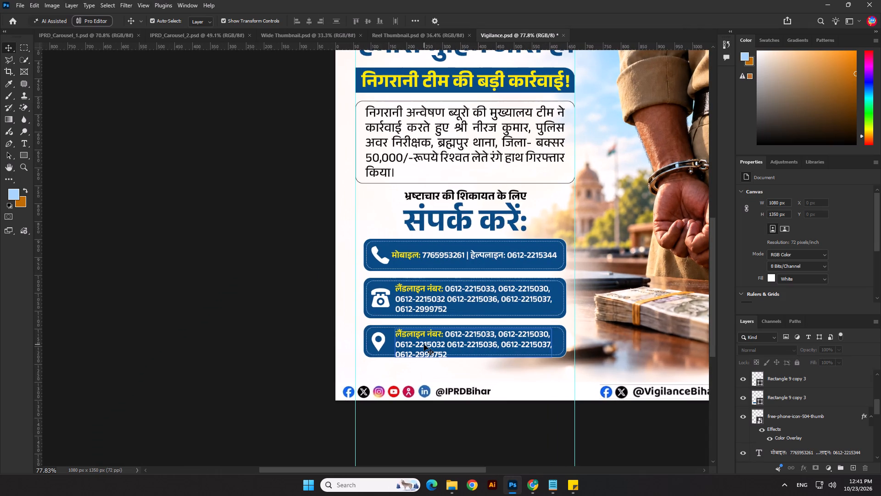
pyautogui.doubleClick(424, 344)
pyautogui.hotkey('ctrl', 'v')
# Colour the address following the हमारा पताः label white, leaving the label yellow.
pyautogui.scroll(2, 457, 355)
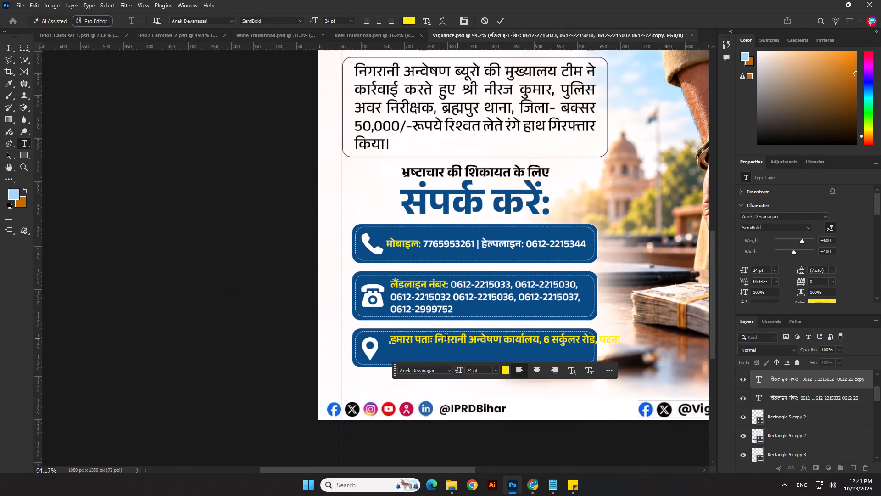
pyautogui.moveTo(435, 342); pyautogui.dragTo(736, 337)
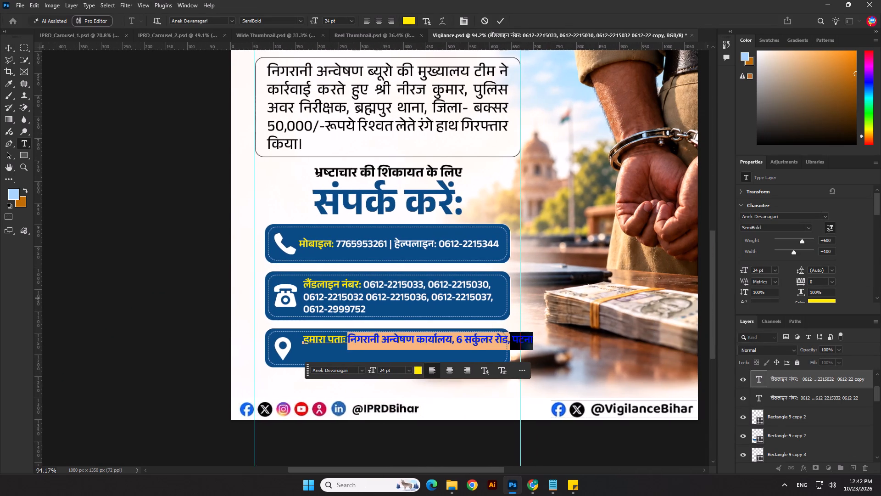
pyautogui.click(826, 299)
pyautogui.moveTo(632, 284); pyautogui.dragTo(418, 196)
pyautogui.click(747, 238)
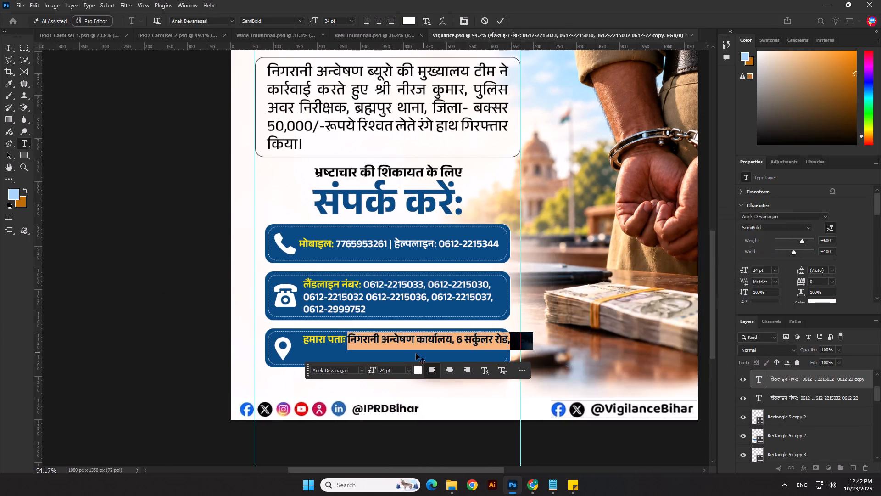
# Break the address text onto a second line after कार्यालय, and commit the edit.
pyautogui.scroll(3, 413, 355)
pyautogui.click(474, 331)
pyautogui.press('BackSpace')
pyautogui.press('Return')
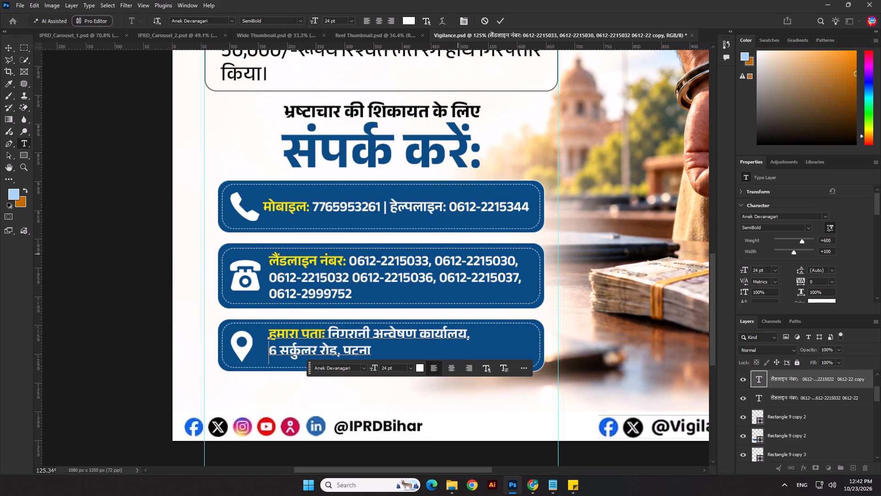
pyautogui.click(499, 23)
# Nudge the two-line address text down to centre it vertically in the third contact bar.
pyautogui.press('Down')
pyautogui.press('Down')
pyautogui.press('Down')
pyautogui.press('Down')
pyautogui.press('Down')
pyautogui.press('Down')
pyautogui.press('Down')
pyautogui.press('Down')
pyautogui.press('Down')
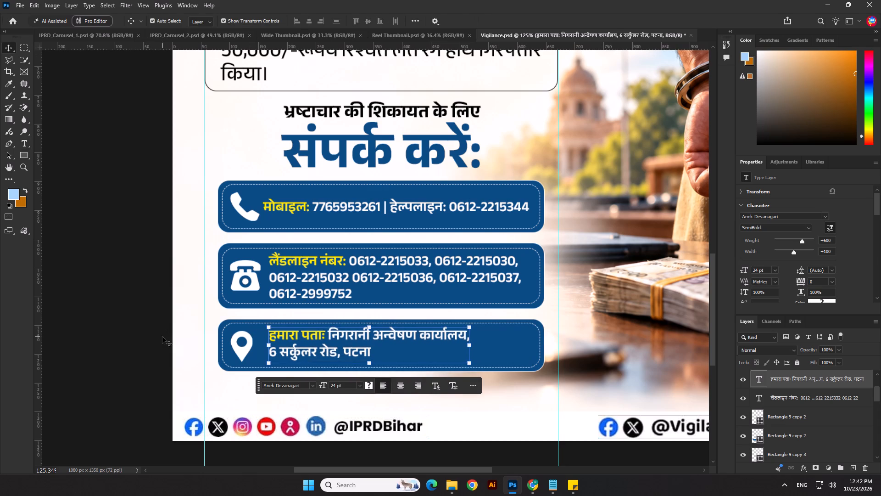
pyautogui.press('Down')
pyautogui.press('Down')
pyautogui.click(153, 347)
# Align the left edges of the location-pin, landline and phone icons across the three contact bars.
pyautogui.click(241, 355)
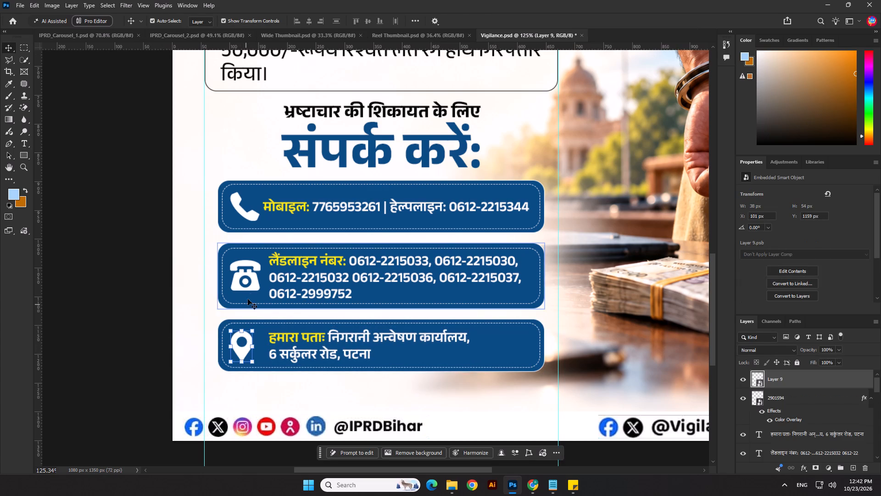
pyautogui.keyDown('shift'); pyautogui.click(252, 287); pyautogui.keyUp('shift')
pyautogui.keyDown('shift'); pyautogui.click(248, 214); pyautogui.keyUp('shift')
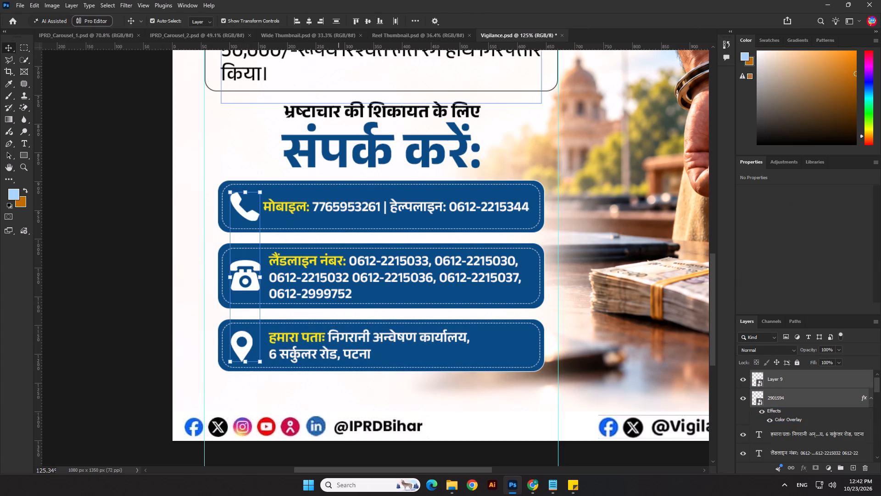
pyautogui.click(298, 23)
pyautogui.click(145, 302)
pyautogui.scroll(-10, 248, 325)
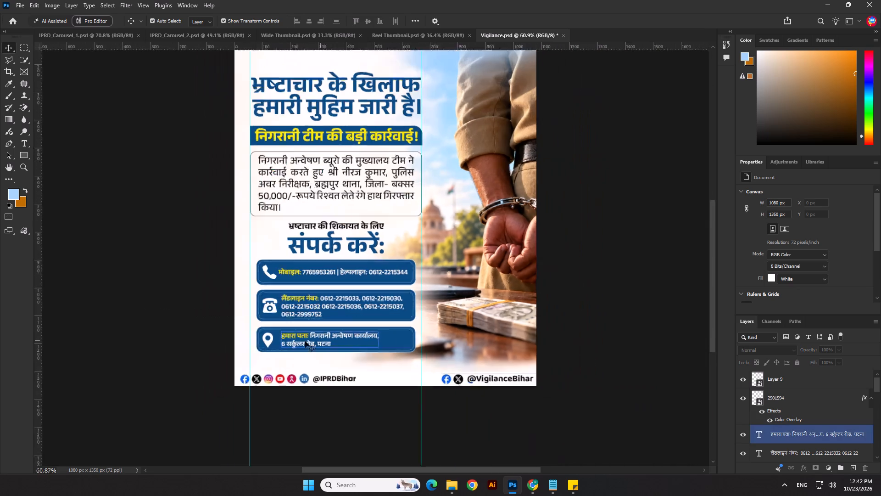
pyautogui.click(171, 309)
# Set the संपर्क करें: line above the contact bars to ExtraBold weight.
pyautogui.scroll(-4, 279, 297)
pyautogui.scroll(1, 306, 270)
pyautogui.tripleClick(299, 272)
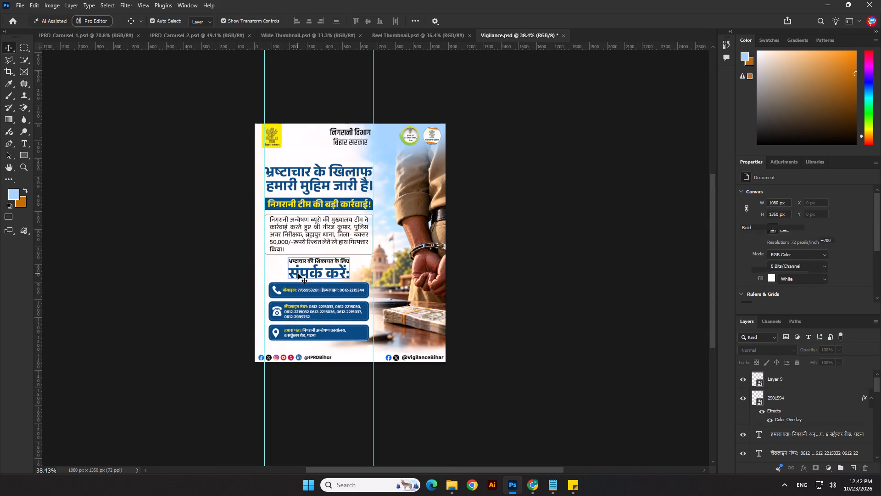
pyautogui.scroll(5, 297, 273)
pyautogui.moveTo(282, 273); pyautogui.dragTo(515, 287)
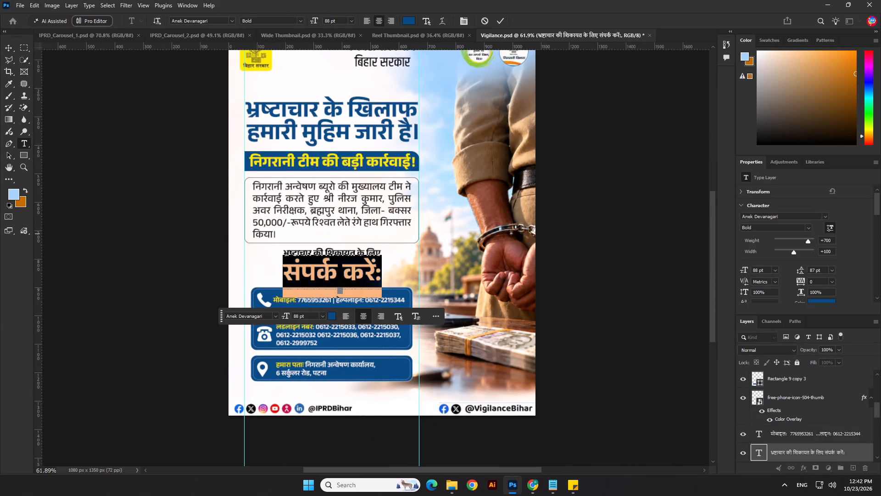
pyautogui.click(807, 227)
pyautogui.click(789, 320)
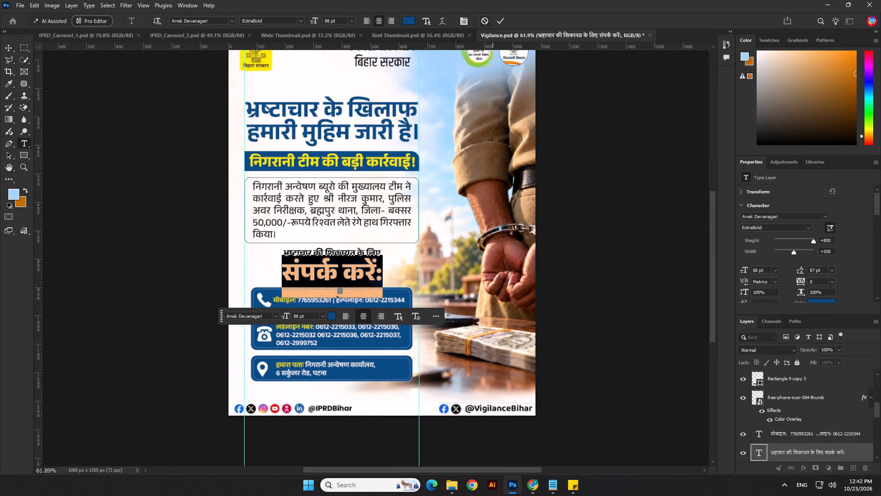
pyautogui.click(499, 20)
pyautogui.click(635, 223)
pyautogui.scroll(-8, 402, 286)
pyautogui.click(217, 258)
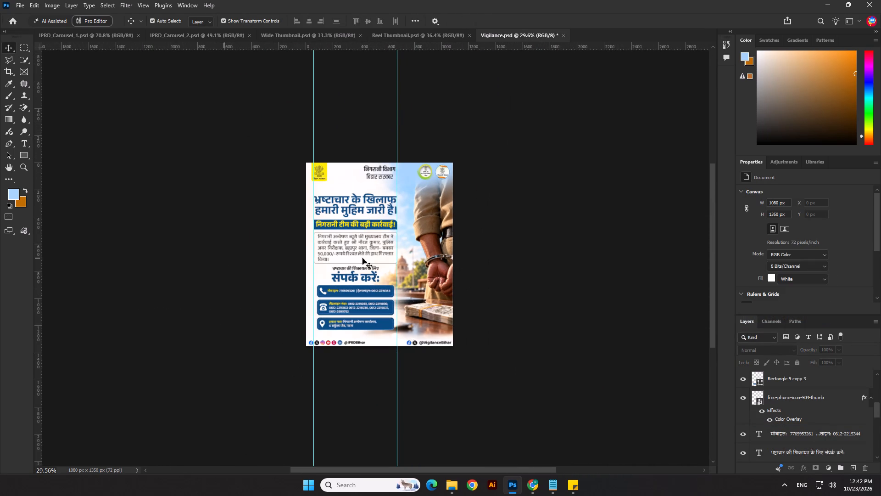
# Nudge the headline, banner, case paragraph and contact bars up together by about 10 px, and save the file.
pyautogui.click(582, 219)
pyautogui.scroll(2, 304, 304)
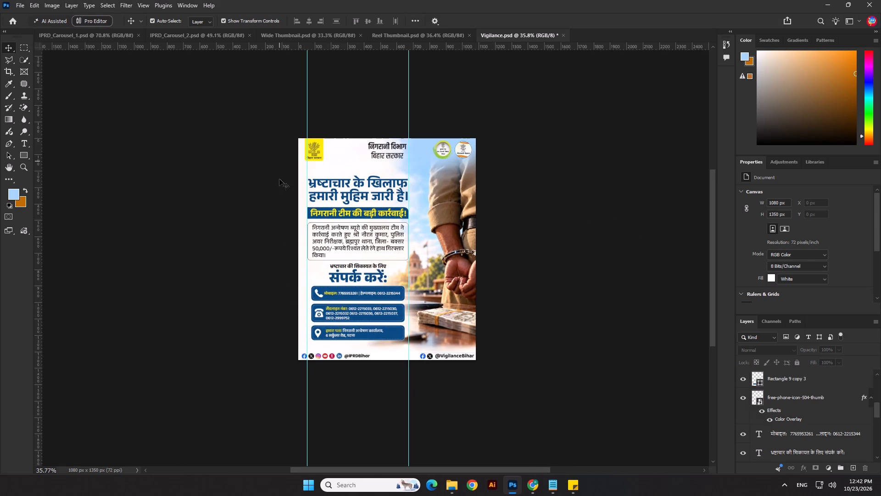
pyautogui.moveTo(278, 177); pyautogui.dragTo(405, 346)
pyautogui.press('Up')
pyautogui.press('Up')
pyautogui.press('Up')
pyautogui.press('Up')
pyautogui.press('Up')
pyautogui.press('Up')
pyautogui.press('Up')
pyautogui.press('Up')
pyautogui.press('Up')
pyautogui.press('Up')
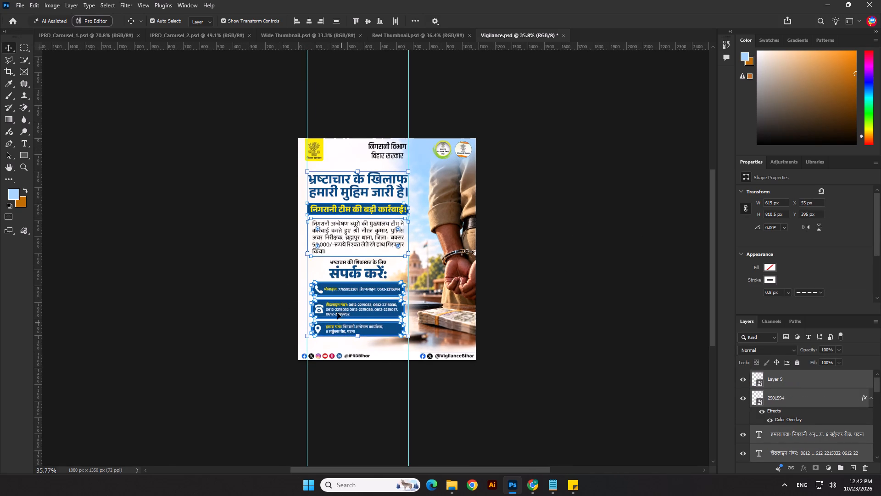
pyautogui.scroll(1, 337, 309)
pyautogui.click(595, 250)
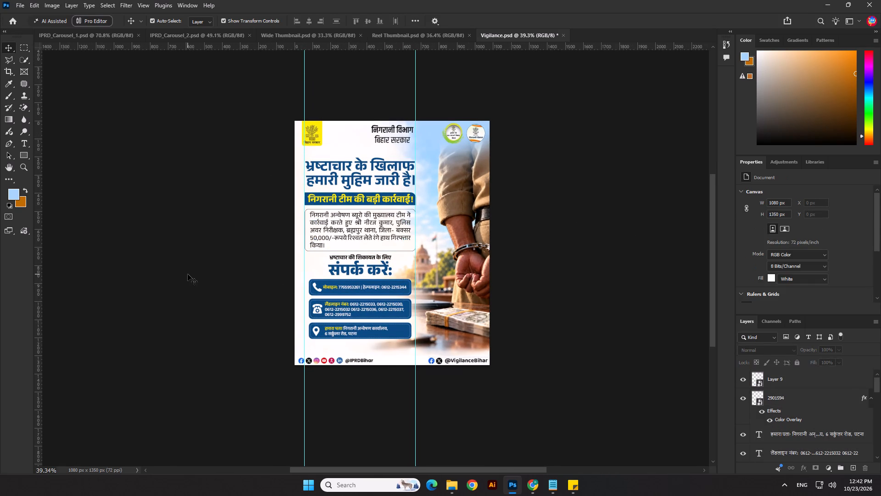
pyautogui.scroll(2, 344, 228)
pyautogui.hotkey('ctrl', 's')
# Make the phrase 50,000/-रूपये रिश्वत लेते in the case paragraph Bold and dark blue #094a84, sampled from the contact bar.
pyautogui.scroll(6, 334, 233)
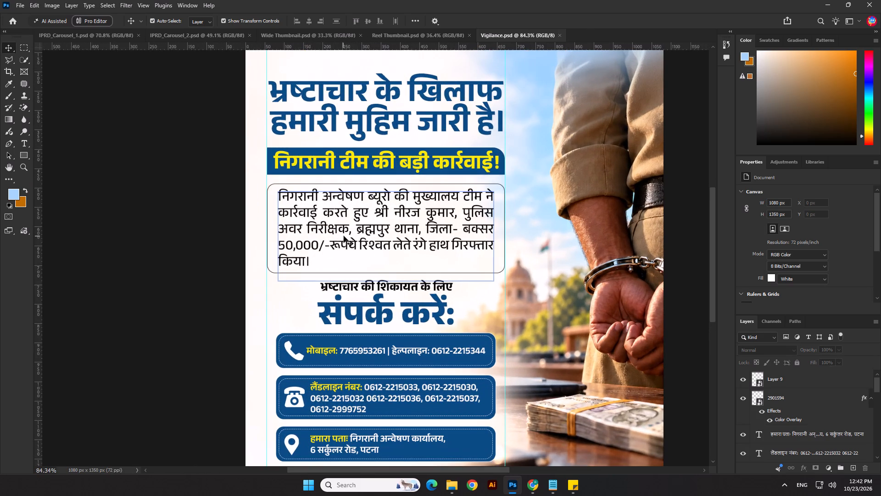
pyautogui.doubleClick(319, 244)
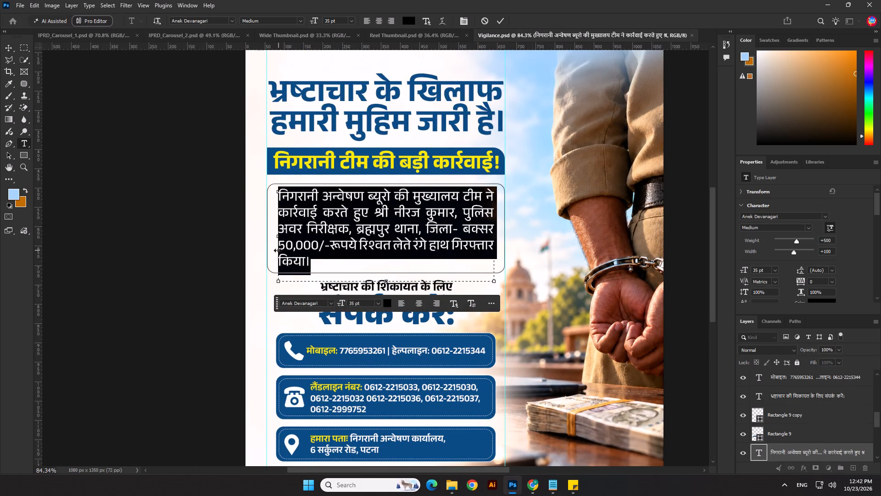
pyautogui.moveTo(281, 247); pyautogui.dragTo(394, 253)
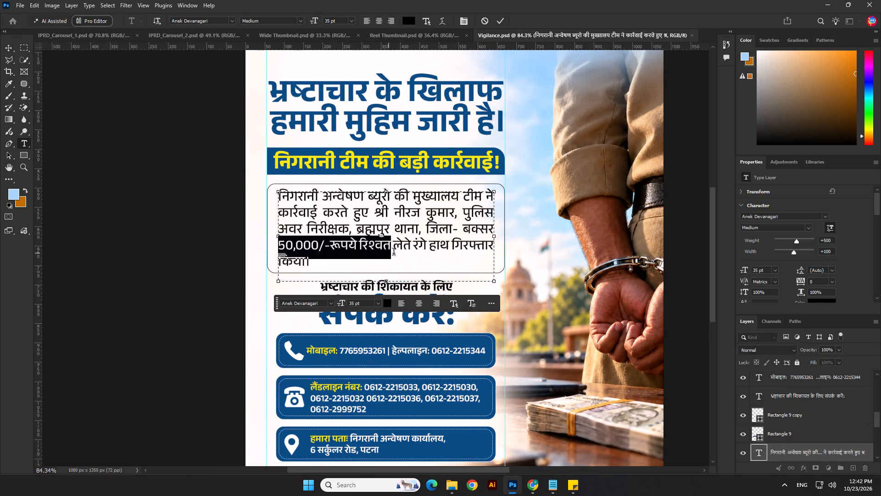
pyautogui.moveTo(394, 253); pyautogui.dragTo(410, 253)
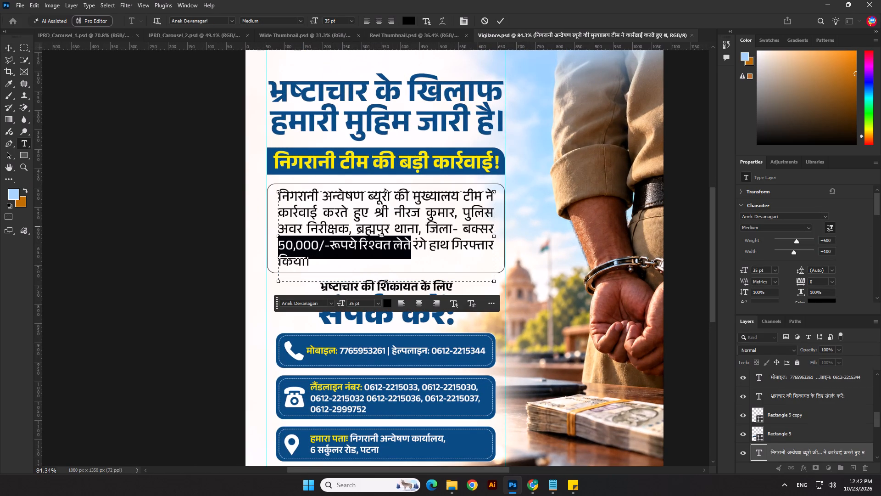
pyautogui.click(808, 226)
pyautogui.click(776, 298)
pyautogui.click(823, 300)
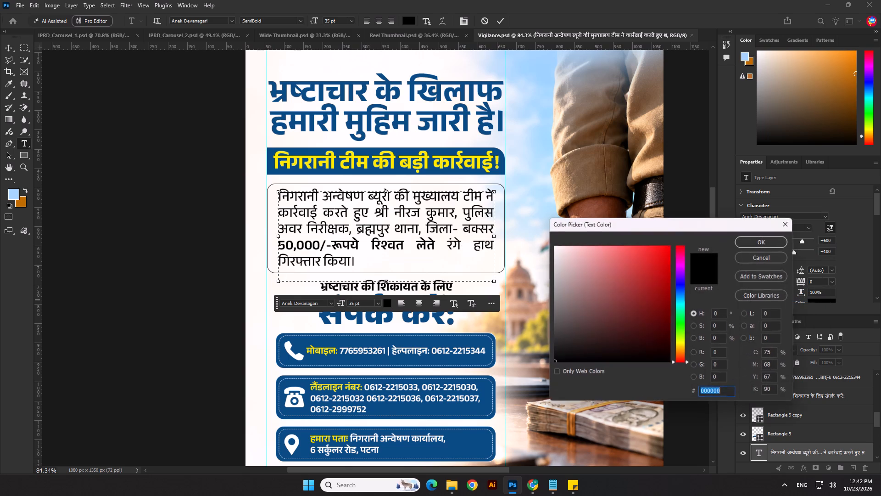
pyautogui.click(408, 158)
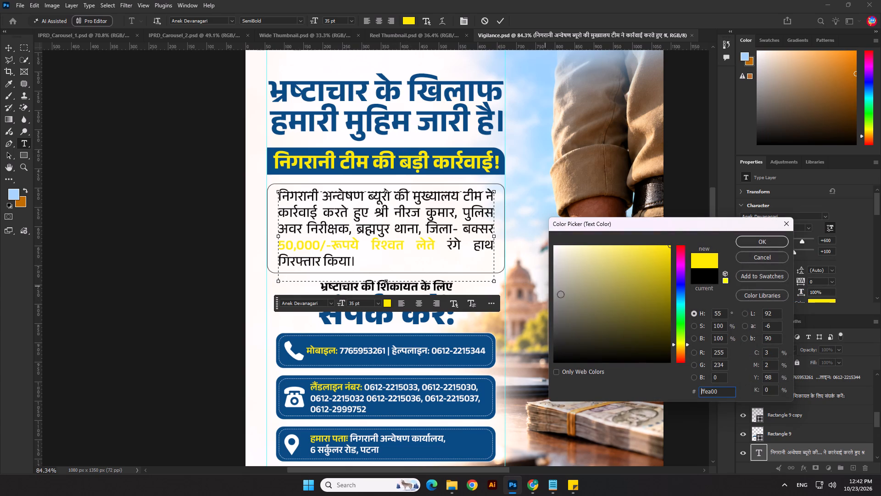
pyautogui.click(483, 340)
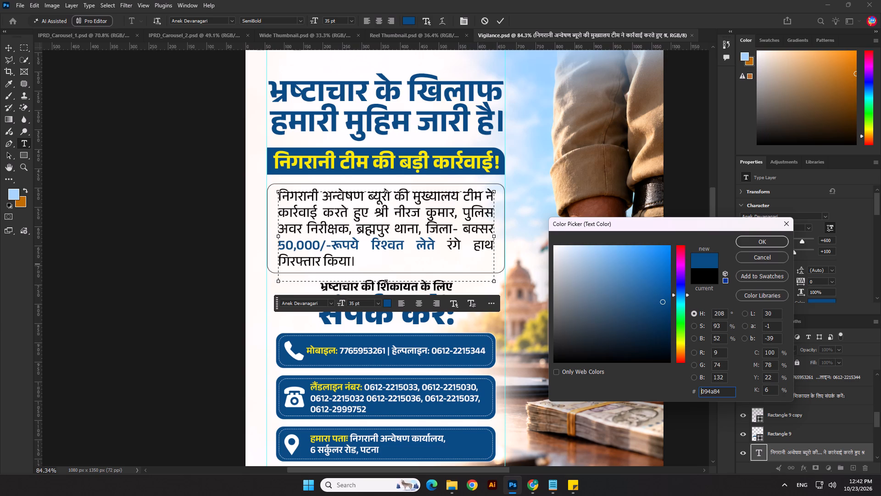
pyautogui.click(778, 239)
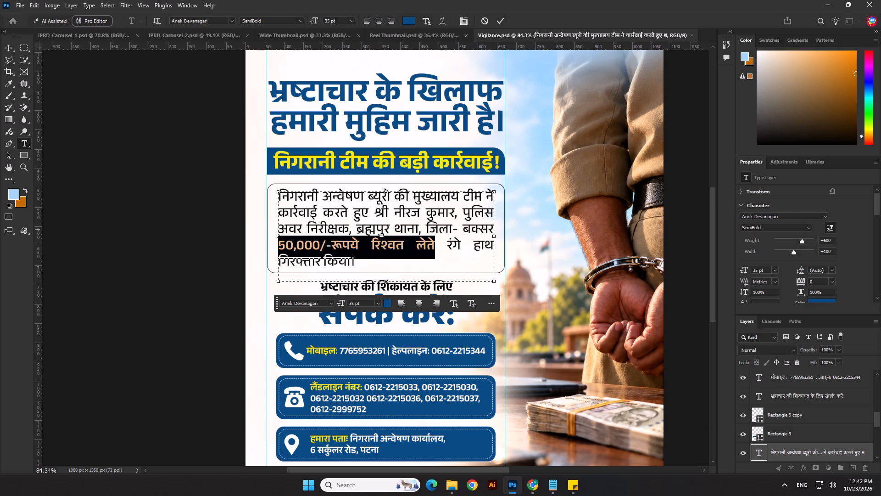
pyautogui.click(807, 229)
pyautogui.click(768, 308)
# Left-align the entire case paragraph, commit the text edit and save the file.
pyautogui.hotkey('ctrl', 'a')
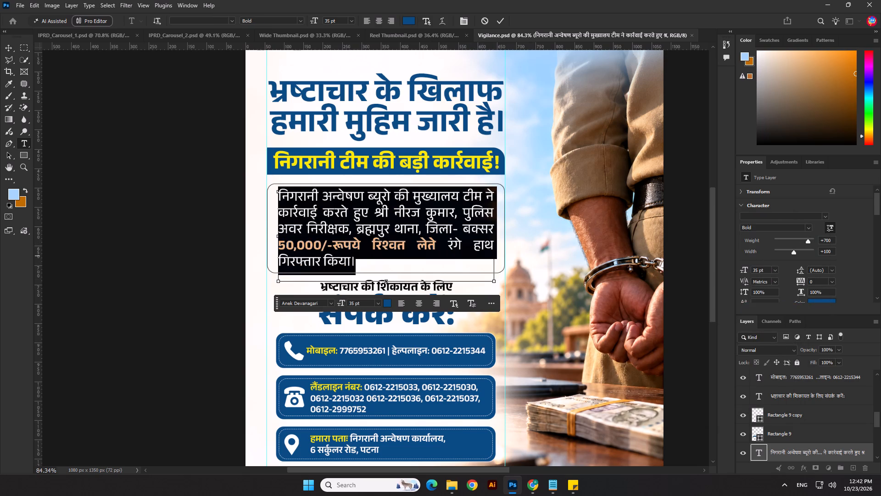
pyautogui.scroll(-17, 838, 248)
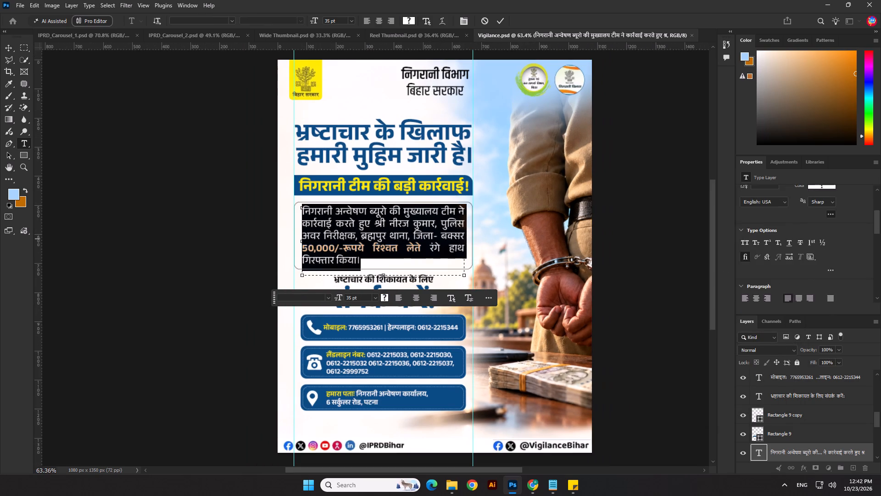
pyautogui.scroll(-3, 847, 239)
pyautogui.click(745, 263)
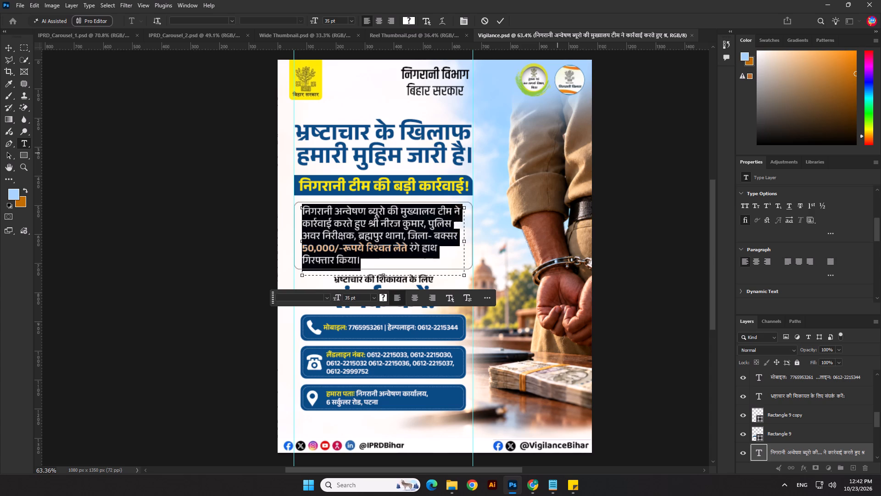
pyautogui.click(500, 17)
pyautogui.click(156, 230)
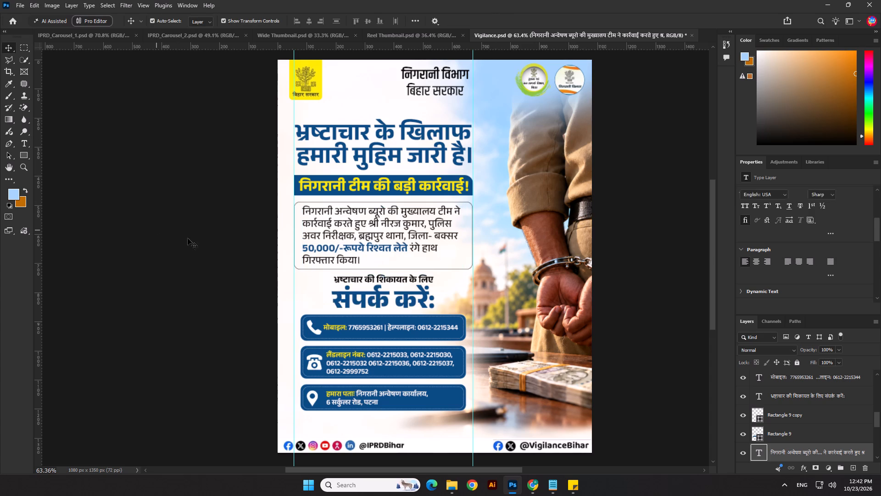
pyautogui.scroll(-4, 234, 240)
pyautogui.hotkey('ctrl', 's')
# Align the horizontal centres of the headline lines, the banner and the boxed case paragraph, and save the file.
pyautogui.click(607, 237)
pyautogui.scroll(7, 433, 255)
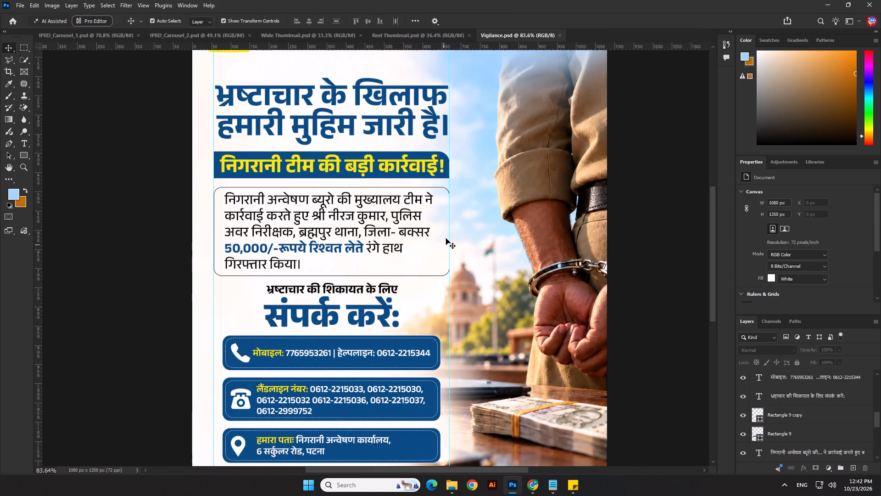
pyautogui.click(374, 230)
pyautogui.scroll(3, 502, 206)
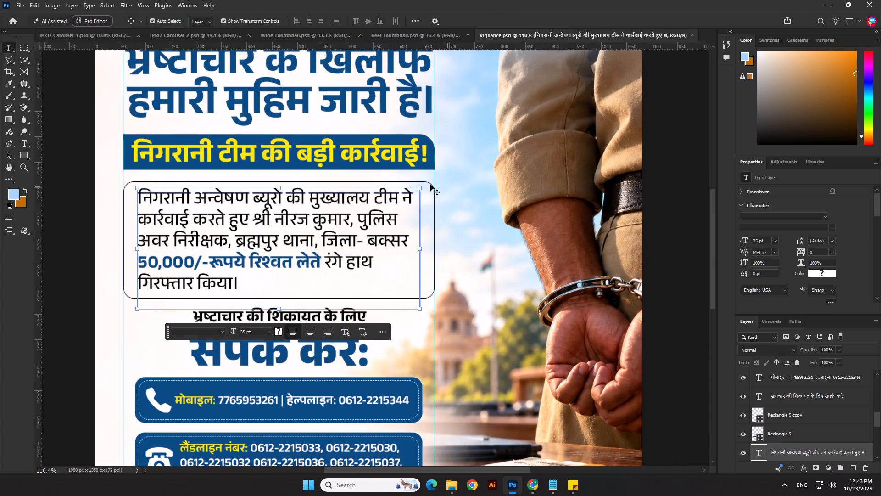
pyautogui.scroll(2, 430, 185)
pyautogui.click(432, 185)
pyautogui.scroll(-4, 375, 214)
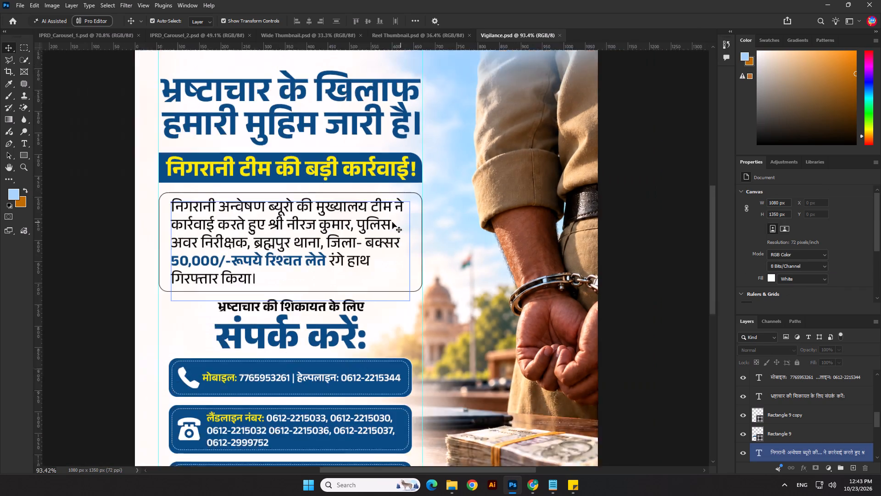
pyautogui.scroll(-6, 392, 222)
pyautogui.moveTo(161, 130); pyautogui.dragTo(363, 254)
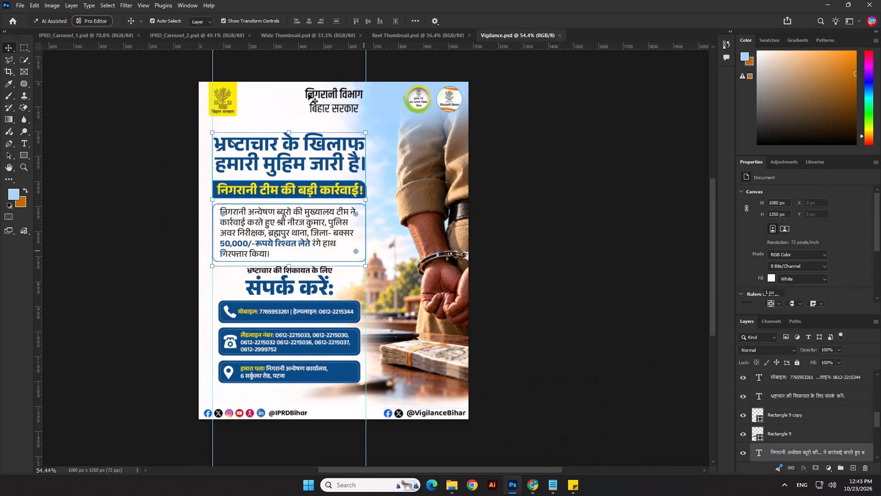
pyautogui.click(307, 23)
pyautogui.click(127, 223)
pyautogui.scroll(-2, 388, 239)
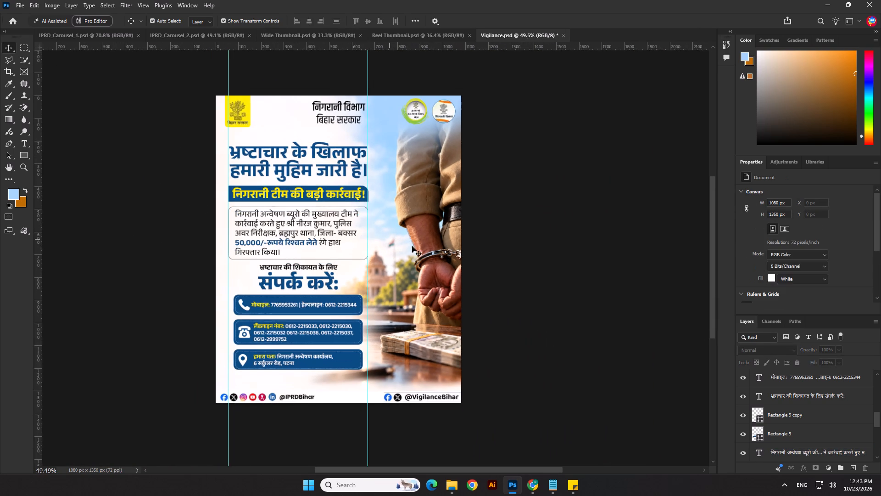
pyautogui.click(548, 245)
pyautogui.hotkey('ctrl', 's')
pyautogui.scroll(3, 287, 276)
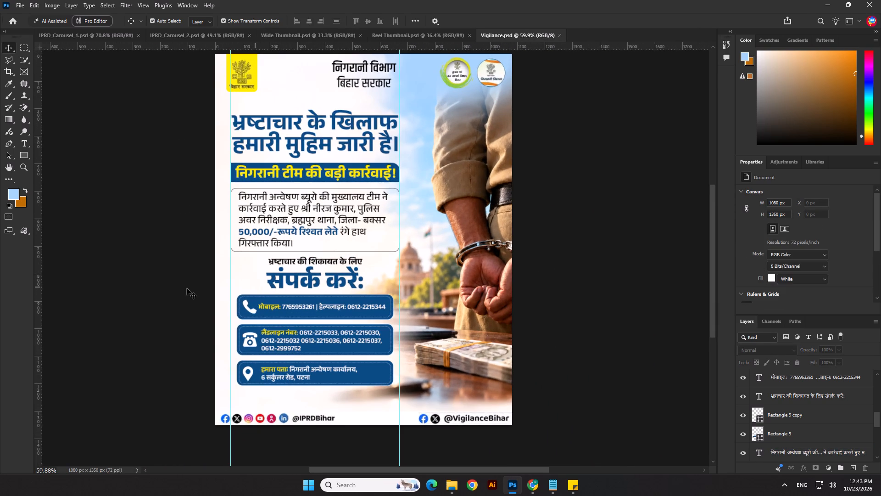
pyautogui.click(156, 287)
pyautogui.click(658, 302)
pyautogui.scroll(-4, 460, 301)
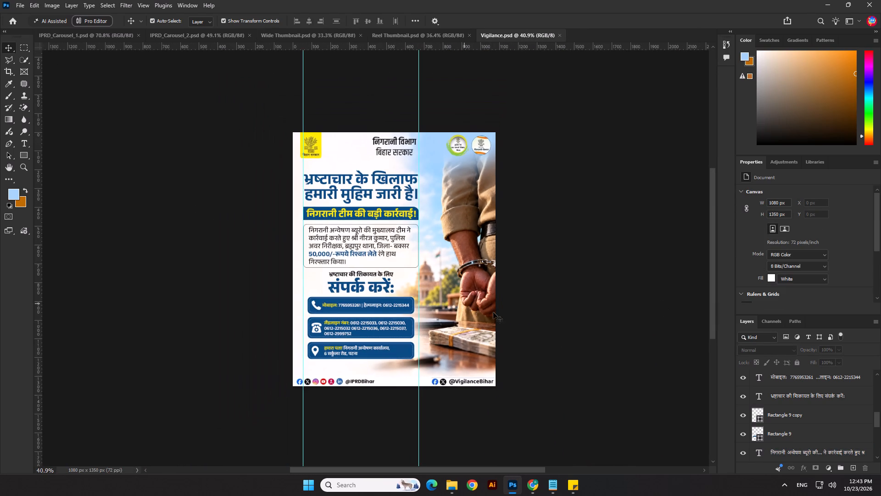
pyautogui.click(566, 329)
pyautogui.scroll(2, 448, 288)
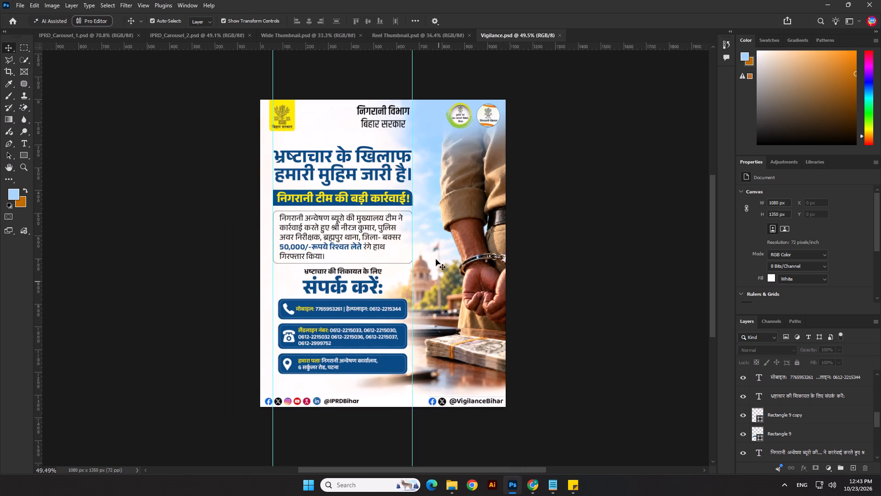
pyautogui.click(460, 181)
# Unlock Layer 8 and dab soft light blue near the department title at the poster's upper edge with a 500 px brush.
pyautogui.scroll(-1, 551, 325)
pyautogui.scroll(-6, 767, 418)
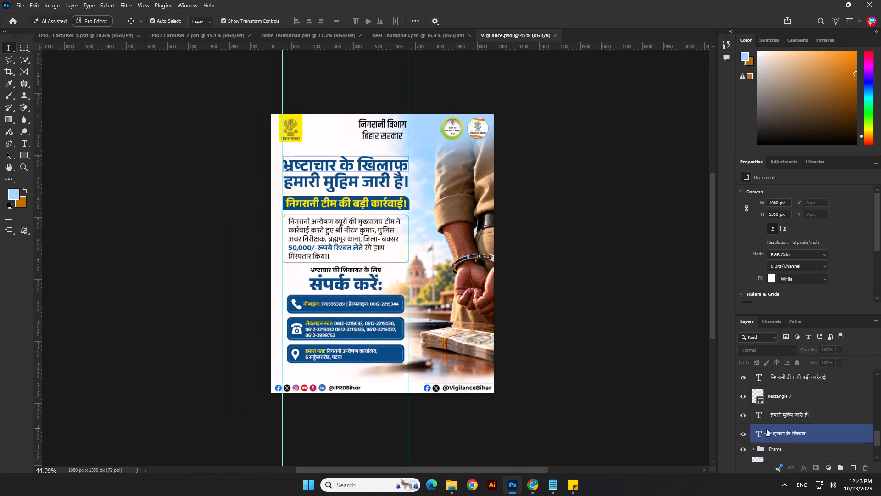
pyautogui.scroll(-5, 767, 429)
pyautogui.click(864, 416)
pyautogui.click(837, 413)
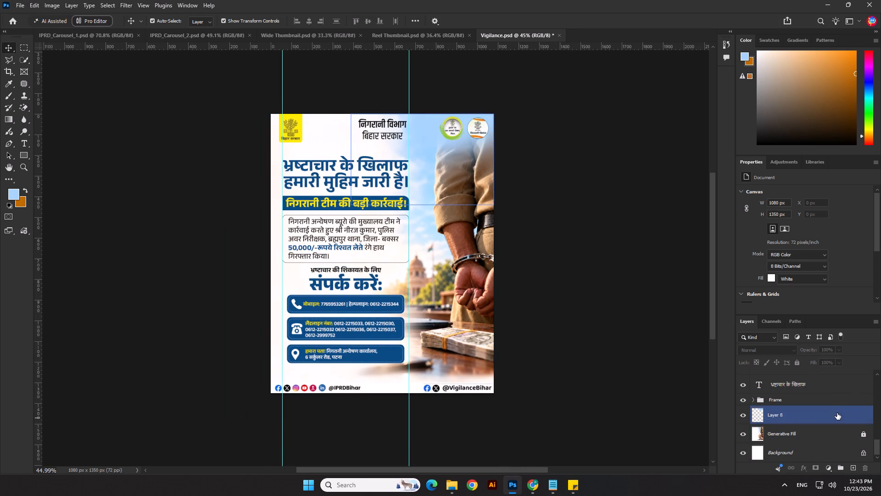
pyautogui.click(11, 92)
pyautogui.scroll(-5, 291, 258)
pyautogui.scroll(4, 356, 139)
pyautogui.press(']')
pyautogui.click(349, 124)
pyautogui.click(315, 118)
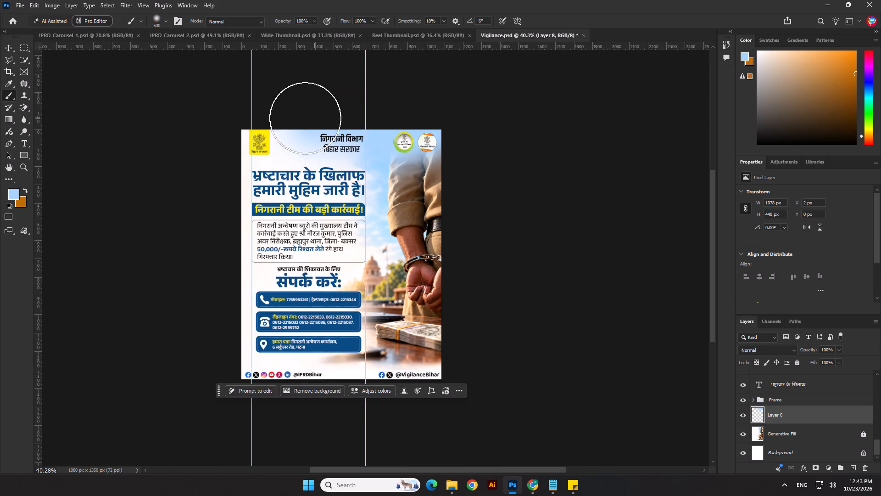
# Extend the soft light blue on Layer 8 across the poster's upper area with a 600 px brush, and save the file.
pyautogui.press(']')
pyautogui.click(247, 115)
pyautogui.click(290, 107)
pyautogui.click(342, 118)
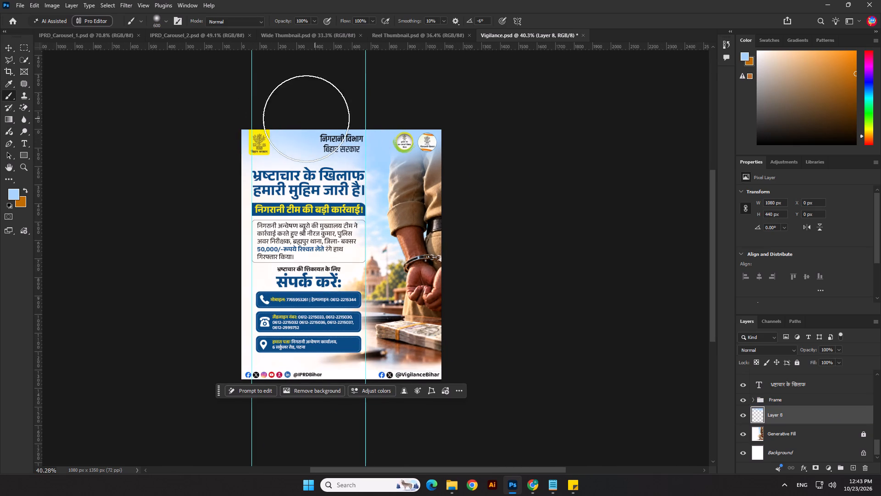
pyautogui.click(292, 121)
pyautogui.click(244, 121)
pyautogui.click(379, 146)
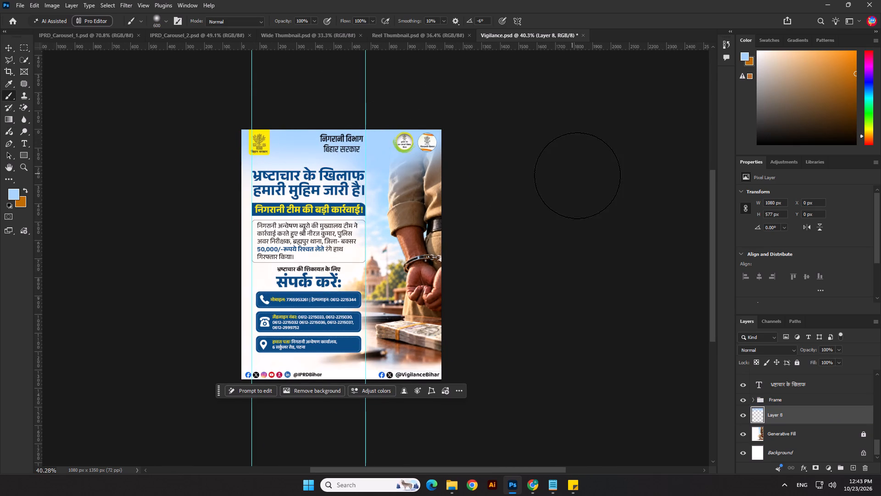
pyautogui.scroll(-2, 344, 110)
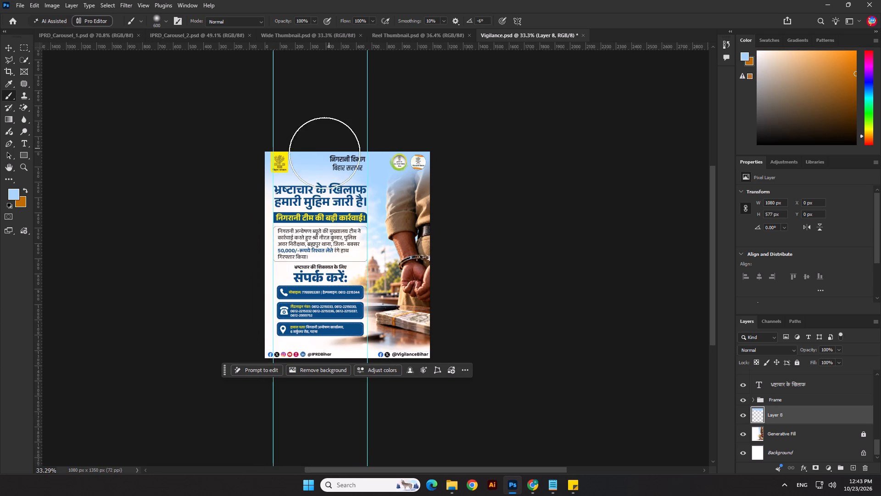
pyautogui.click(323, 154)
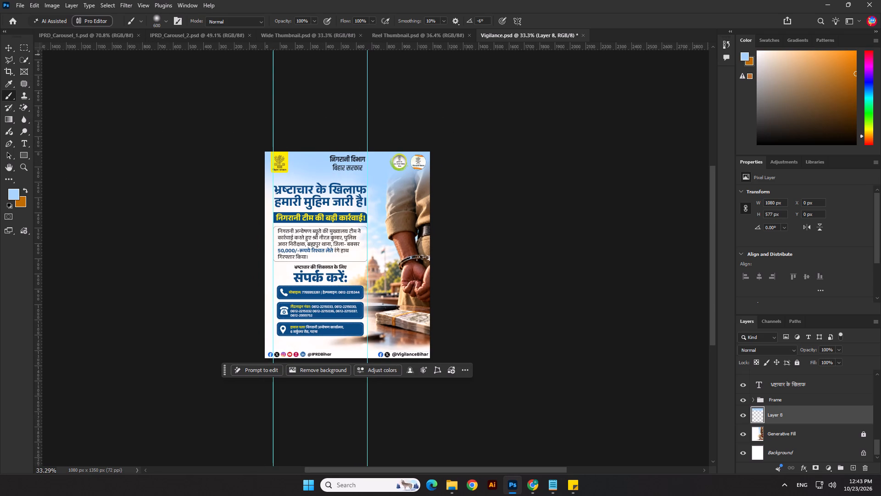
pyautogui.click(10, 47)
pyautogui.click(88, 119)
pyautogui.scroll(-4, 431, 256)
pyautogui.hotkey('ctrl', 's')
# Erase some of Layer 8's light blue over the handcuffed man's arm with a 700 px eraser, and save the file.
pyautogui.keyDown('ctrl'); pyautogui.click(478, 286); pyautogui.keyUp('ctrl')
pyautogui.scroll(2, 306, 301)
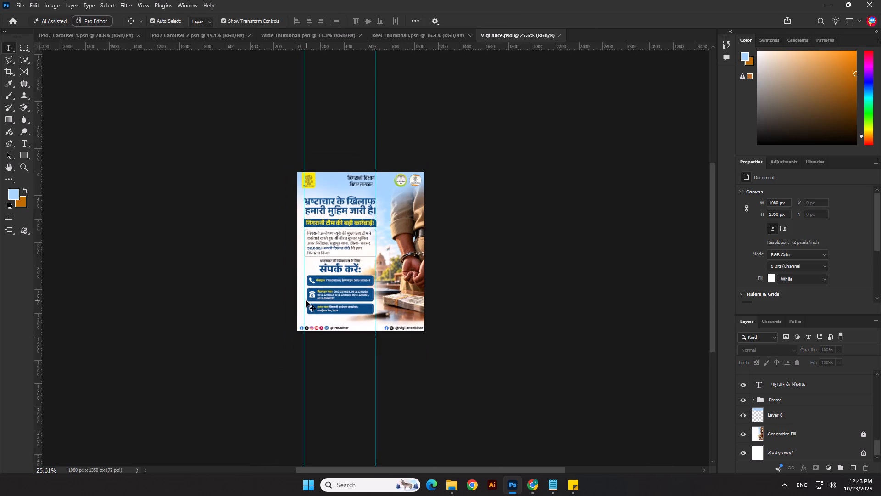
pyautogui.scroll(3, 306, 301)
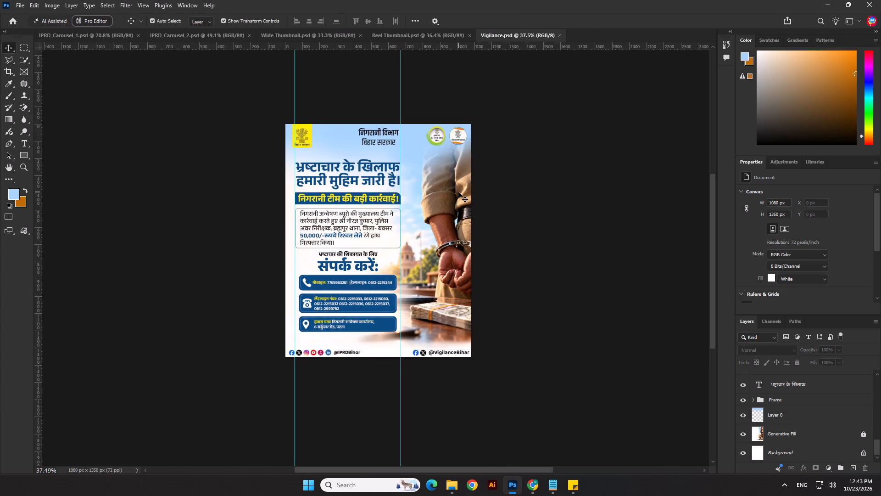
pyautogui.scroll(1, 461, 186)
pyautogui.click(461, 186)
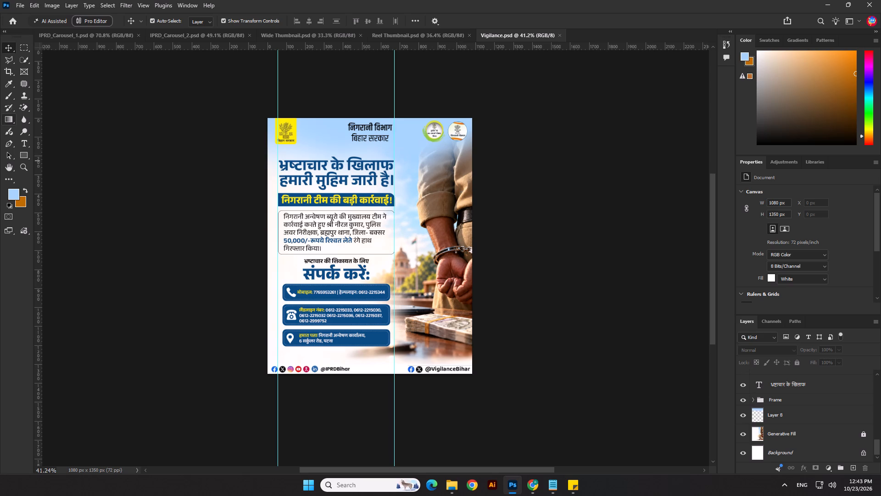
pyautogui.click(781, 411)
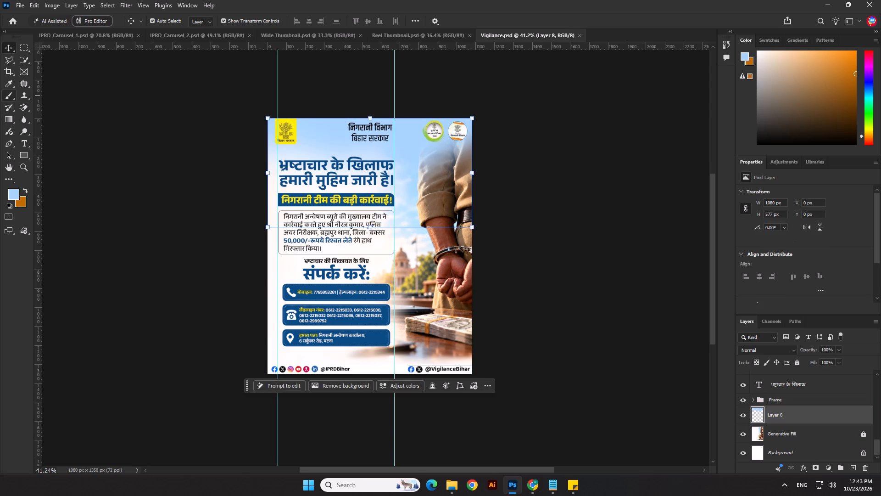
pyautogui.rightClick(23, 107)
pyautogui.click(39, 107)
pyautogui.scroll(2, 417, 204)
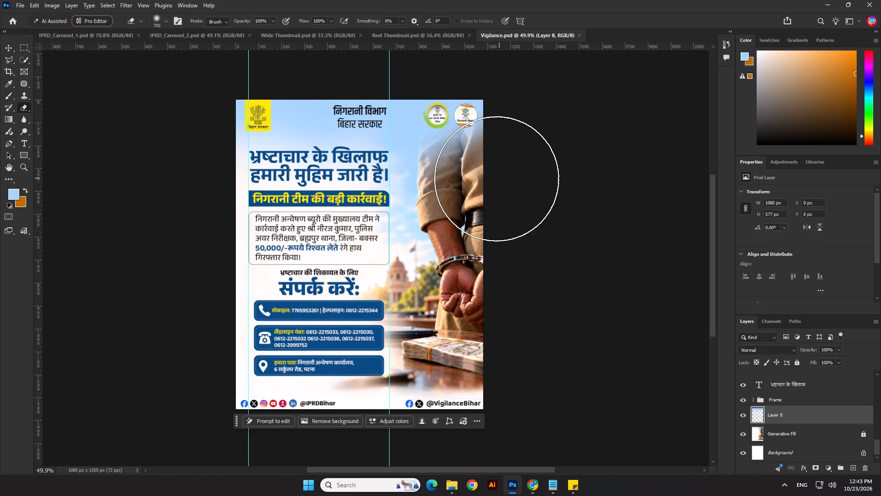
pyautogui.click(496, 179)
pyautogui.scroll(-5, 492, 220)
pyautogui.hotkey('ctrl', 's')
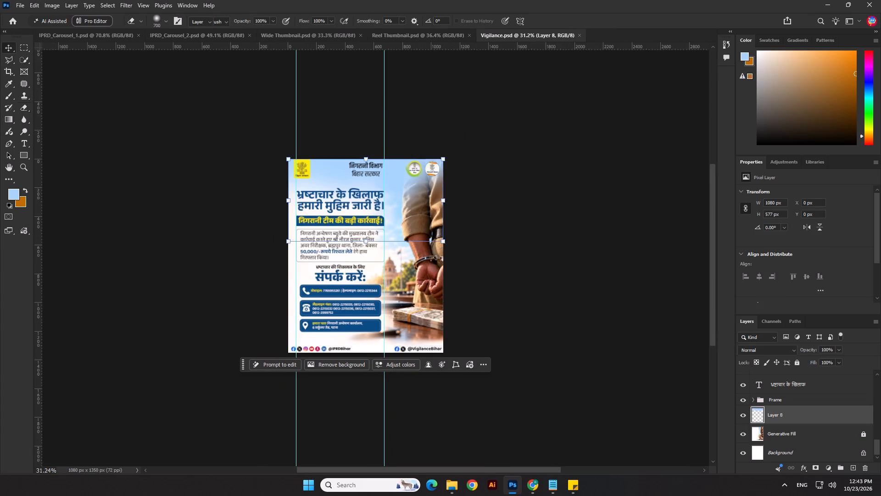
pyautogui.click(8, 49)
pyautogui.click(95, 149)
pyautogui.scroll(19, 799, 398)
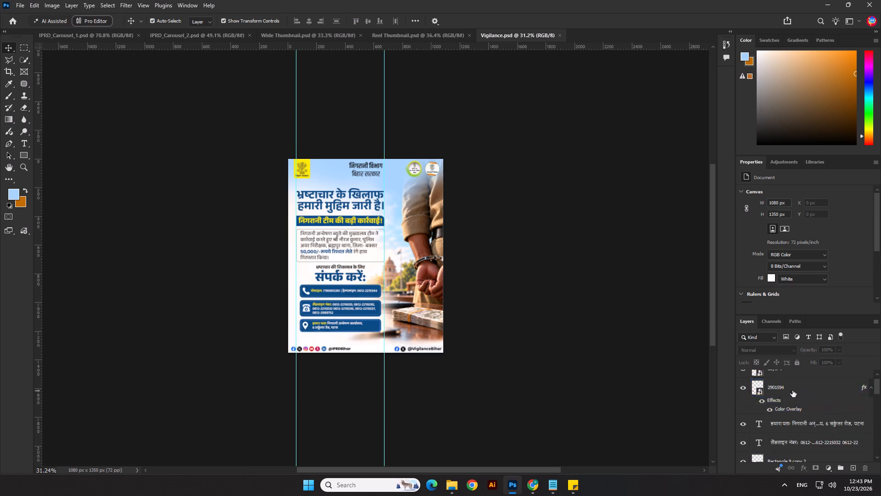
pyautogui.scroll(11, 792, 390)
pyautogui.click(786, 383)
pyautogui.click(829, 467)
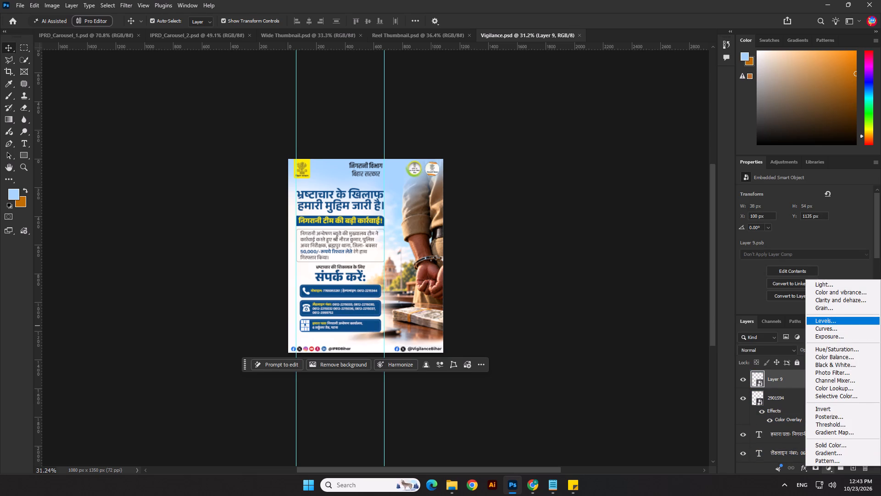
pyautogui.click(556, 480)
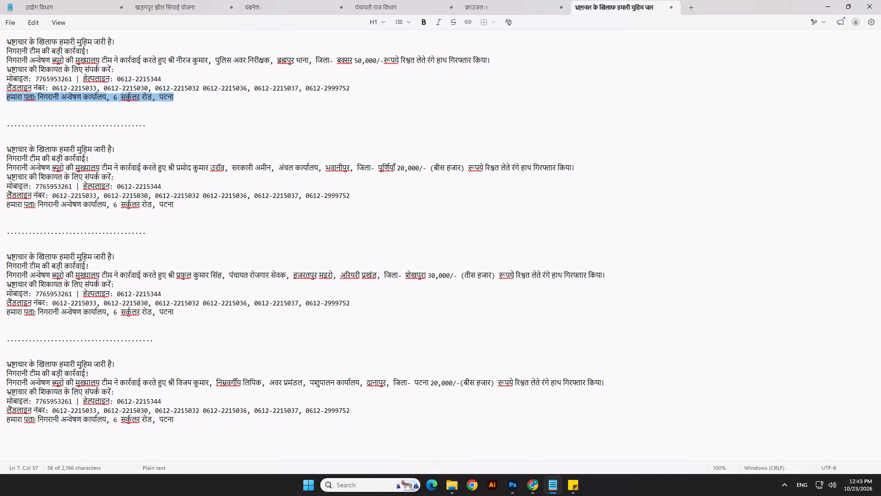
pyautogui.moveTo(8, 150); pyautogui.dragTo(173, 209)
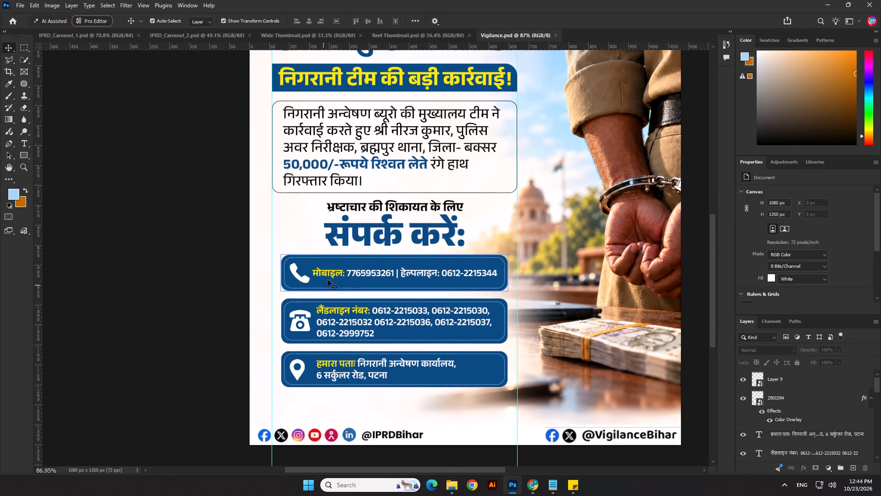
pyautogui.click(330, 273)
pyautogui.keyDown('shift'); pyautogui.click(341, 318); pyautogui.keyUp('shift')
pyautogui.keyDown('shift'); pyautogui.click(345, 374); pyautogui.keyUp('shift')
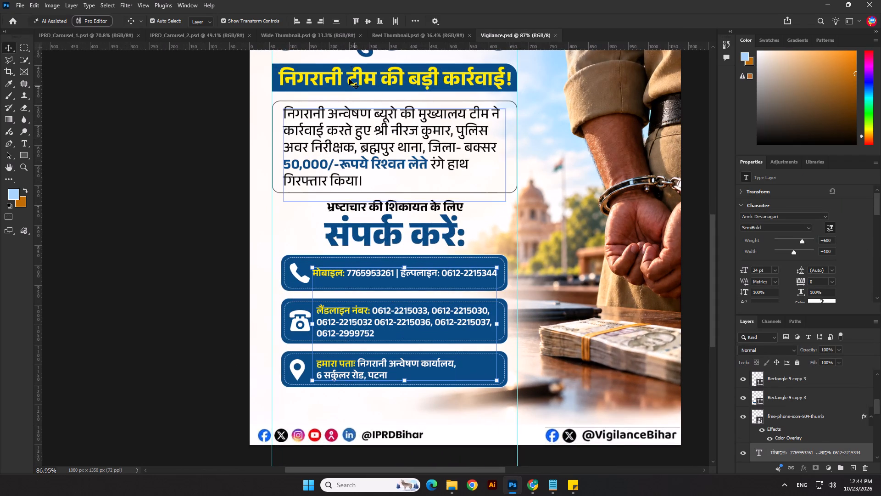
pyautogui.click(301, 21)
pyautogui.tripleClick(295, 24)
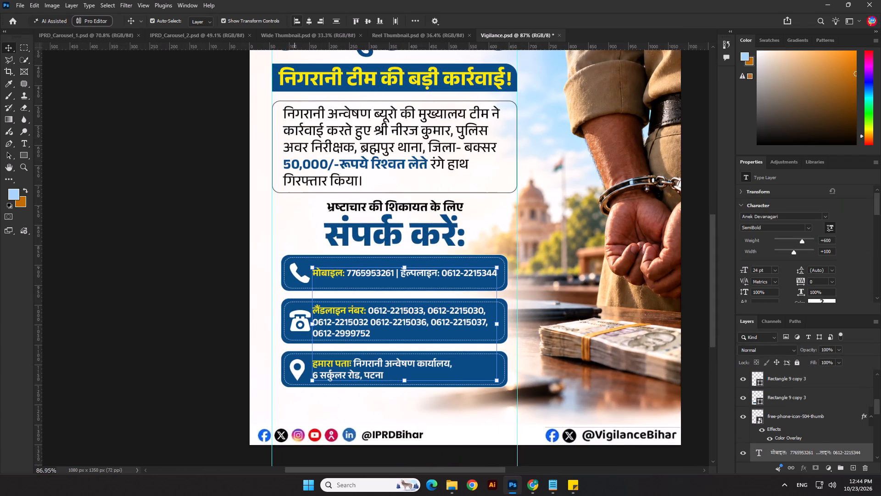
pyautogui.doubleClick(295, 24)
# Nudge the three contact text lines slightly to the right, away from their icons, and deselect them.
pyautogui.press('Right')
pyautogui.press('Right')
pyautogui.press('Right')
pyautogui.press('Right')
pyautogui.press('Right')
pyautogui.press('Right')
pyautogui.press('Right')
pyautogui.press('Right')
pyautogui.press('Right')
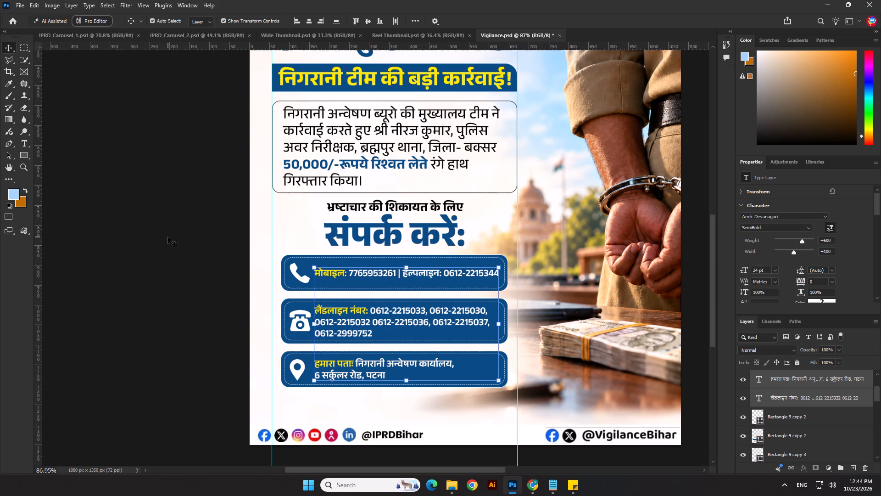
pyautogui.press('Right')
pyautogui.press('Right')
pyautogui.press('Left')
pyautogui.press('Right')
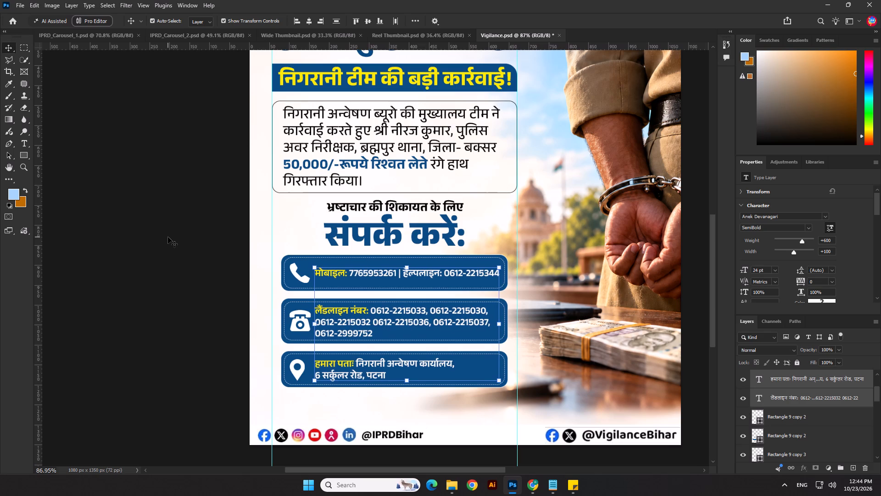
pyautogui.press('Right')
pyautogui.click(168, 237)
# Scale the landline telephone icon down to 51 × 51 px and commit the transform.
pyautogui.scroll(-5, 265, 280)
pyautogui.click(174, 372)
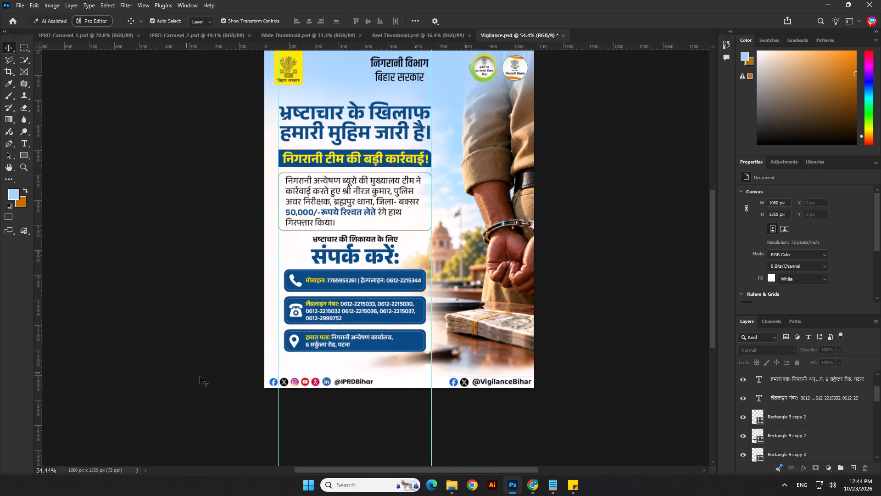
pyautogui.scroll(9, 231, 369)
pyautogui.click(294, 308)
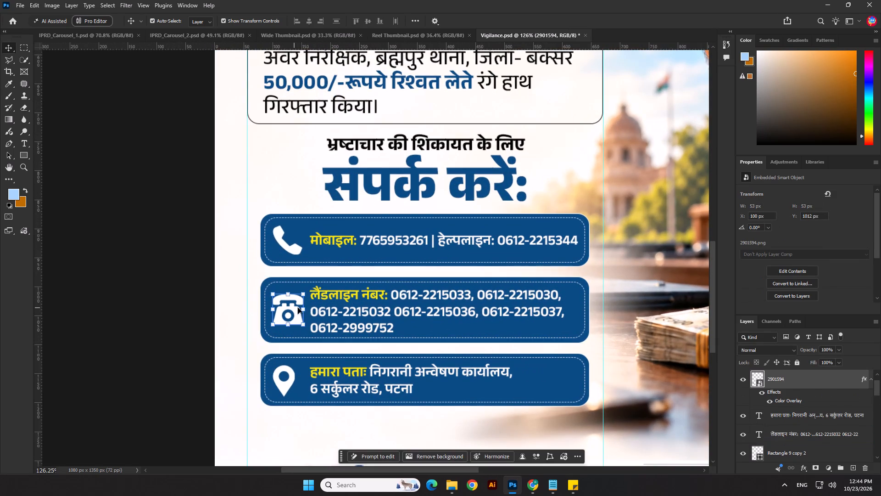
pyautogui.moveTo(304, 307); pyautogui.dragTo(300, 308)
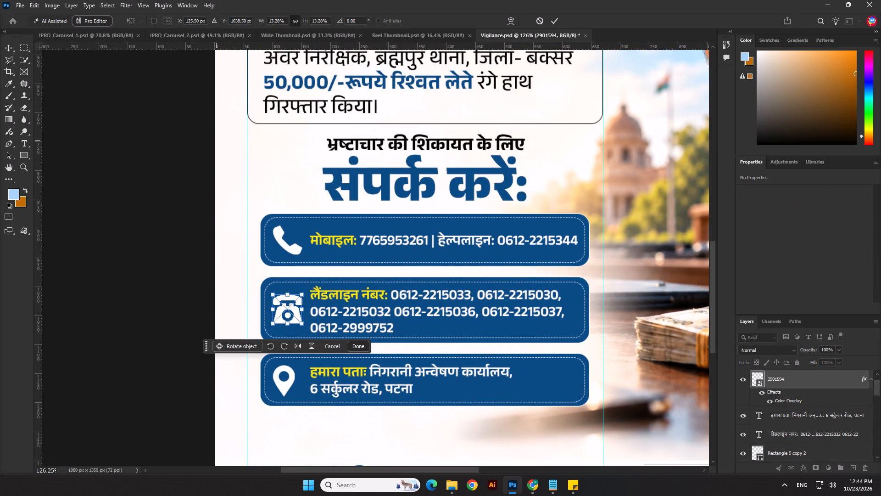
pyautogui.press('Return')
# Move the two vertical guides to the telephone icon's side edges, at about 151 px and about 100 px.
pyautogui.moveTo(603, 200); pyautogui.dragTo(294, 223)
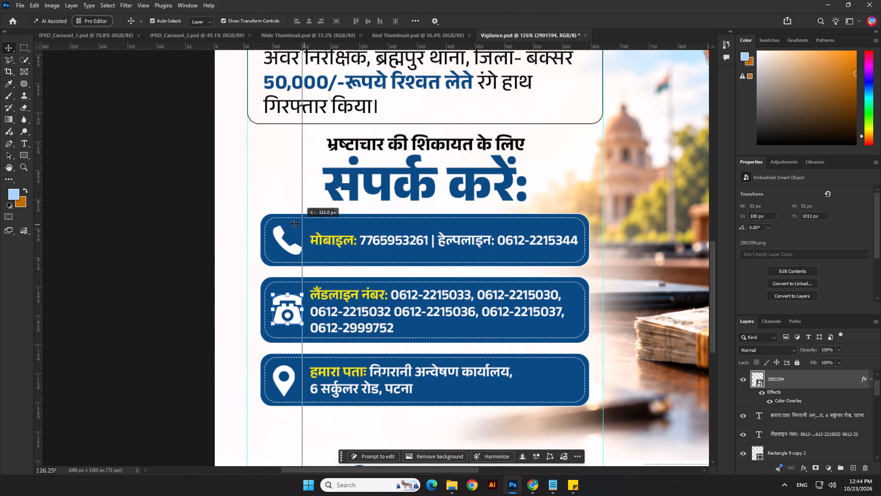
pyautogui.moveTo(294, 223); pyautogui.dragTo(299, 224)
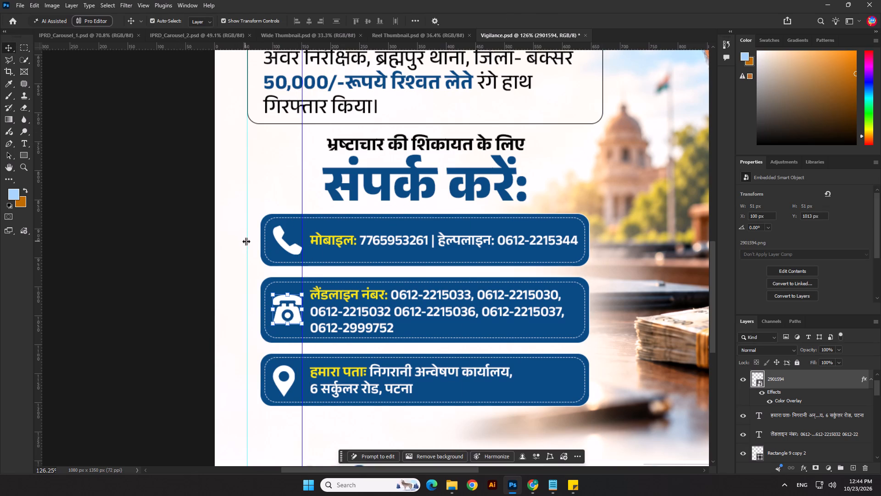
pyautogui.moveTo(246, 241); pyautogui.dragTo(271, 244)
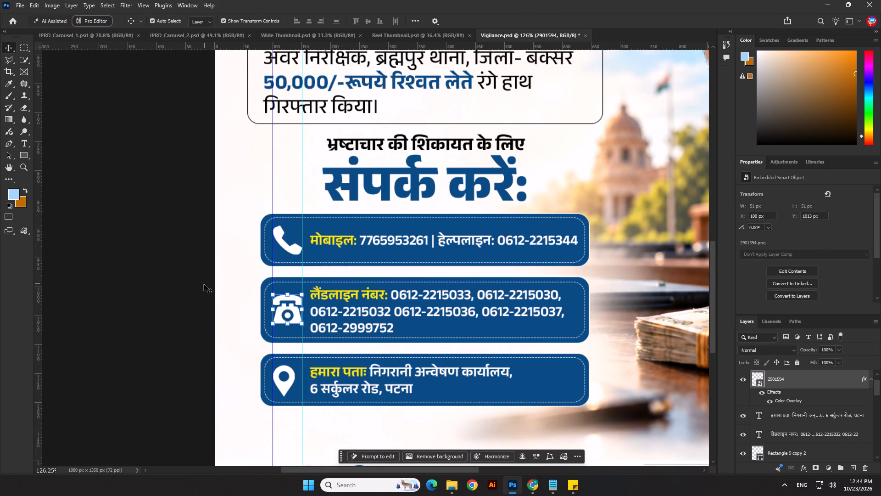
pyautogui.click(204, 284)
pyautogui.scroll(-3, 206, 302)
pyautogui.press('Return')
pyautogui.click(209, 298)
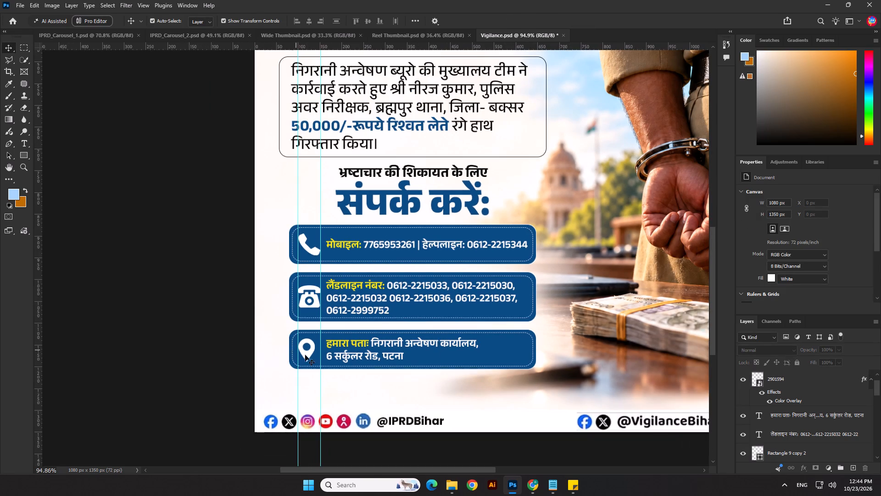
pyautogui.click(211, 329)
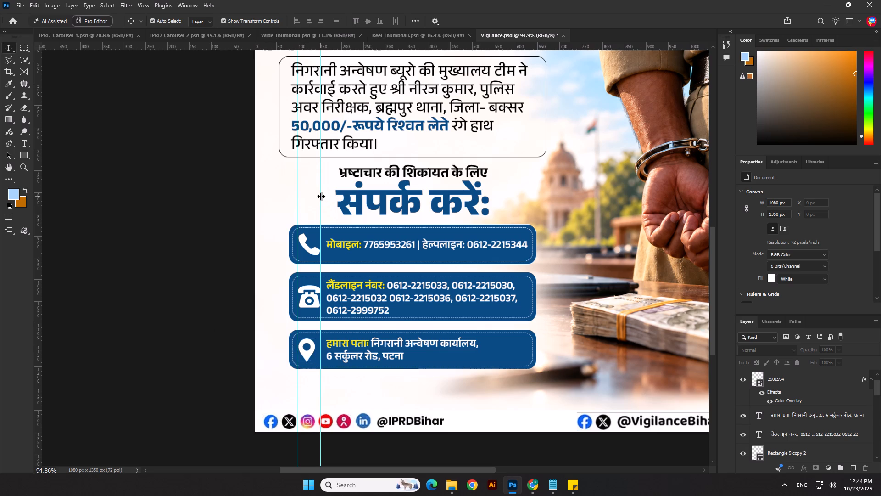
pyautogui.click(321, 196)
pyautogui.click(178, 289)
# Remove the outer stroke from the mobile-number bar and the landline-number bar.
pyautogui.scroll(8, 563, 254)
pyautogui.click(510, 234)
pyautogui.scroll(-4, 790, 251)
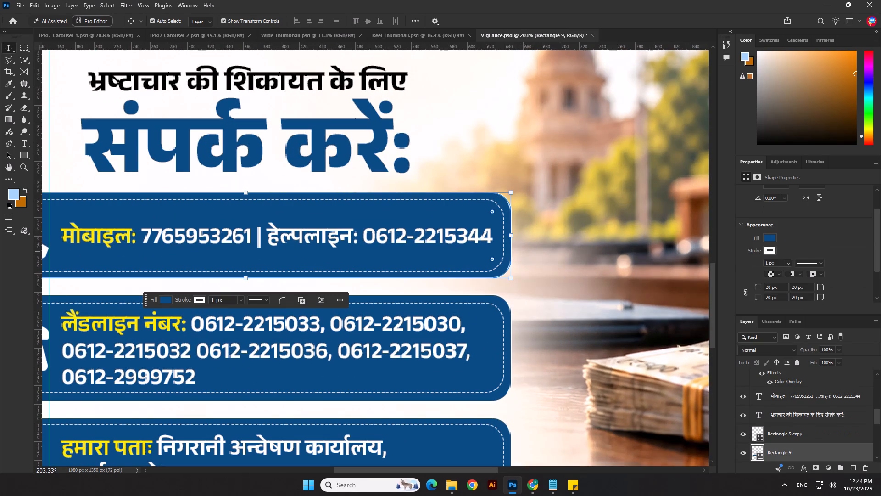
pyautogui.click(769, 255)
pyautogui.click(752, 265)
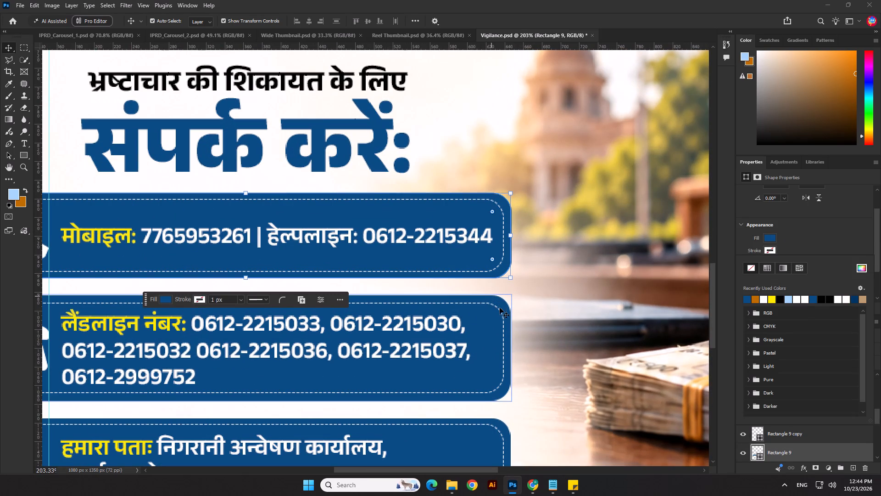
pyautogui.click(506, 308)
pyautogui.click(768, 251)
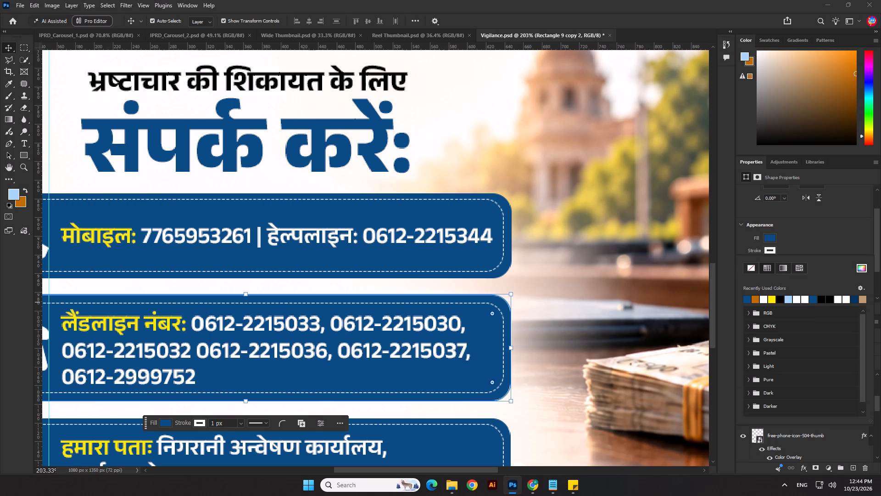
pyautogui.click(751, 268)
# Remove the outer stroke from the address bar and deselect it.
pyautogui.scroll(-3, 412, 333)
pyautogui.click(483, 408)
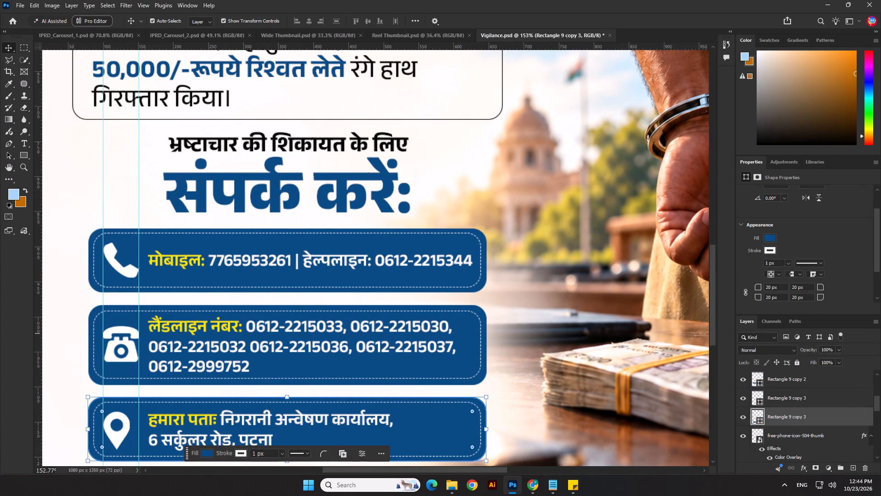
pyautogui.click(768, 253)
pyautogui.click(750, 271)
pyautogui.click(607, 278)
# Reposition the white footer bar's drop shadow to an angle of about -74° and a distance of about 7 px.
pyautogui.scroll(-2, 349, 283)
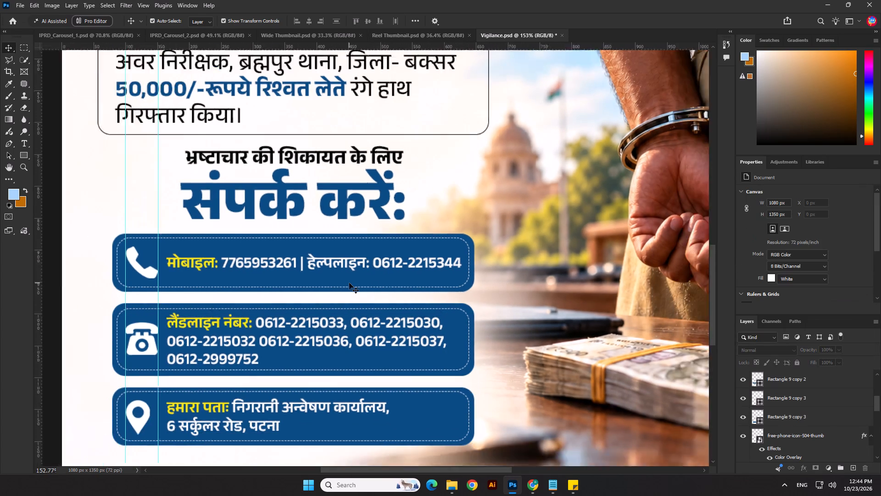
pyautogui.scroll(-8, 349, 283)
pyautogui.click(536, 276)
pyautogui.scroll(-4, 354, 369)
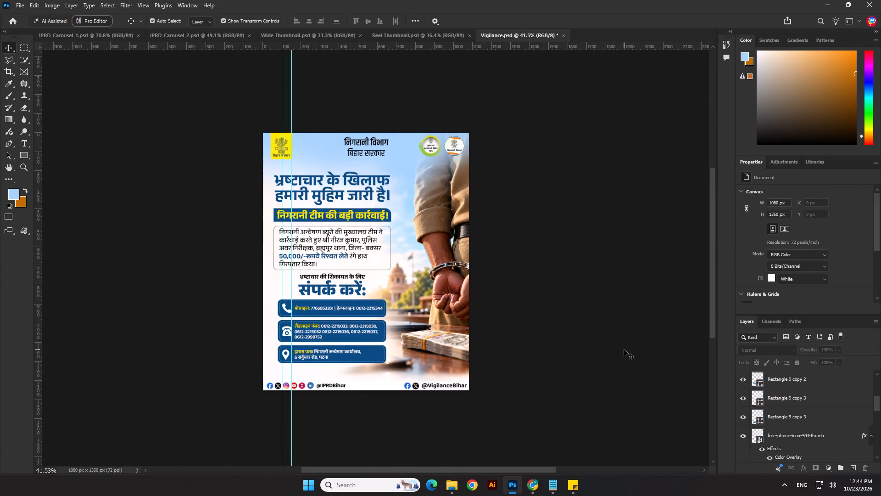
pyautogui.click(624, 349)
pyautogui.scroll(4, 441, 389)
pyautogui.click(368, 395)
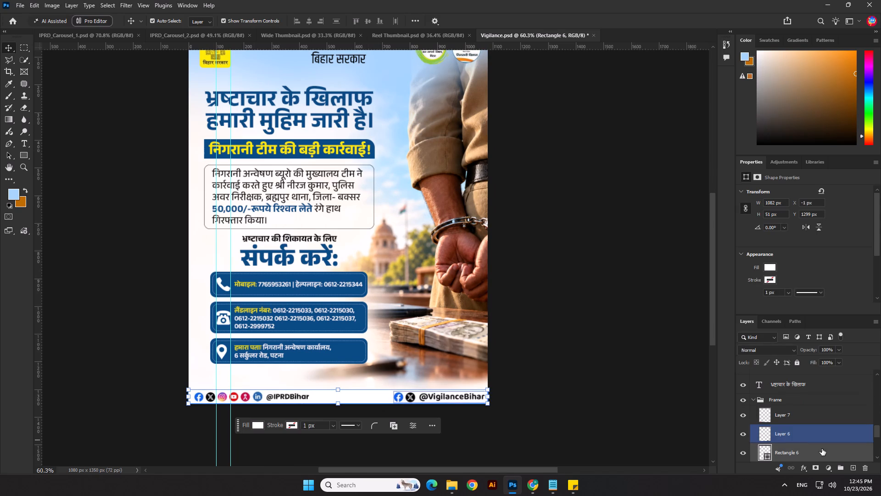
pyautogui.doubleClick(819, 455)
pyautogui.click(570, 422)
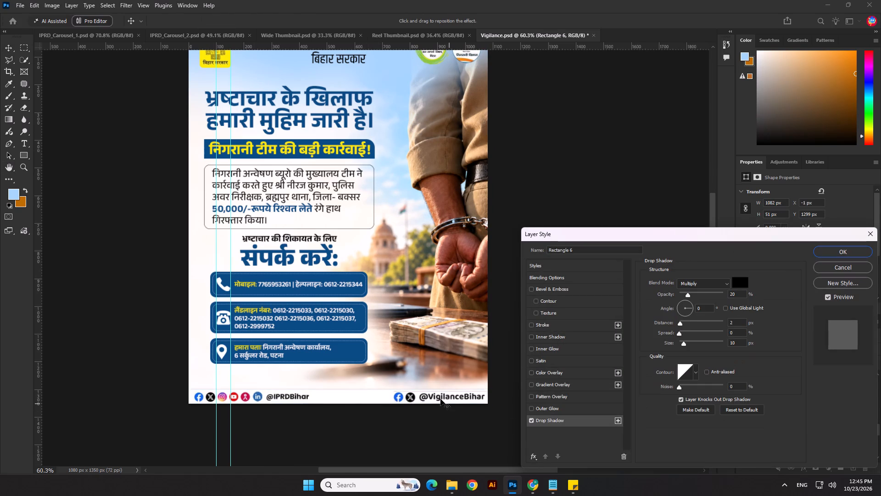
pyautogui.click(440, 399)
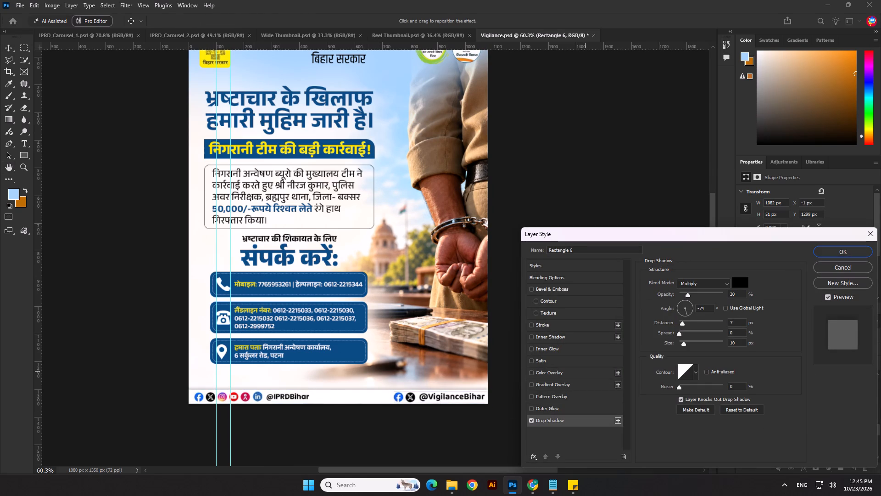
pyautogui.click(843, 252)
pyautogui.click(558, 395)
pyautogui.scroll(11, 463, 416)
pyautogui.click(435, 411)
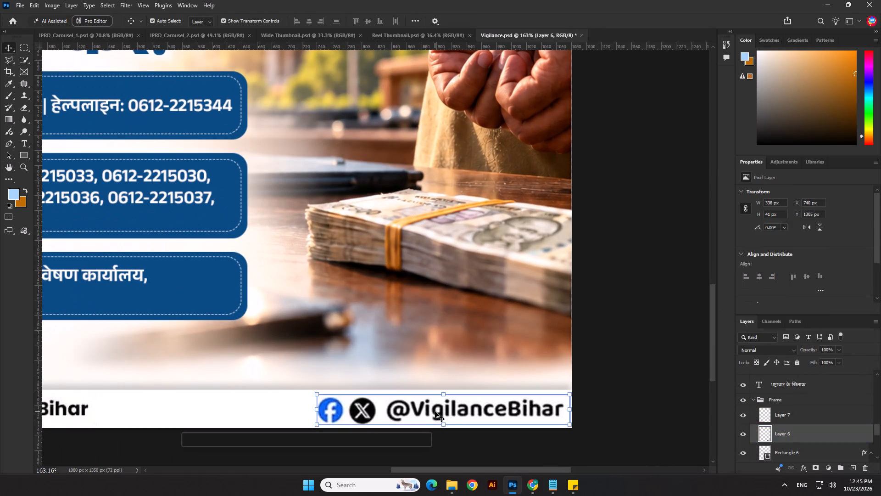
pyautogui.scroll(1, 0, 52)
pyautogui.click(24, 51)
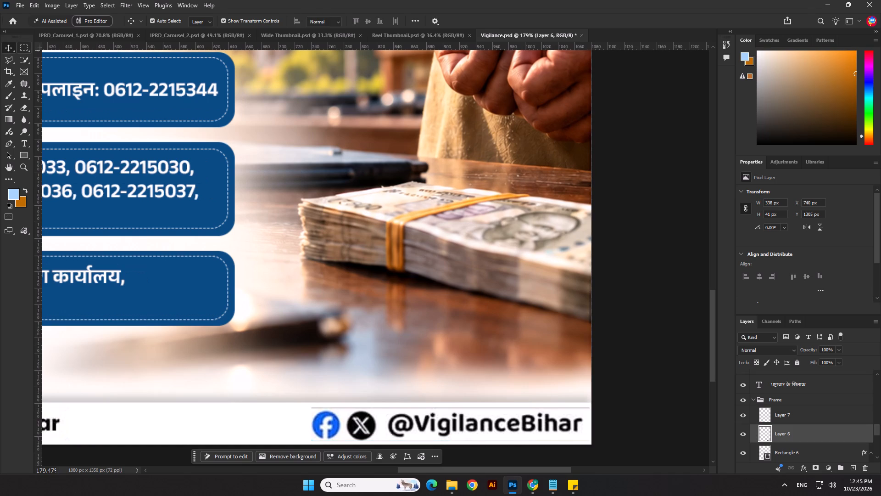
pyautogui.moveTo(605, 389); pyautogui.dragTo(307, 406)
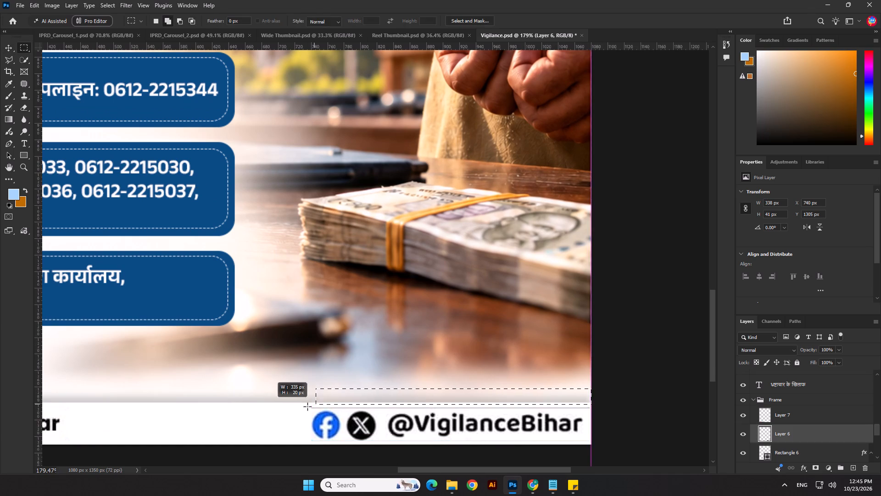
pyautogui.moveTo(307, 406); pyautogui.dragTo(290, 410)
pyautogui.press('Delete')
pyautogui.scroll(-3, 356, 275)
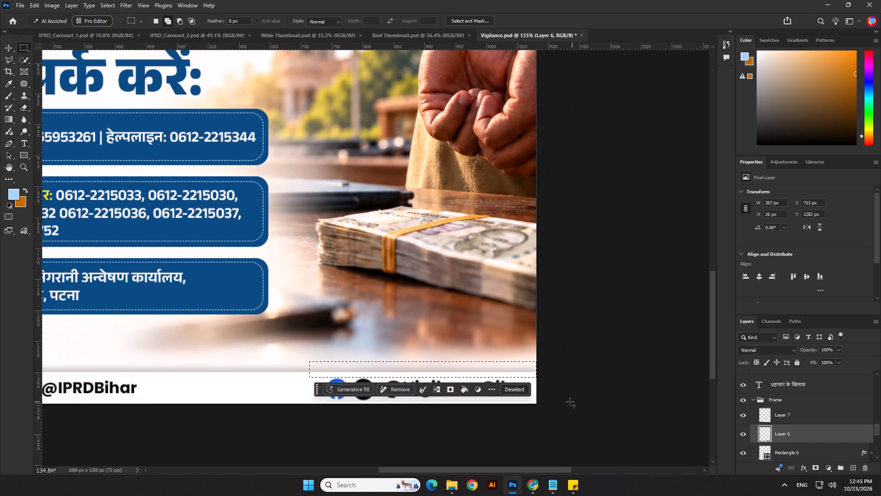
pyautogui.scroll(3, 570, 402)
pyautogui.moveTo(575, 434); pyautogui.dragTo(514, 453)
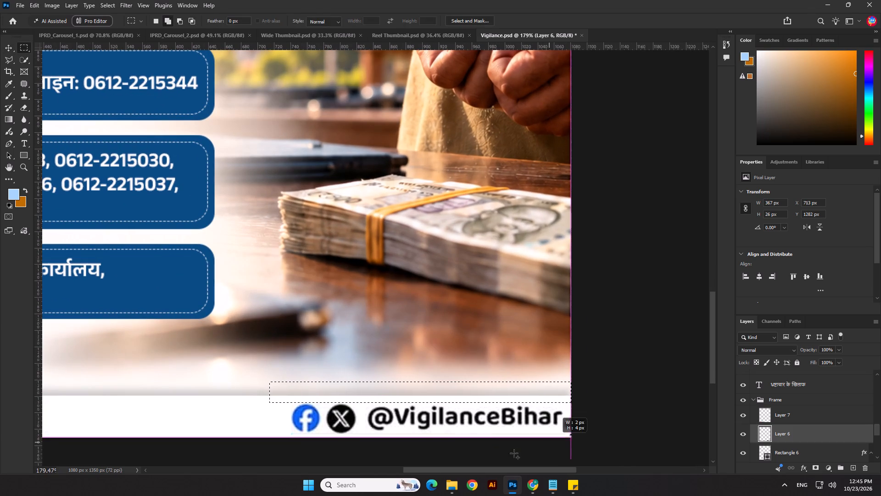
pyautogui.moveTo(514, 453); pyautogui.dragTo(272, 465)
pyautogui.press('Up')
pyautogui.press('Delete')
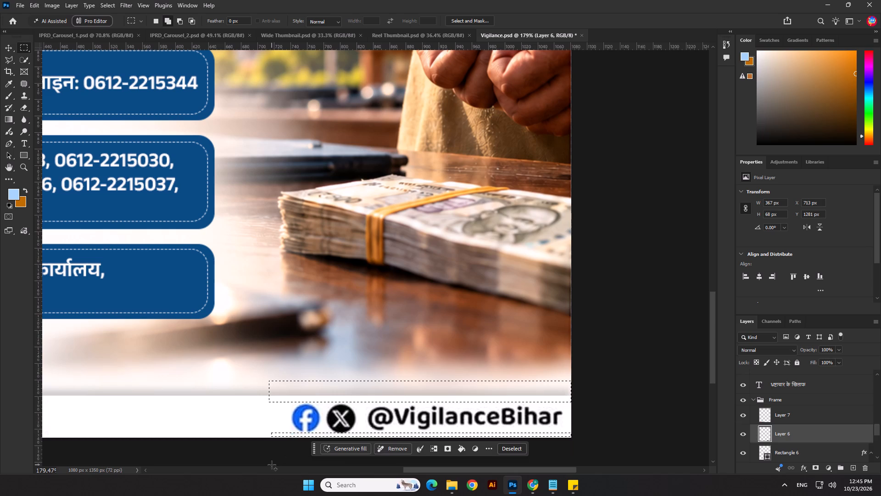
pyautogui.click(240, 428)
pyautogui.scroll(-4, 502, 340)
pyautogui.rightClick(431, 305)
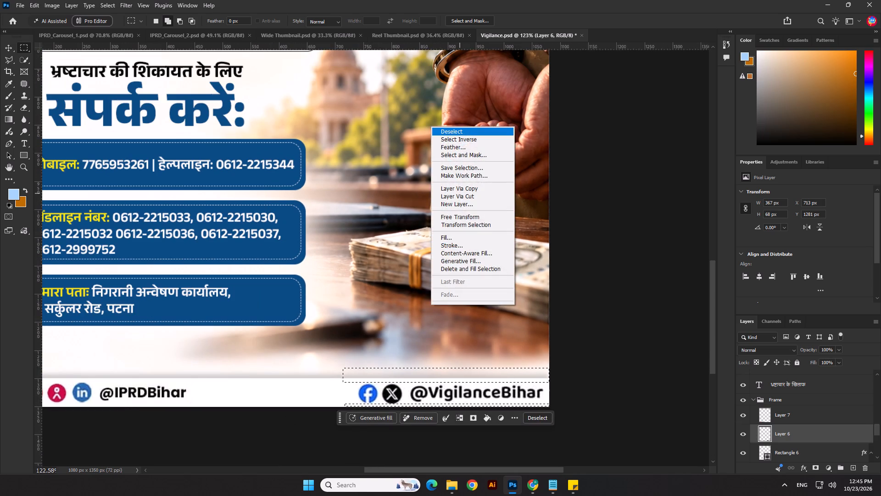
pyautogui.click(477, 128)
# Switch back to the Move tool, deselect the handle layer and save Vigilance.psd.
pyautogui.scroll(-9, 600, 318)
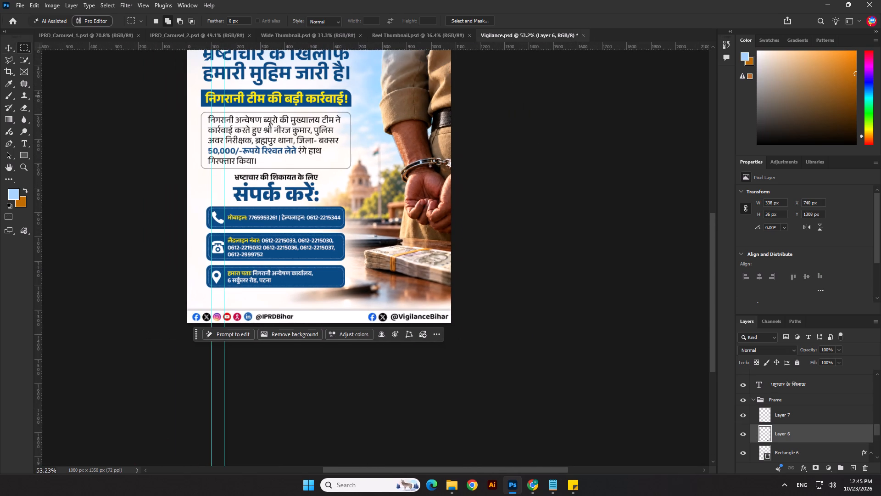
pyautogui.click(9, 45)
pyautogui.click(136, 169)
pyautogui.scroll(-5, 505, 415)
pyautogui.scroll(-2, 372, 212)
pyautogui.scroll(5, 317, 74)
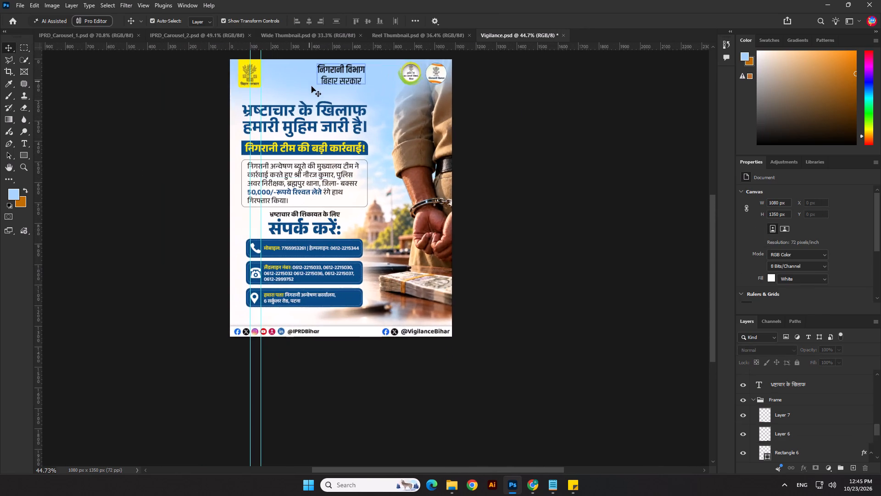
pyautogui.hotkey('ctrl', 's')
# Delete both vertical guides and save Vigilance.psd.
pyautogui.scroll(-4, 510, 295)
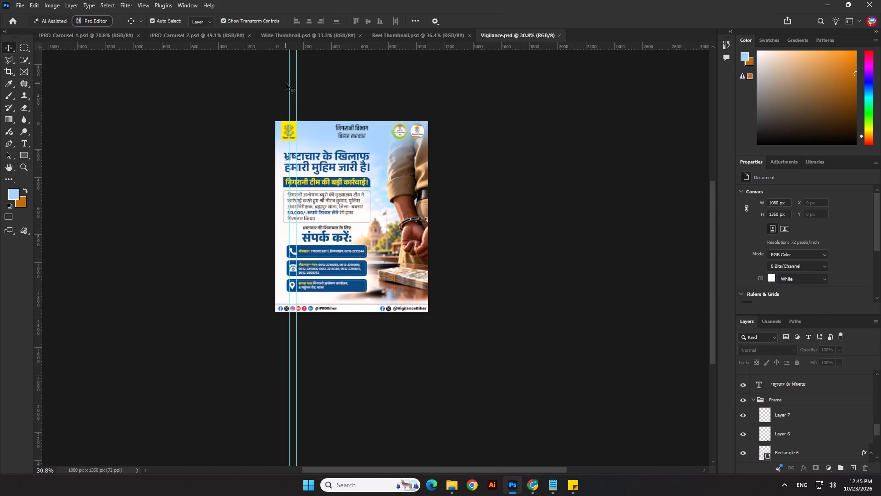
pyautogui.click(290, 83)
pyautogui.press('Delete')
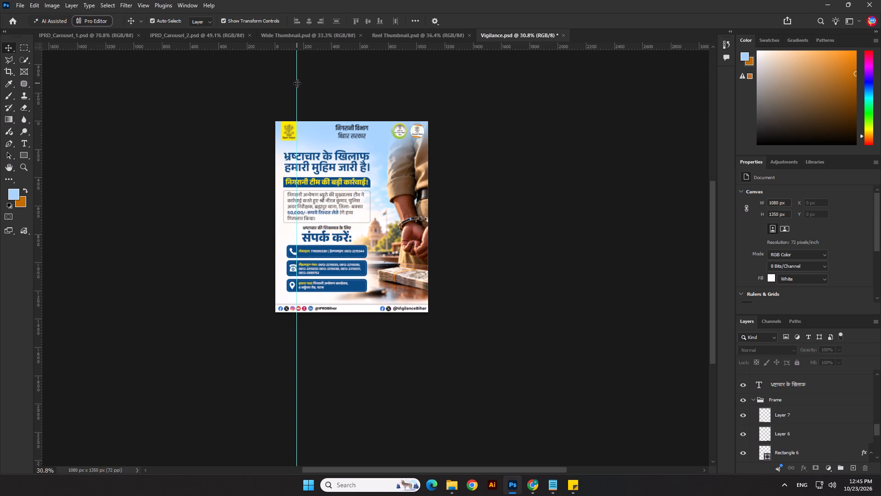
pyautogui.click(297, 83)
pyautogui.press('Delete')
pyautogui.click(263, 118)
pyautogui.scroll(2, 360, 125)
pyautogui.hotkey('ctrl', 's')
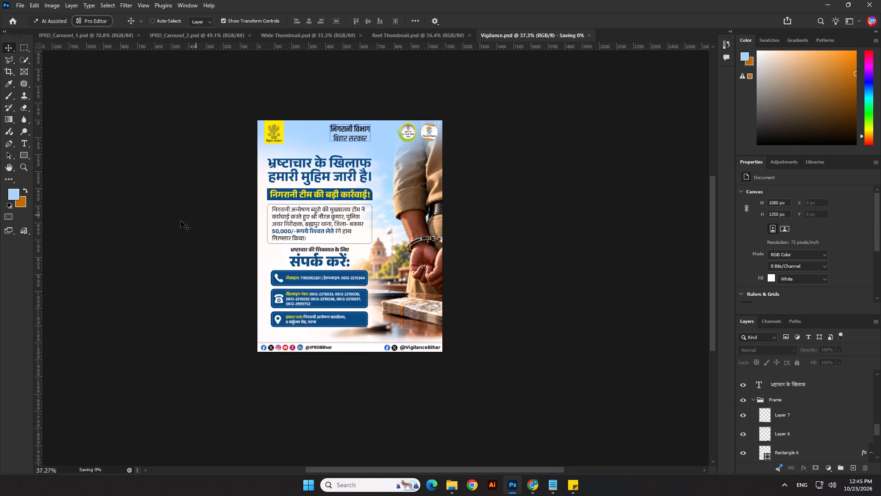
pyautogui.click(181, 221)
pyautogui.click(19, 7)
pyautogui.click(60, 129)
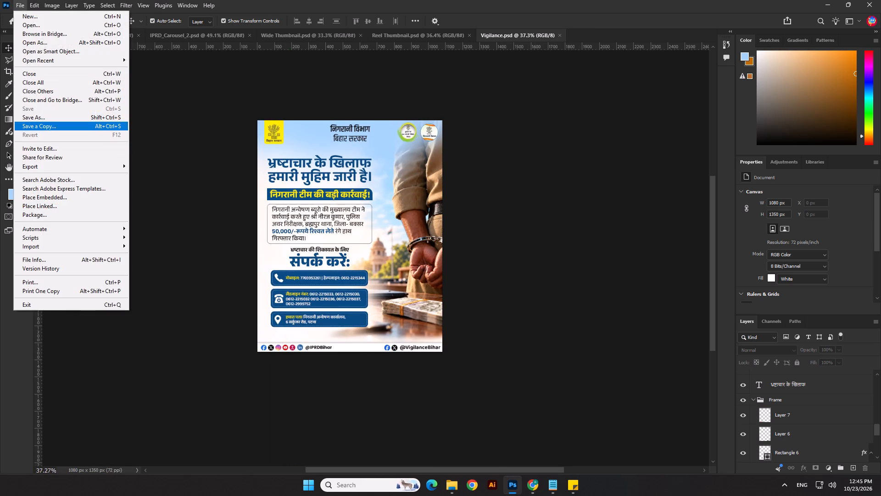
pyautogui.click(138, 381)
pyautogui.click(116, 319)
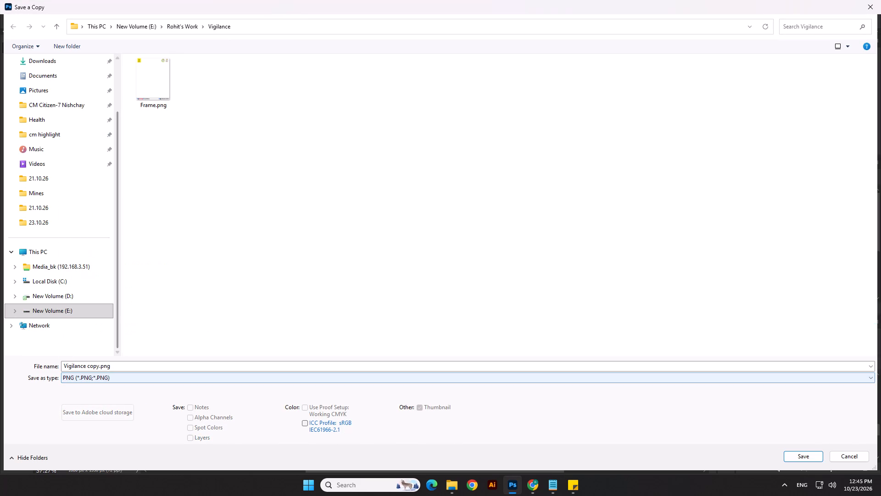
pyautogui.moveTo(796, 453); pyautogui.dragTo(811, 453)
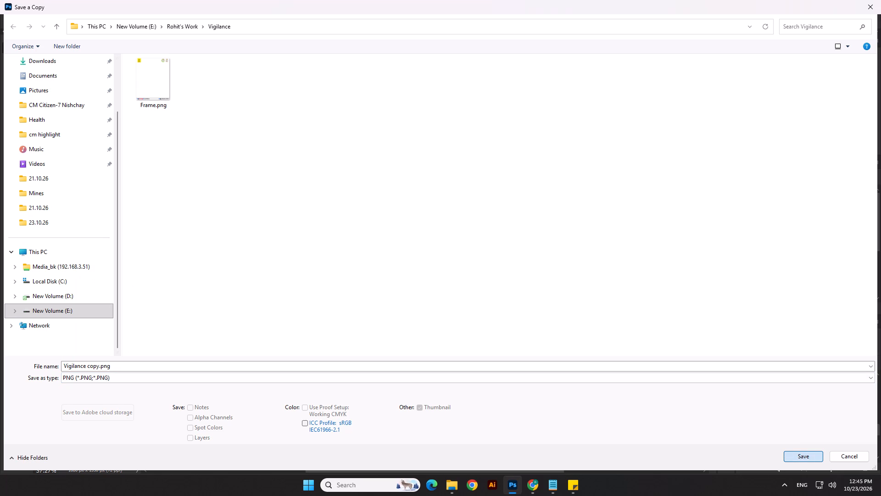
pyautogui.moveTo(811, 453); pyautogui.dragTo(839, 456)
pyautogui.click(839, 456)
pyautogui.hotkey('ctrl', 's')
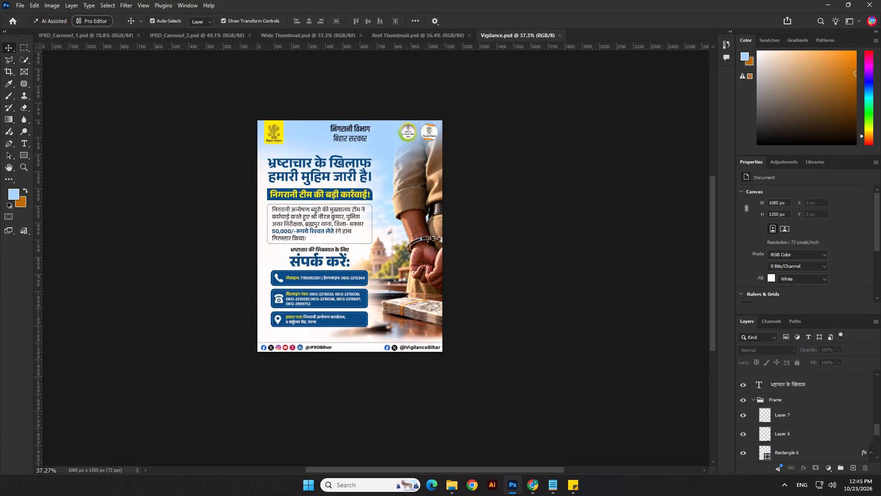
# Save the poster as a new Photoshop document named Vigilance_1 in the Vigilance folder.
pyautogui.click(23, 4)
pyautogui.click(53, 118)
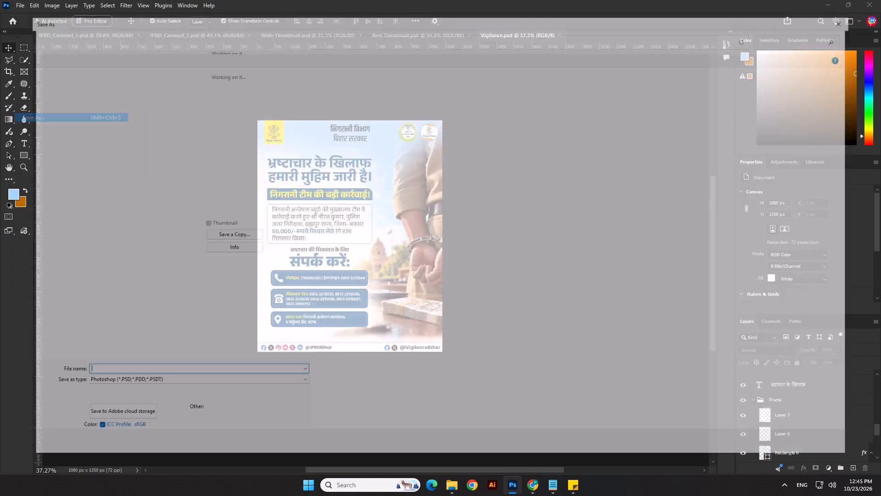
pyautogui.moveTo(86, 379); pyautogui.dragTo(246, 378)
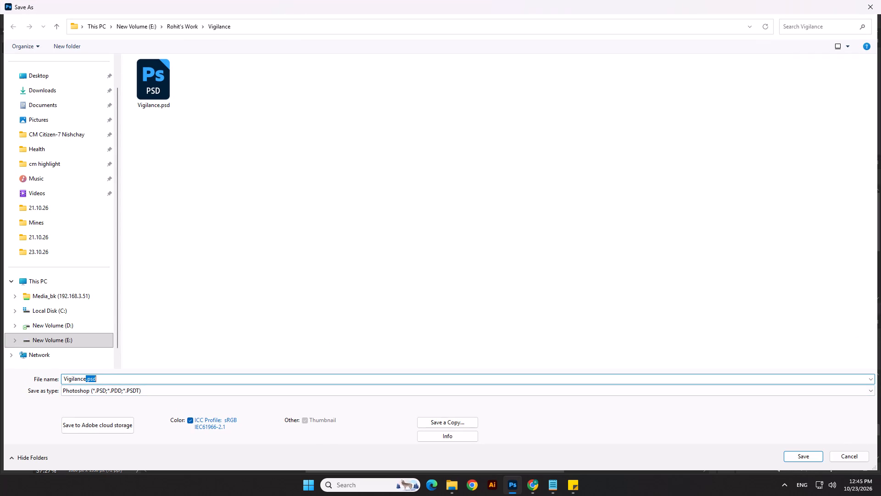
pyautogui.press('1')
pyautogui.press('BackSpace')
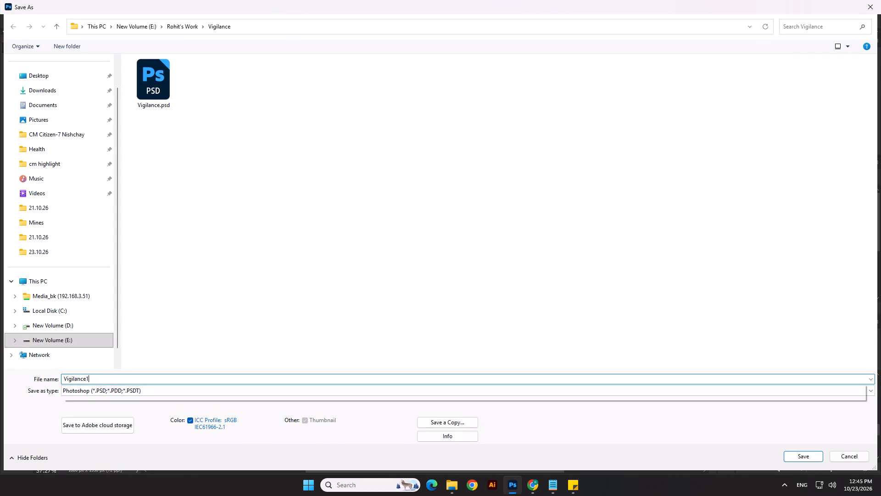
pyautogui.write('_1')
pyautogui.press('Return')
pyautogui.press('Return')
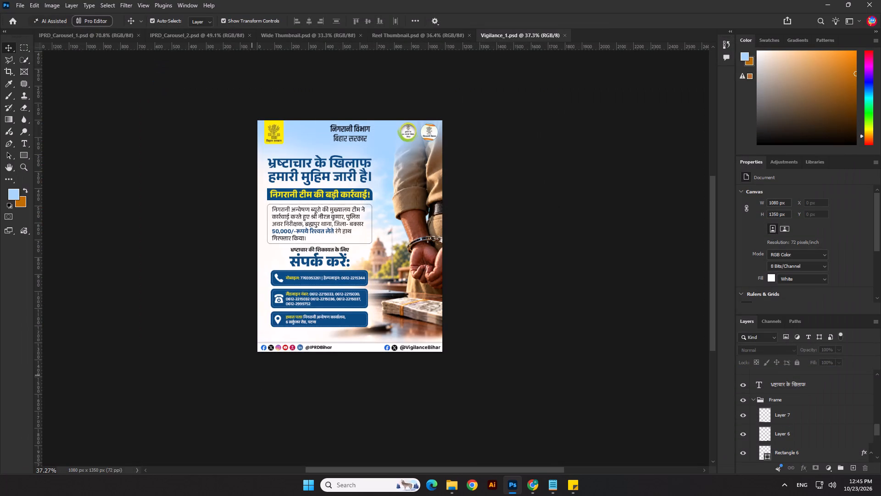
# Nudge the yellow subheading "निगरानी टीम की बड़ी कार्रवाई!" slightly to the left within its blue bar and save the document.
pyautogui.scroll(5, 276, 221)
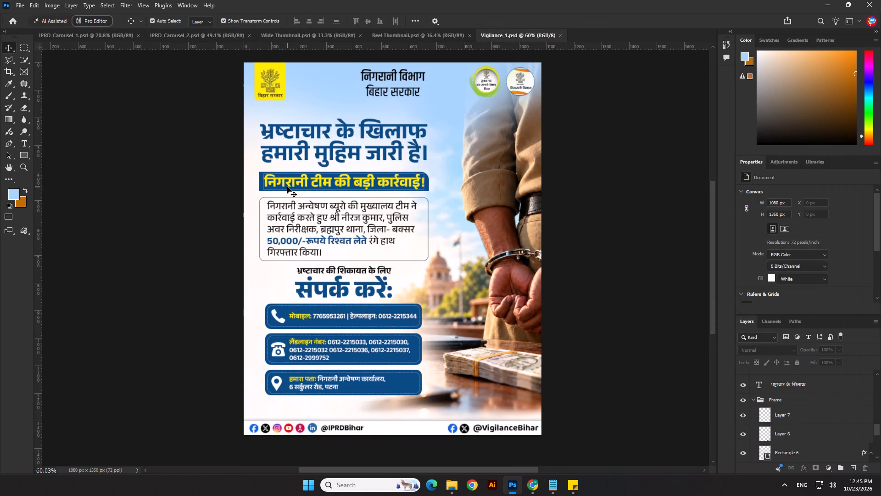
pyautogui.click(290, 183)
pyautogui.press('Left')
pyautogui.click(198, 209)
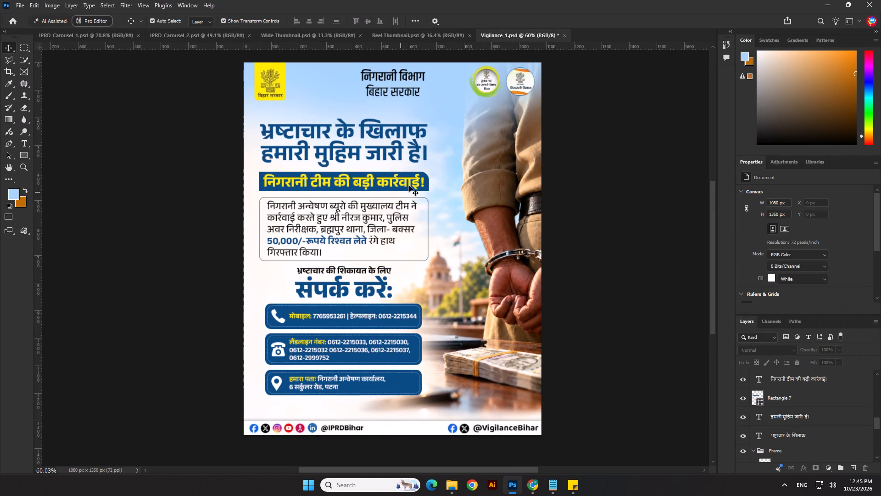
pyautogui.hotkey('ctrl', 's')
pyautogui.click(648, 214)
# Set the lower-left corner radius of the blue bar behind the yellow subheading to 30 px and save the document.
pyautogui.scroll(5, 467, 187)
pyautogui.click(418, 179)
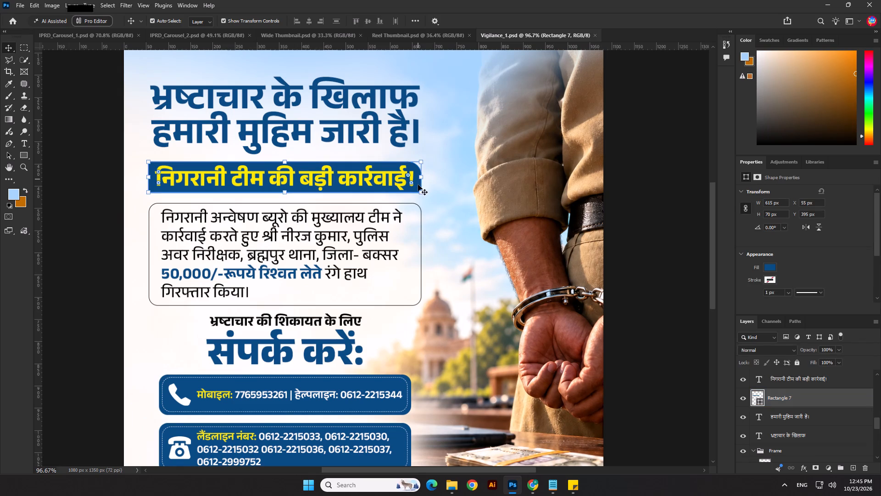
pyautogui.scroll(-4, 814, 267)
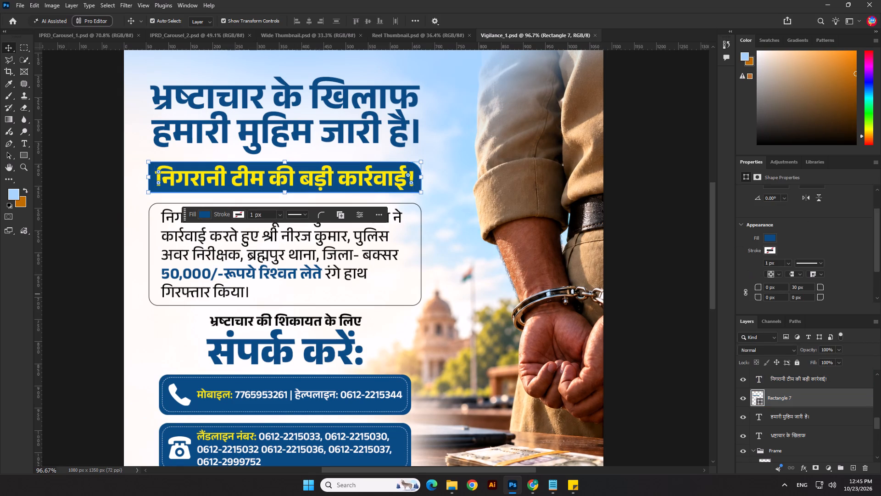
pyautogui.moveTo(780, 301); pyautogui.dragTo(723, 312)
pyautogui.press('Delete')
pyautogui.press('Delete')
pyautogui.write('30')
pyautogui.press('Return')
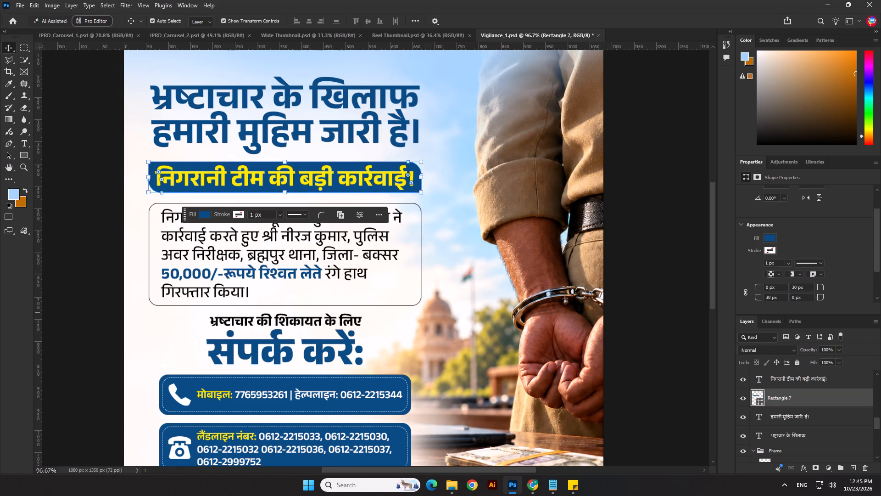
pyautogui.click(666, 293)
pyautogui.scroll(-5, 535, 276)
pyautogui.hotkey('ctrl', 's')
pyautogui.click(195, 279)
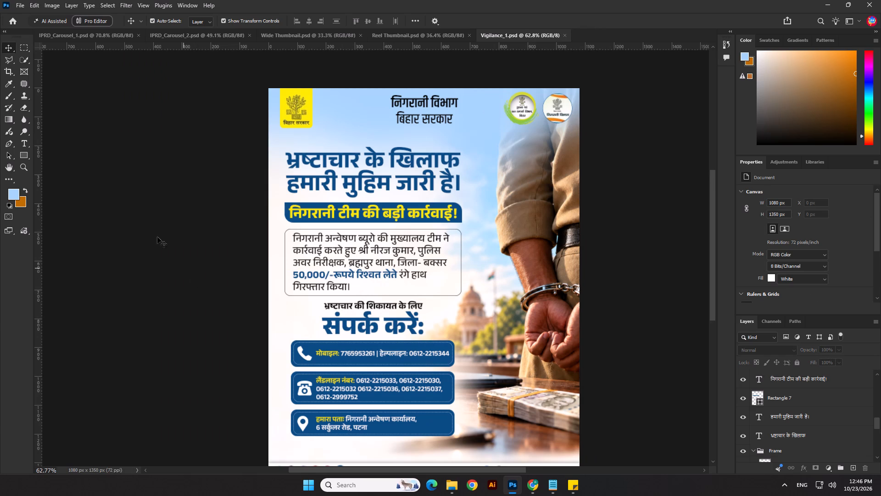
pyautogui.click(20, 6)
pyautogui.click(42, 124)
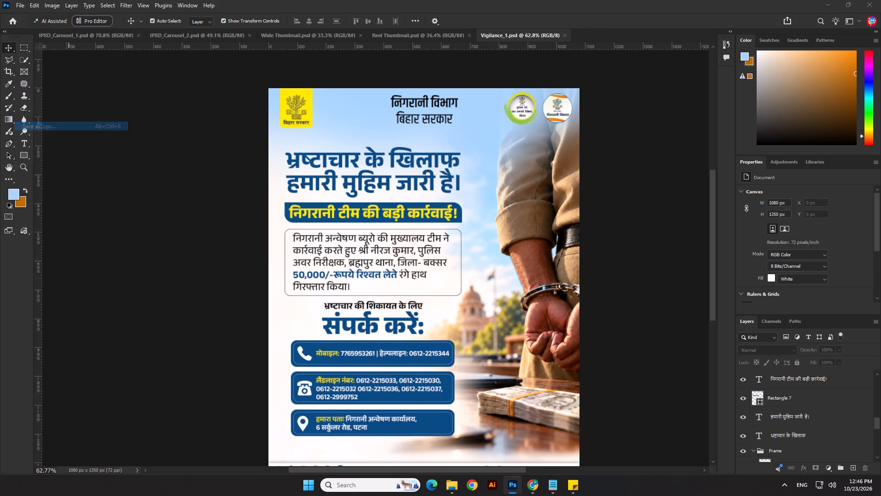
pyautogui.click(76, 377)
pyautogui.click(89, 319)
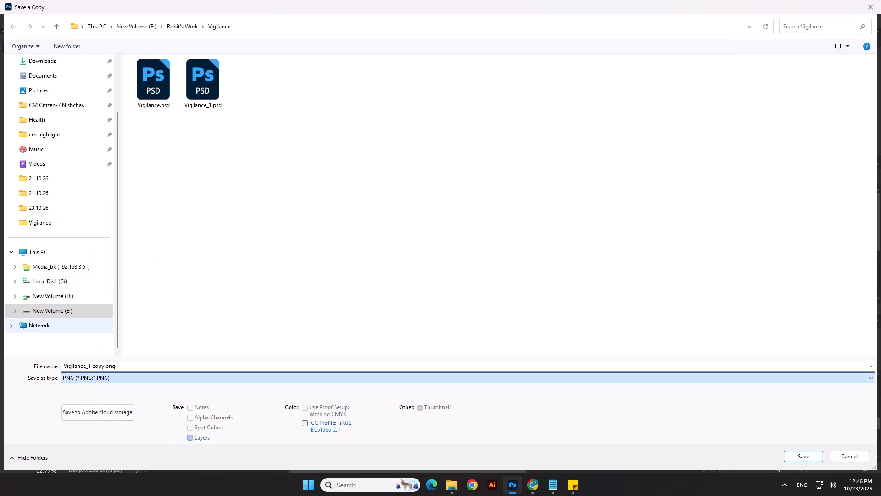
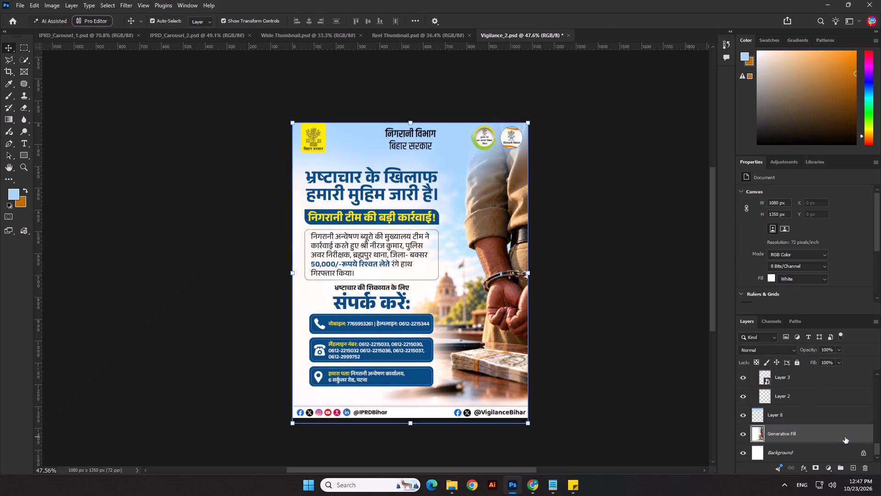
pyautogui.hotkey('ctrl', 'v')
pyautogui.click(742, 453)
# Scale the pasted artwork to about 1081 × 1351 px, covering the canvas width with its top edge about 12 px down.
pyautogui.scroll(-1, 524, 343)
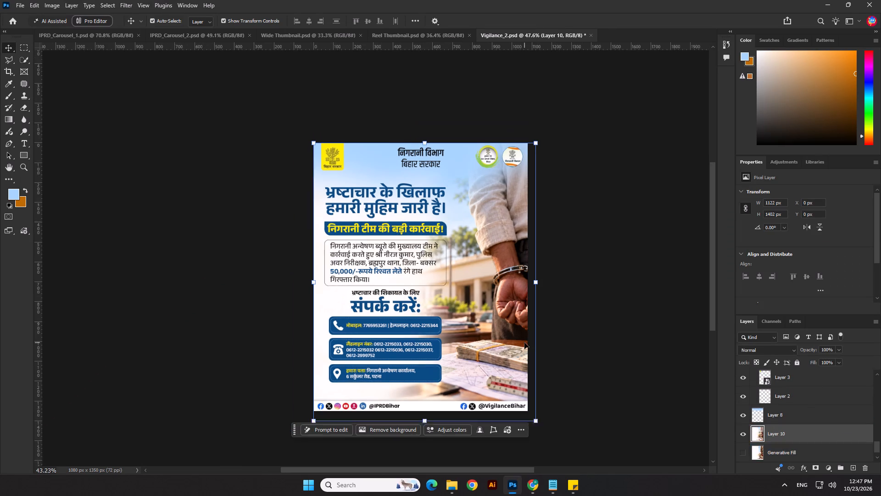
pyautogui.scroll(-1, 524, 343)
pyautogui.scroll(1, 535, 275)
pyautogui.moveTo(551, 289); pyautogui.dragTo(544, 286)
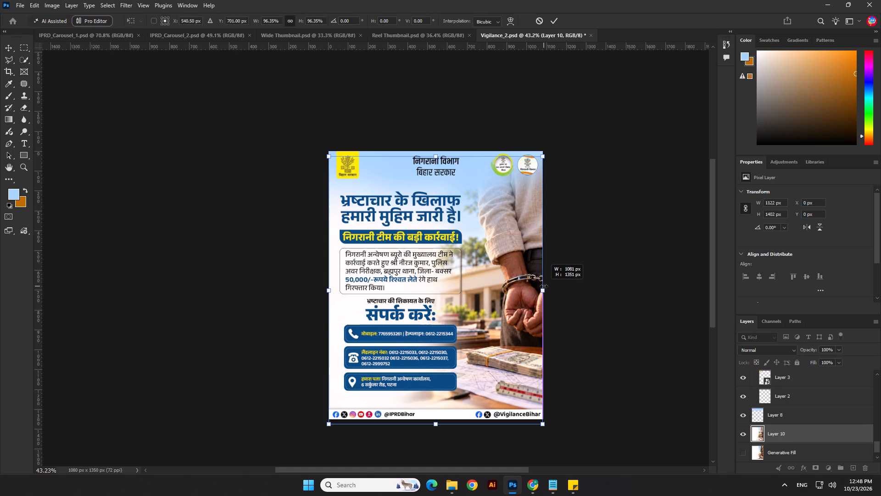
pyautogui.moveTo(544, 286); pyautogui.dragTo(546, 284)
pyautogui.press('Up')
pyautogui.press('Up')
pyautogui.press('Up')
pyautogui.press('Up')
pyautogui.press('Up')
pyautogui.press('Up')
pyautogui.press('Up')
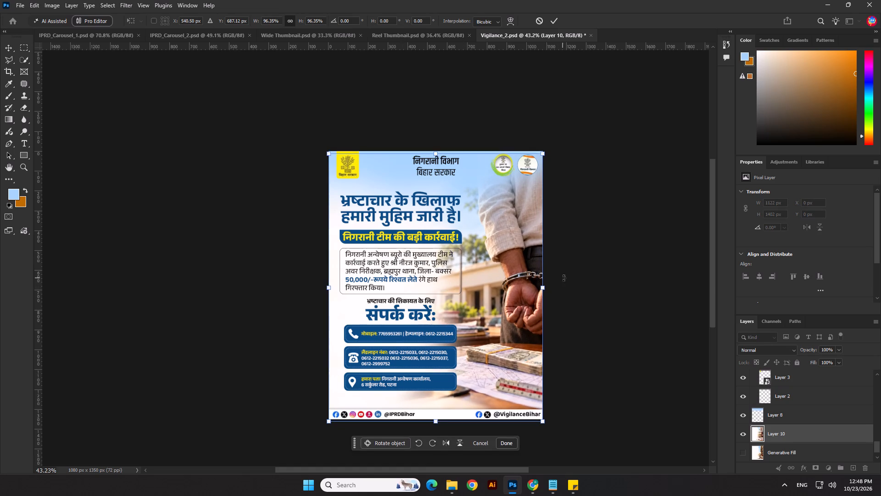
pyautogui.press('Down')
pyautogui.press('Return')
pyautogui.click(591, 268)
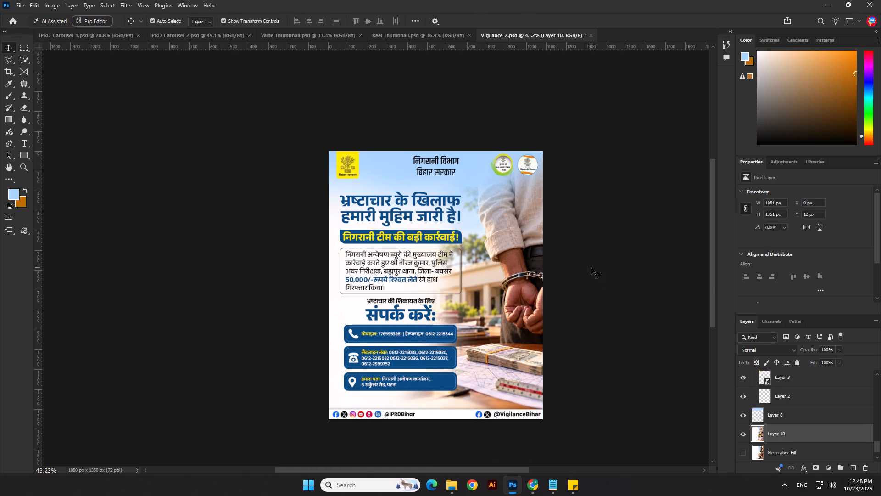
# Add a Color Overlay in pale pink #f1e3de to Layer 8, the tint across the poster's top.
pyautogui.scroll(1, 453, 186)
pyautogui.click(476, 155)
pyautogui.doubleClick(849, 415)
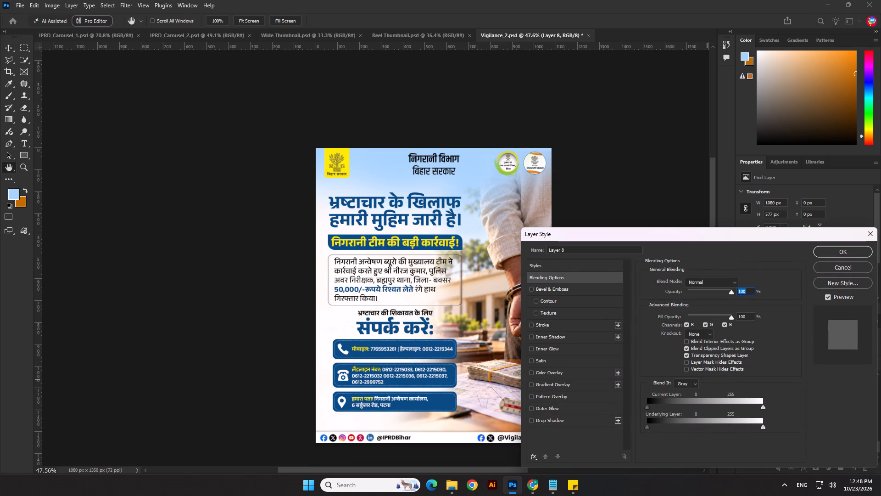
pyautogui.click(543, 373)
pyautogui.click(742, 282)
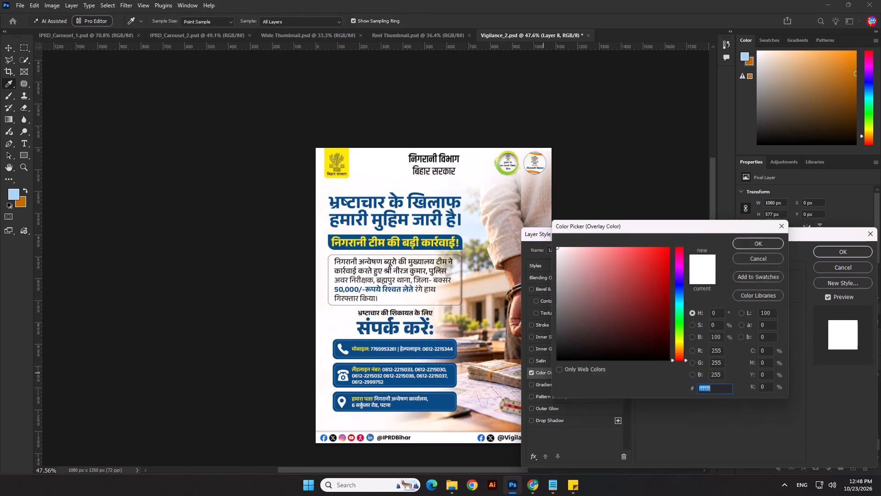
pyautogui.click(538, 199)
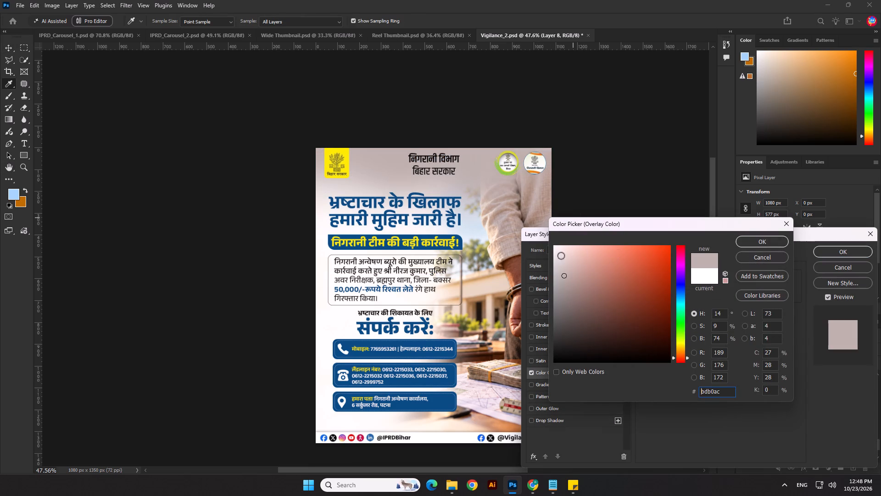
pyautogui.moveTo(561, 255); pyautogui.dragTo(568, 245)
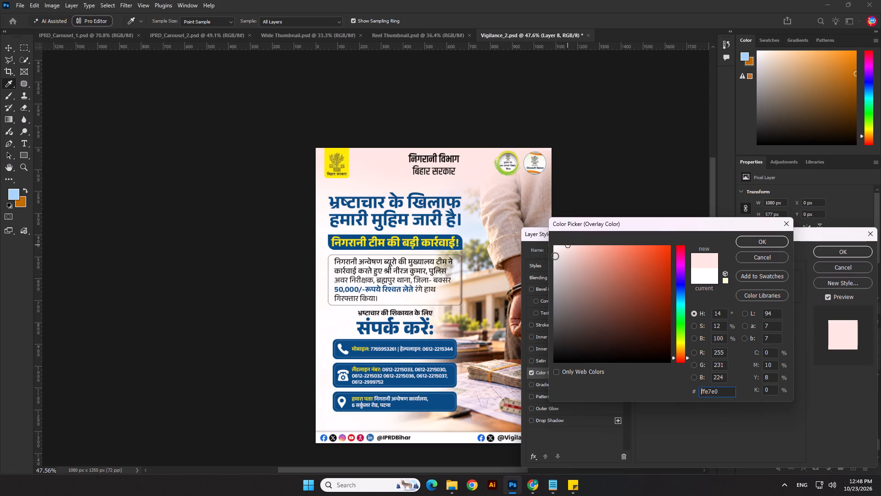
pyautogui.click(558, 258)
pyautogui.moveTo(562, 256); pyautogui.dragTo(563, 252)
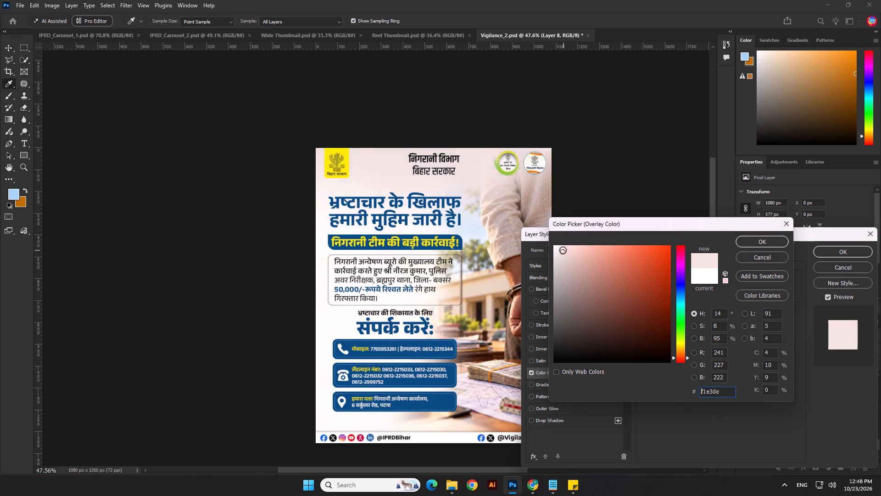
pyautogui.click(764, 243)
pyautogui.click(865, 248)
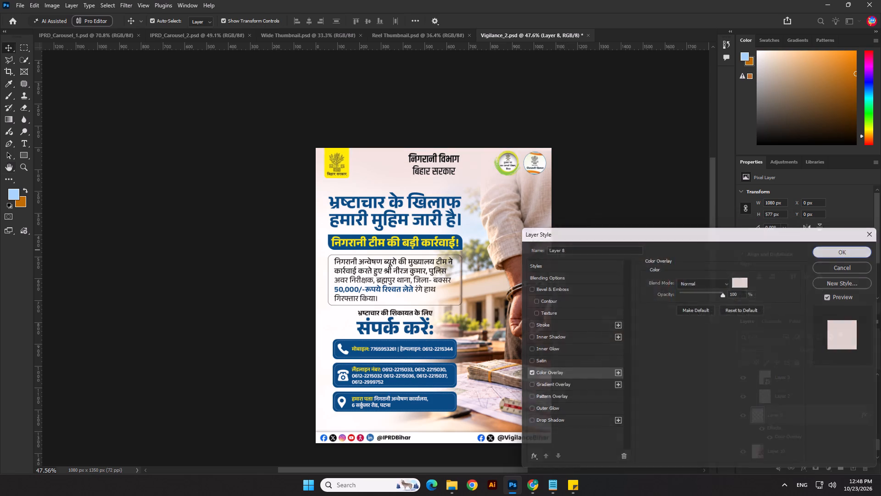
pyautogui.click(243, 274)
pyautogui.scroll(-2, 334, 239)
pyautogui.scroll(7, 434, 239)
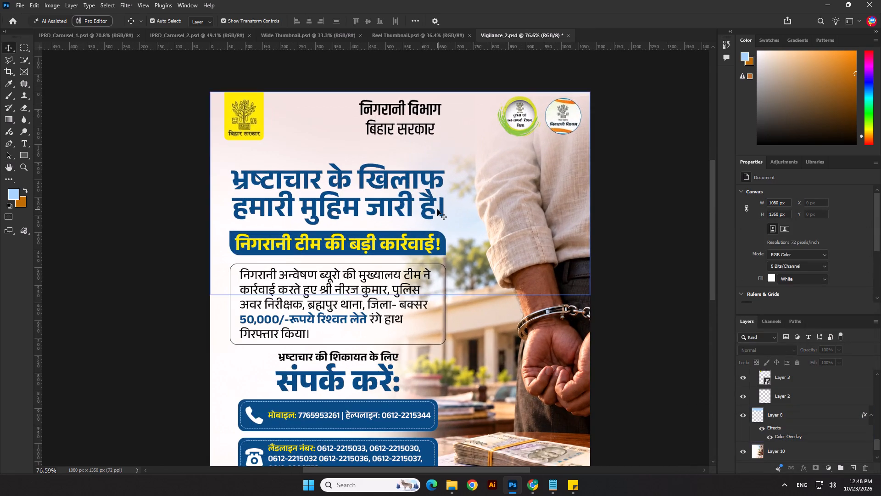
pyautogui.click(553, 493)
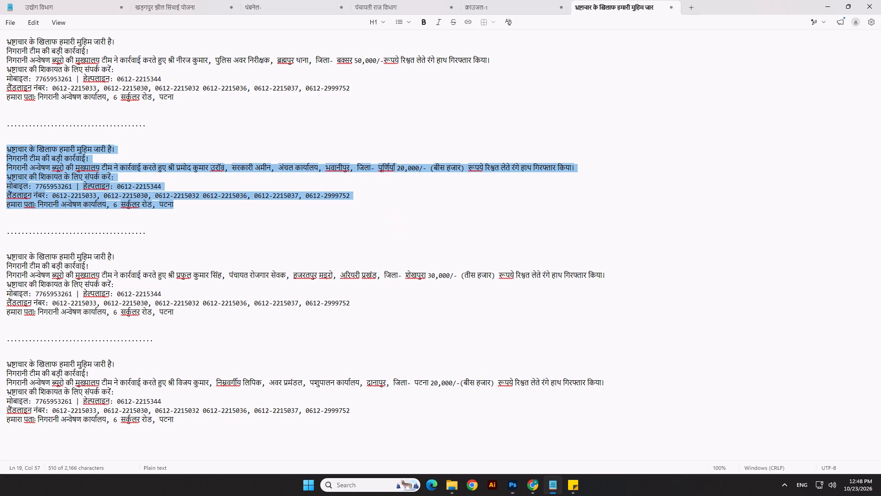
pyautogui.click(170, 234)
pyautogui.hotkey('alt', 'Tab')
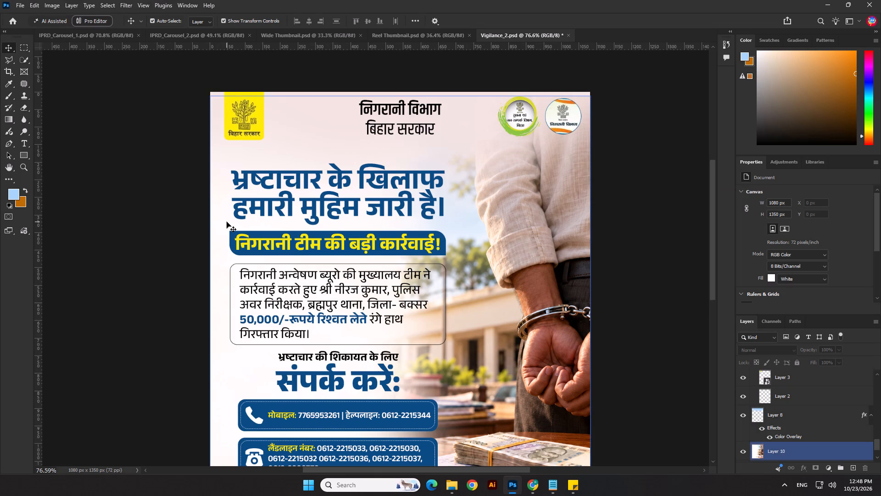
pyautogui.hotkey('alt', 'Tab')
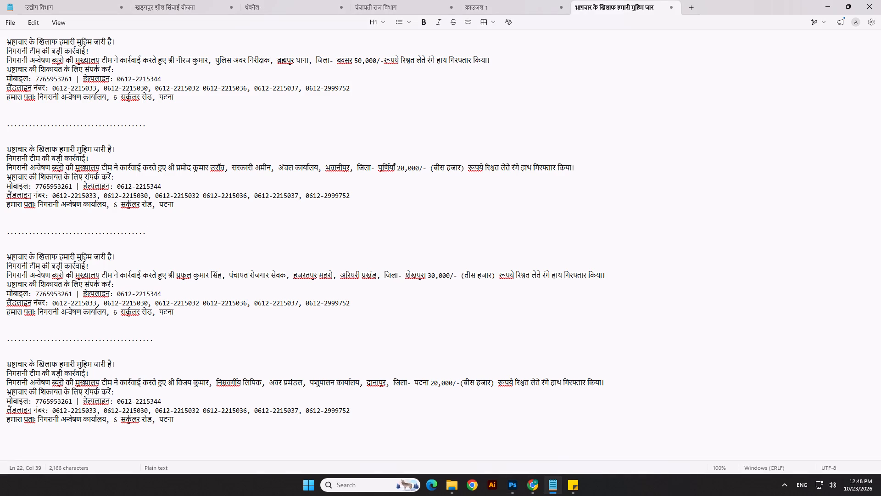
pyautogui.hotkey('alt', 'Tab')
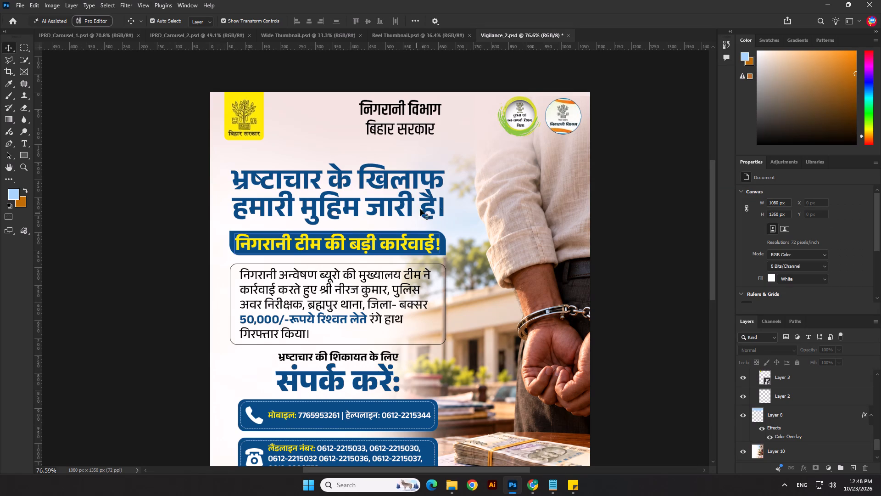
# Recolour both lines of the main Hindi headline to dark brown #6e3308.
pyautogui.click(436, 200)
pyautogui.keyDown('shift'); pyautogui.click(436, 171); pyautogui.keyUp('shift')
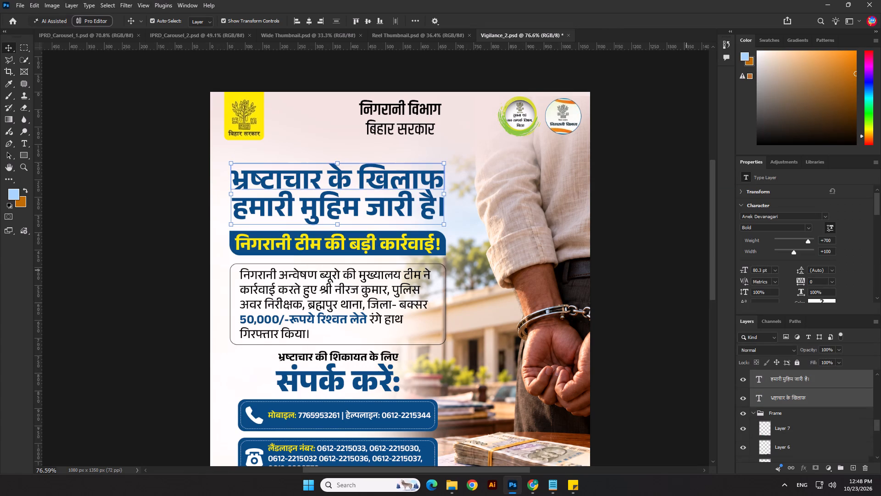
pyautogui.click(813, 299)
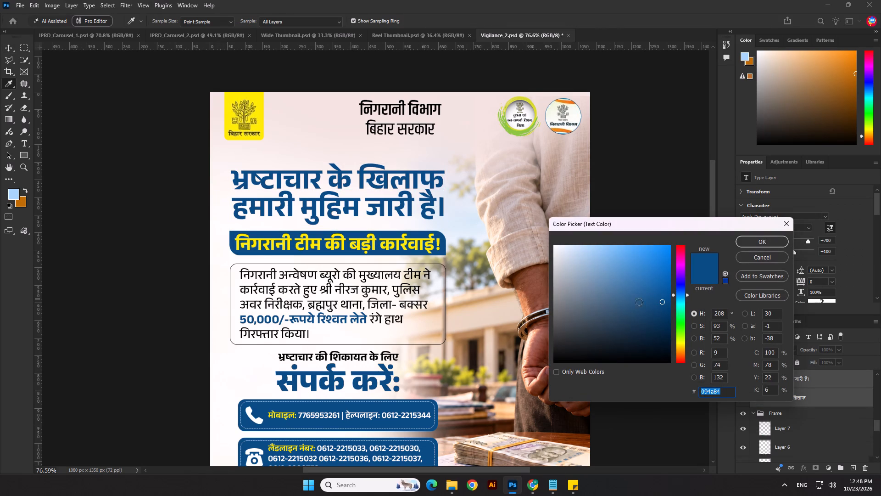
pyautogui.click(514, 211)
pyautogui.click(663, 294)
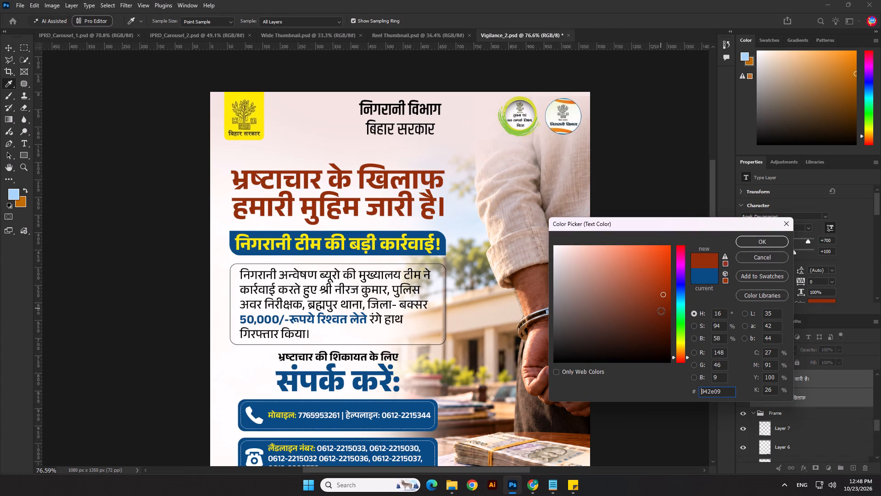
pyautogui.click(661, 312)
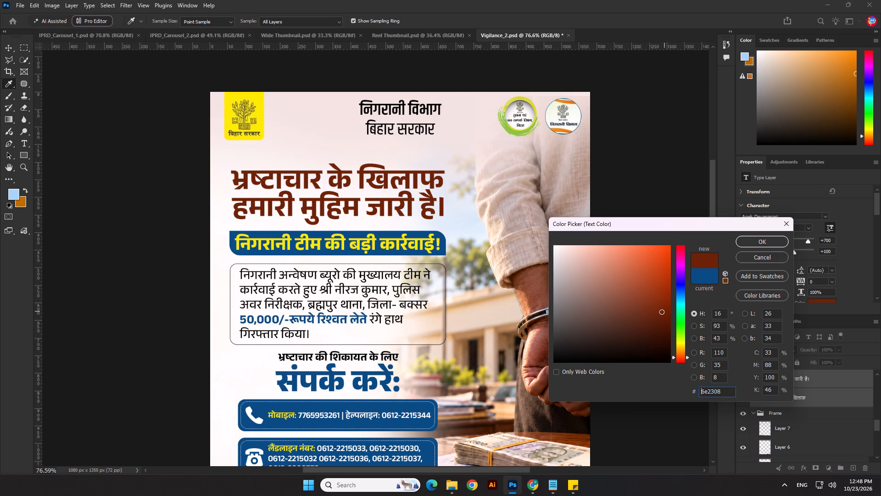
pyautogui.click(682, 354)
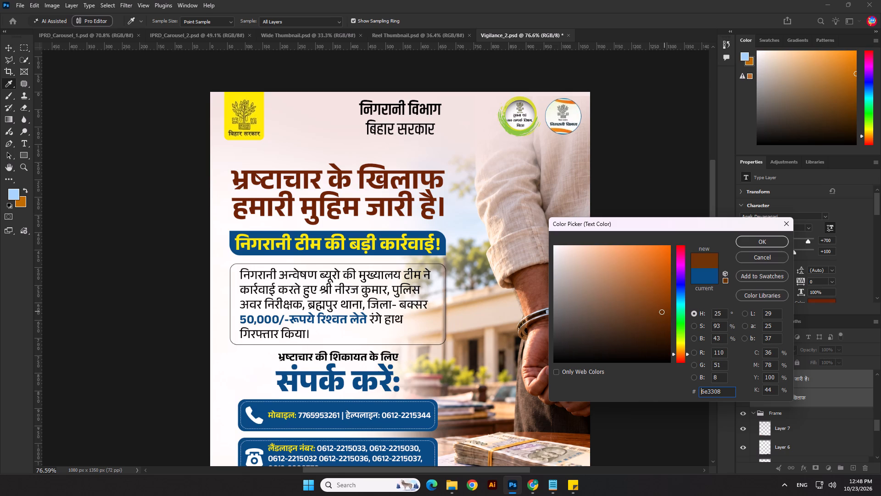
pyautogui.click(744, 242)
# Fill the banner shape behind "निगरानी टीम की बड़ी कार्रवाई!" with the headline's recently used dark brown.
pyautogui.click(442, 247)
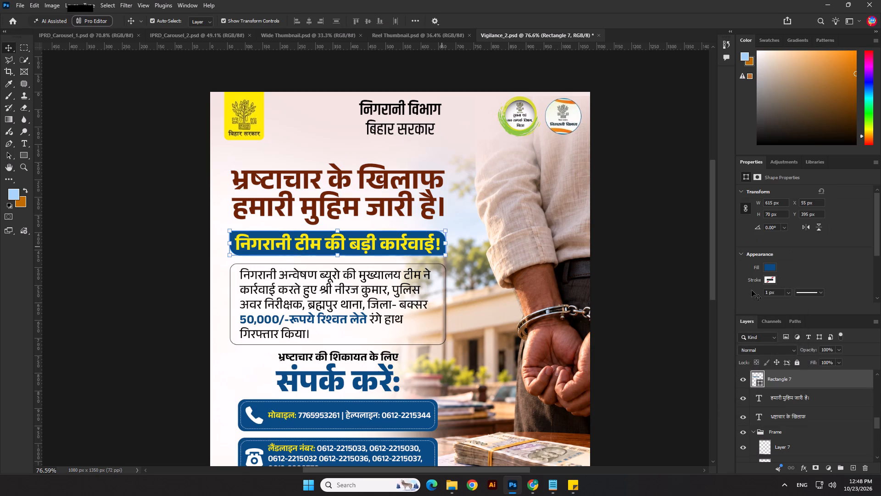
pyautogui.click(767, 268)
pyautogui.click(747, 317)
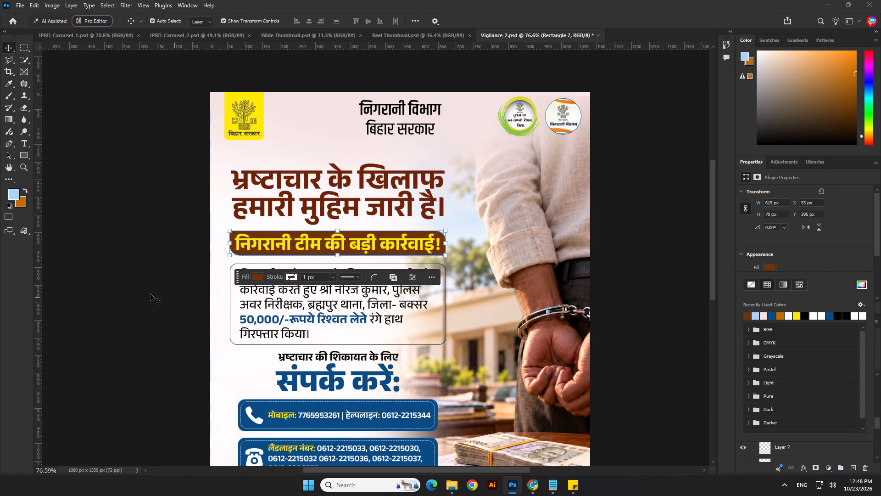
pyautogui.click(145, 293)
# Replace the boxed case paragraph with the second case's paragraph from Notepad, the 20,000/- Purnia arrest.
pyautogui.doubleClick(335, 320)
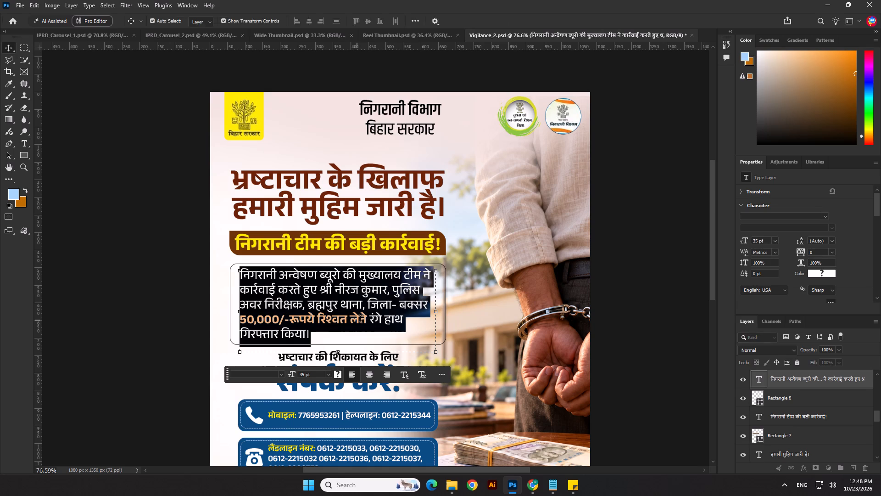
pyautogui.click(551, 484)
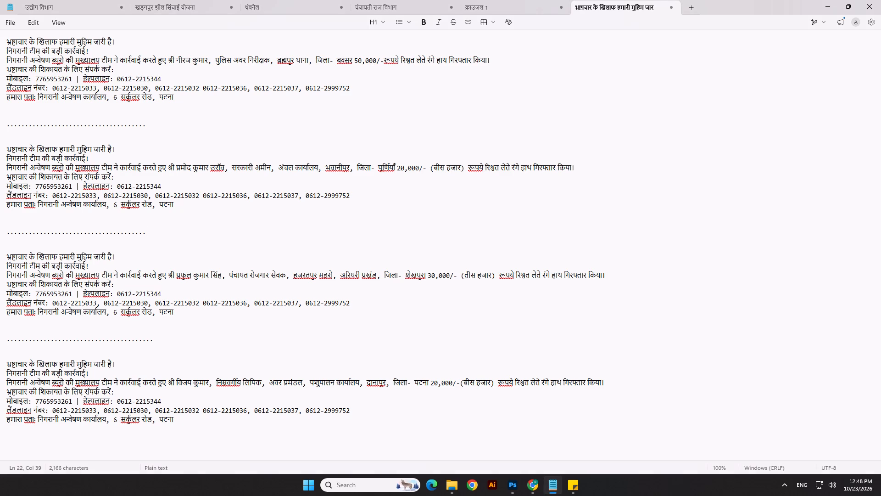
pyautogui.moveTo(7, 168); pyautogui.dragTo(564, 168)
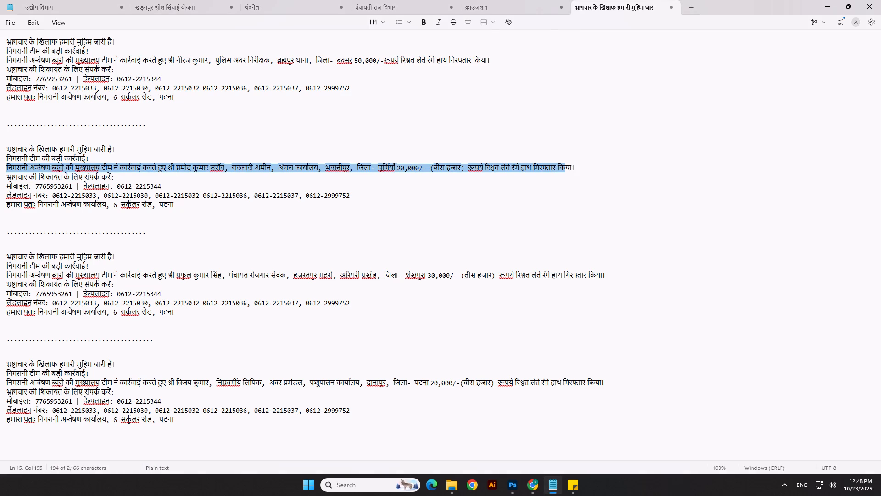
pyautogui.moveTo(564, 168); pyautogui.dragTo(575, 168)
pyautogui.hotkey('ctrl', 'c')
pyautogui.hotkey('ctrl', 'c')
pyautogui.hotkey('ctrl', 'c')
pyautogui.hotkey('alt', 'Tab')
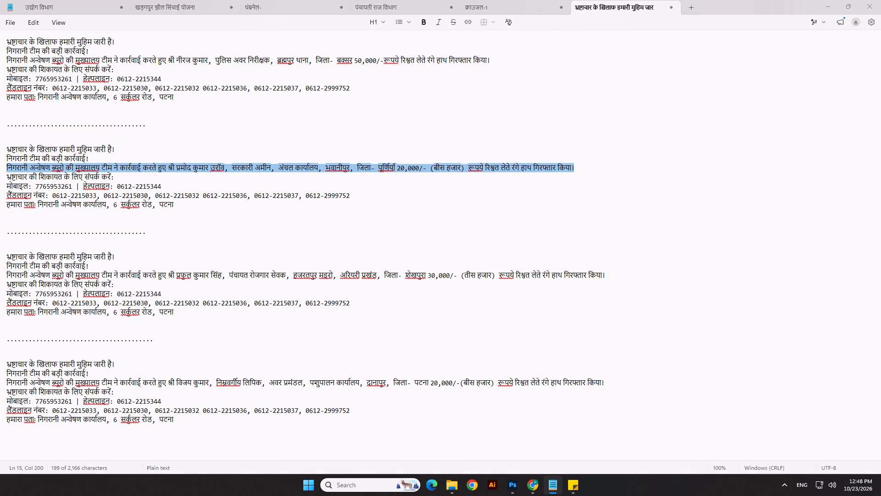
pyautogui.hotkey('ctrl', 'v')
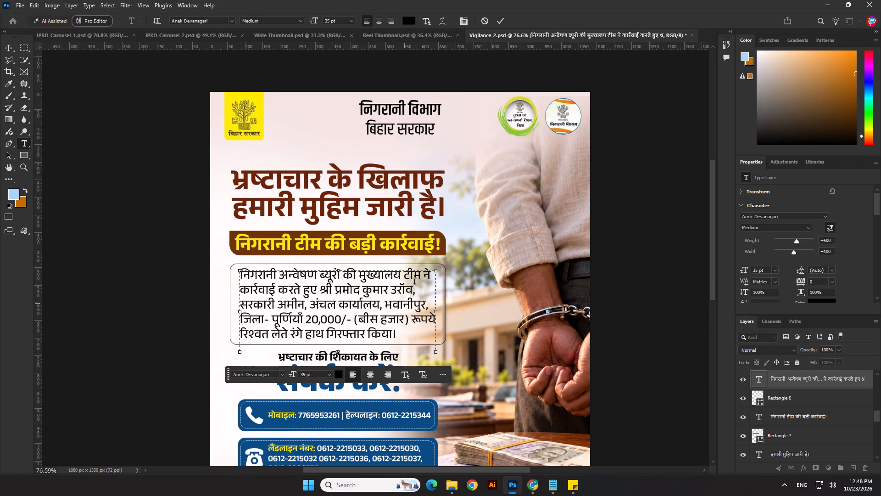
pyautogui.scroll(3, 300, 311)
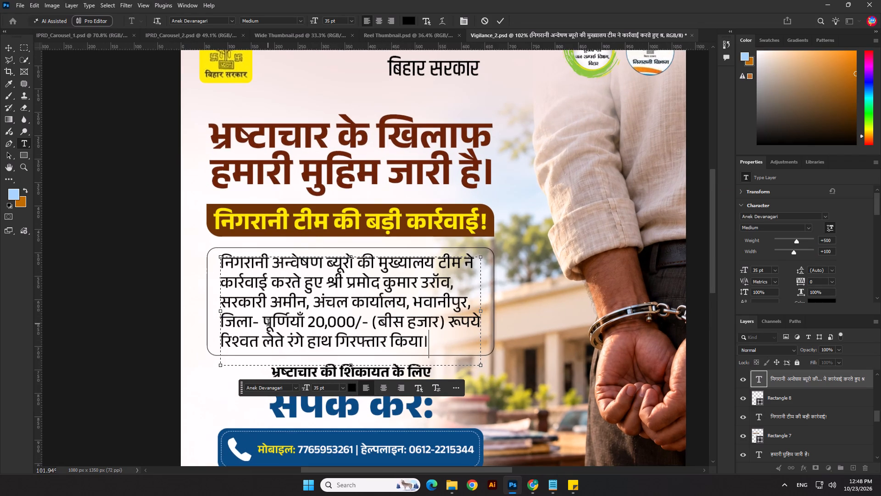
pyautogui.hotkey('alt', 'Tab')
pyautogui.click(497, 22)
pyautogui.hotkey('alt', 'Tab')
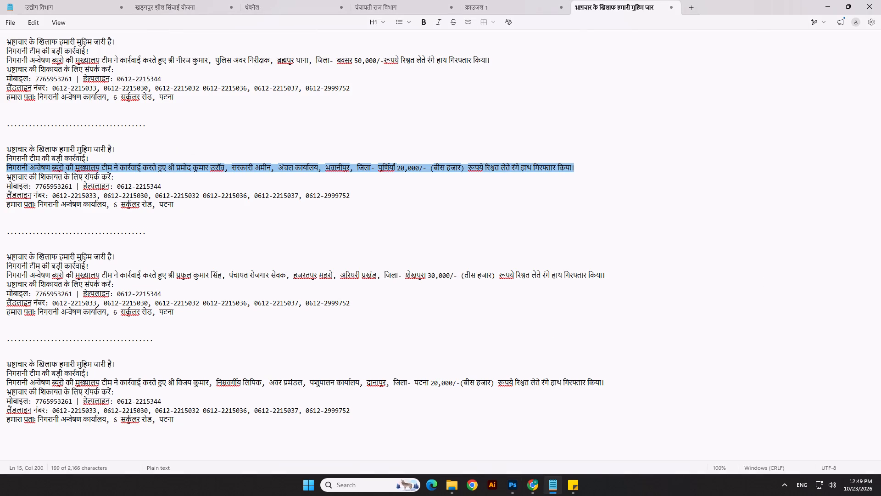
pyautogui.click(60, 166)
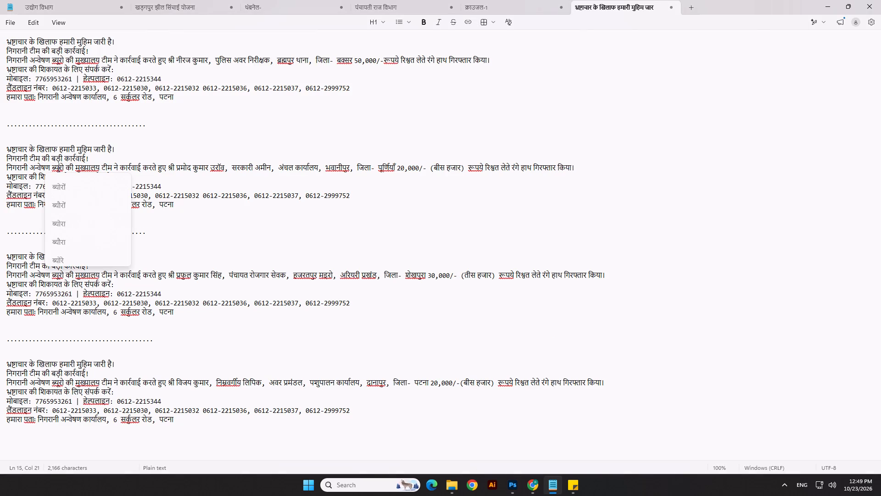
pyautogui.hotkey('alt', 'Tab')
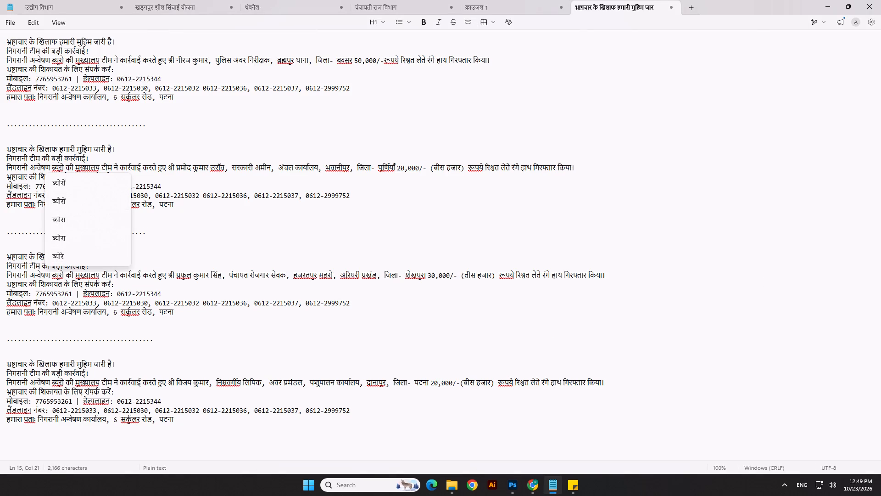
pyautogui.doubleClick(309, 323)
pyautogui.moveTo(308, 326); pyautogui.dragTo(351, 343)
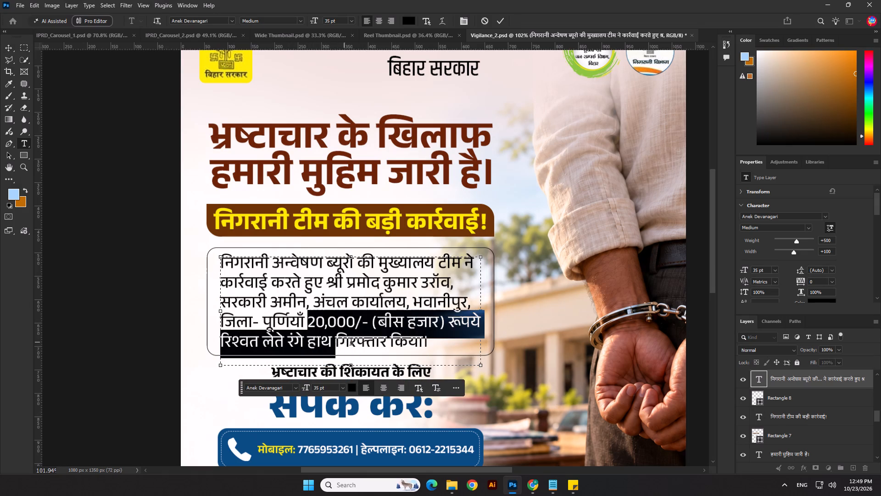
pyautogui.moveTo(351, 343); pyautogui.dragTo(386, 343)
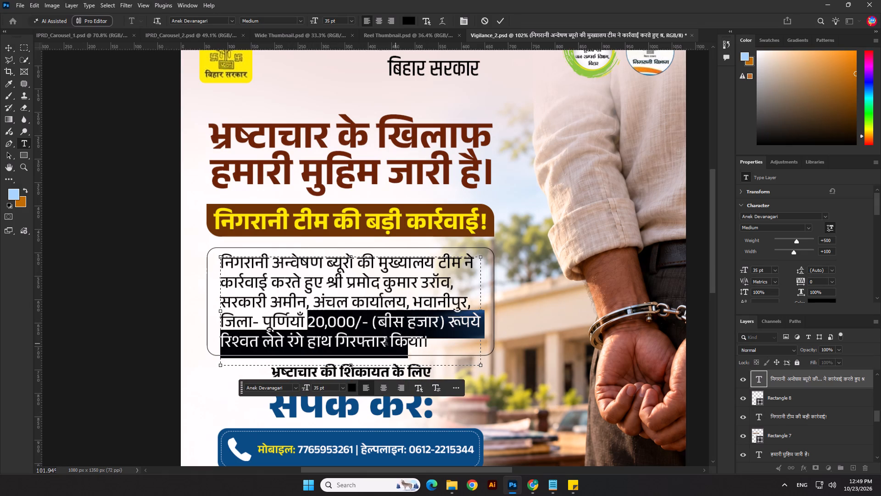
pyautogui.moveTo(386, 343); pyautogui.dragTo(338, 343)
# Open Vigilance_1.psd from the Vigilance folder to check how its case paragraph highlights the bribe amount, and return to Vigilance_2.
pyautogui.click(449, 489)
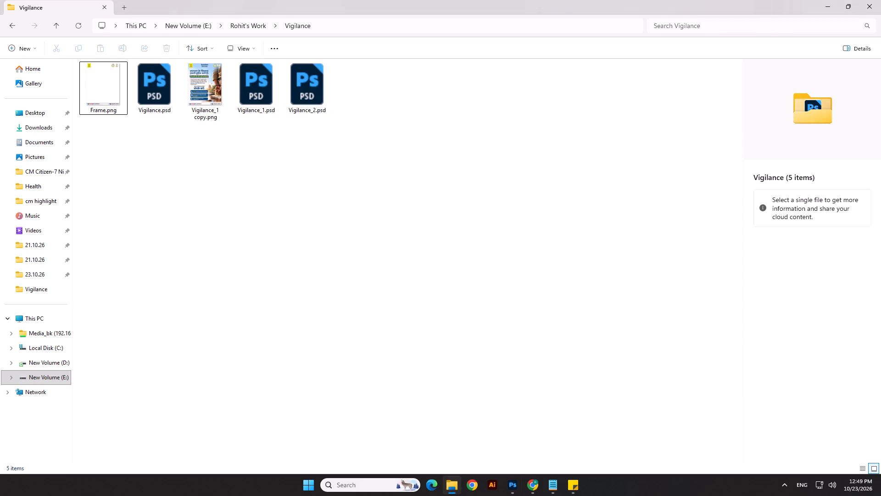
pyautogui.click(302, 225)
pyautogui.doubleClick(264, 97)
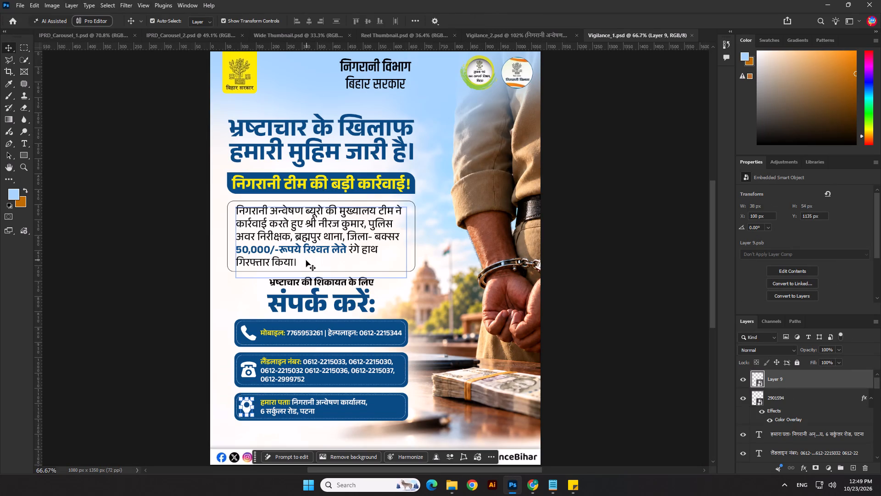
pyautogui.hotkey('alt', 'Tab')
pyautogui.hotkey('alt', 'Tab')
pyautogui.hotkey('alt', 'Tab')
pyautogui.keyDown('alt'); pyautogui.click(323, 246); pyautogui.keyUp('alt')
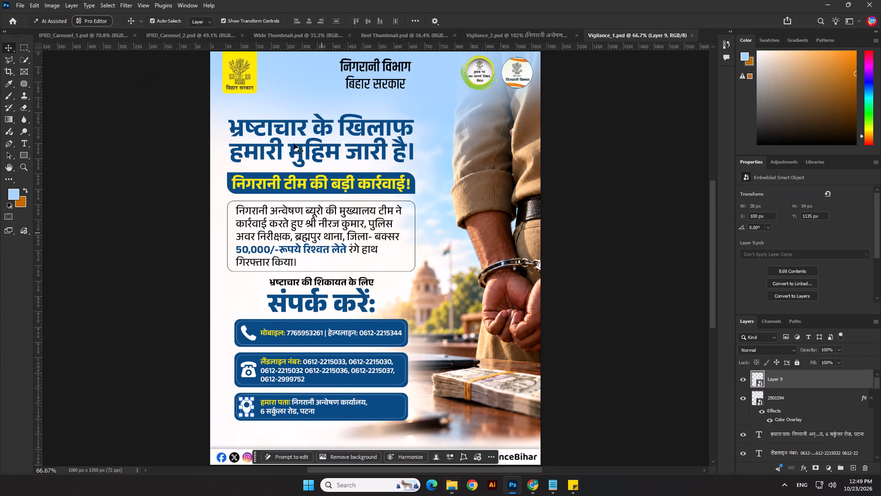
pyautogui.click(541, 34)
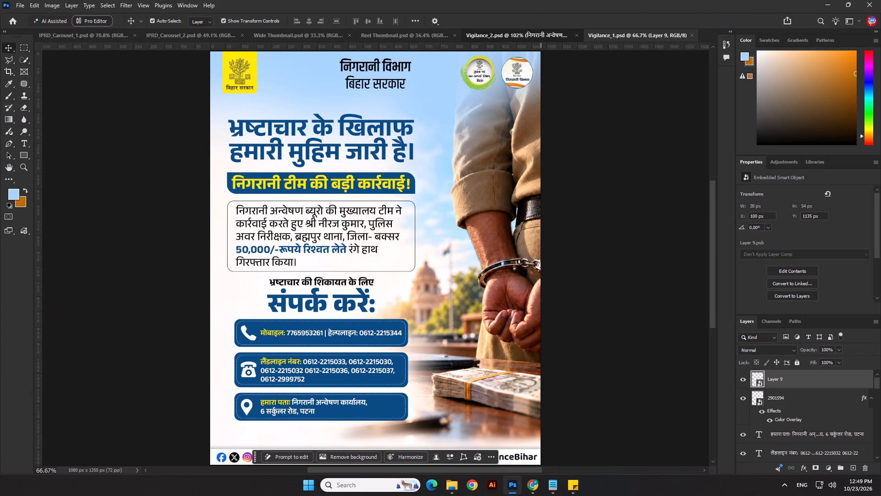
# Highlight "20,000/- (बीस हजार) रूपये रिश्वत लेते" in the boxed case paragraph in Bold with dark brown #6e3308.
pyautogui.scroll(2, 339, 327)
pyautogui.doubleClick(330, 321)
pyautogui.moveTo(300, 321); pyautogui.dragTo(301, 340)
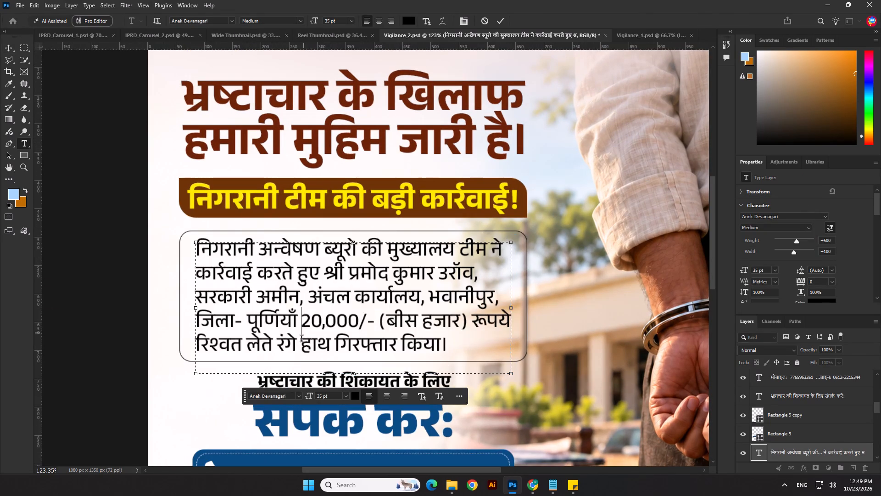
pyautogui.moveTo(301, 340); pyautogui.dragTo(295, 348)
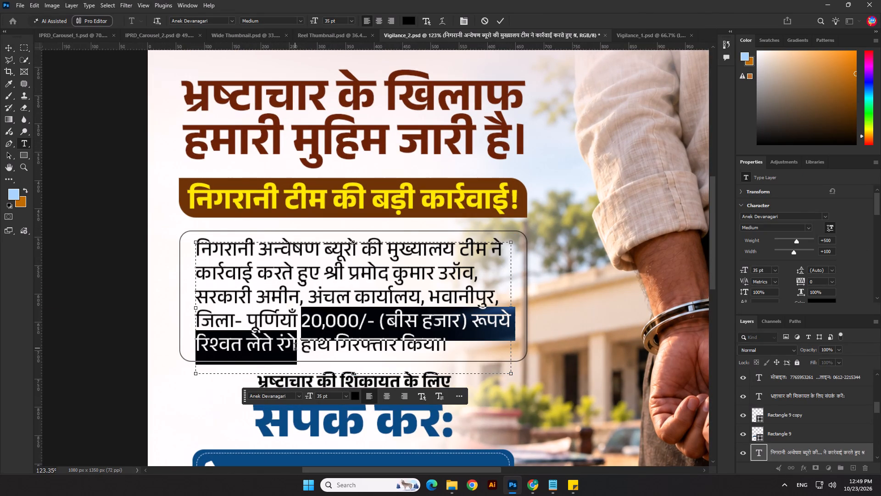
pyautogui.moveTo(295, 348); pyautogui.dragTo(272, 348)
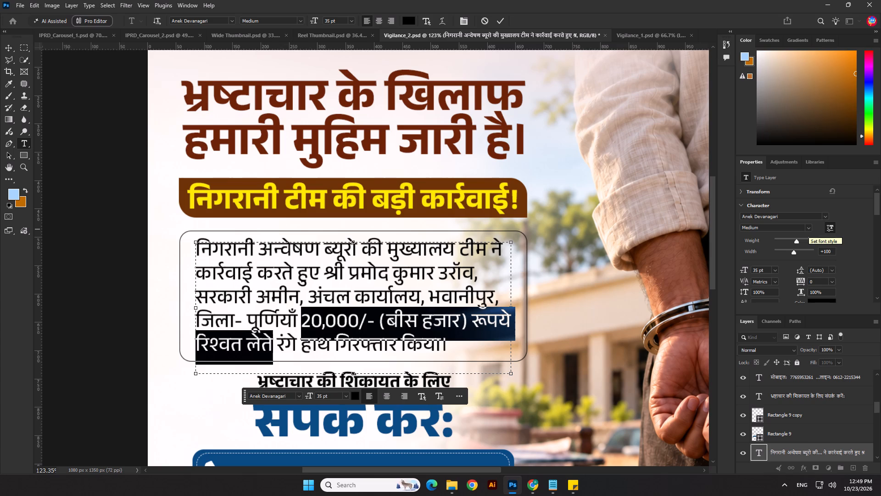
pyautogui.click(809, 229)
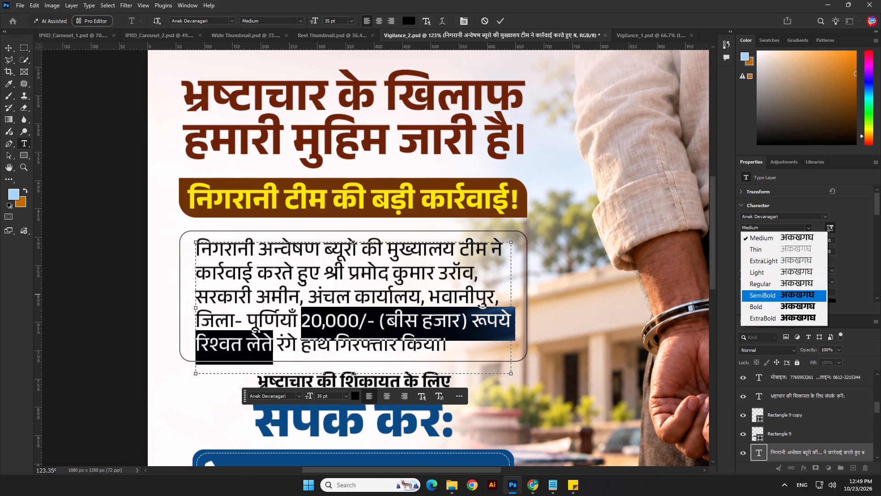
pyautogui.click(776, 294)
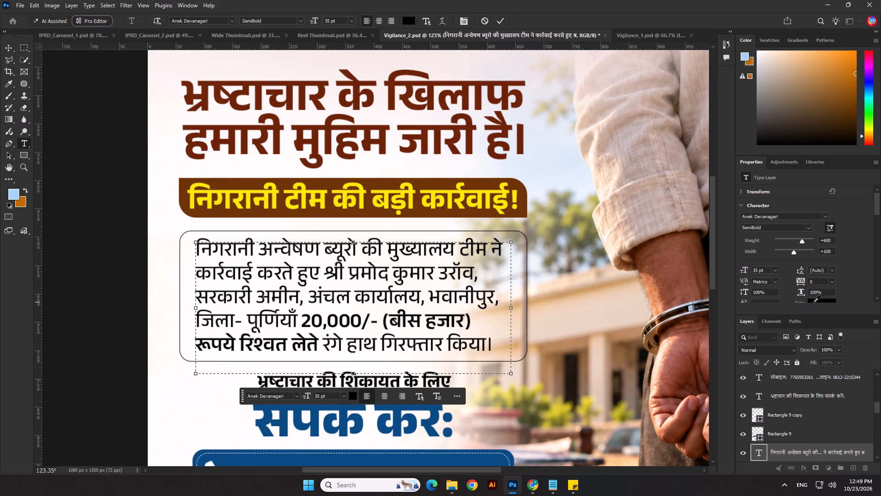
pyautogui.click(814, 302)
pyautogui.click(524, 197)
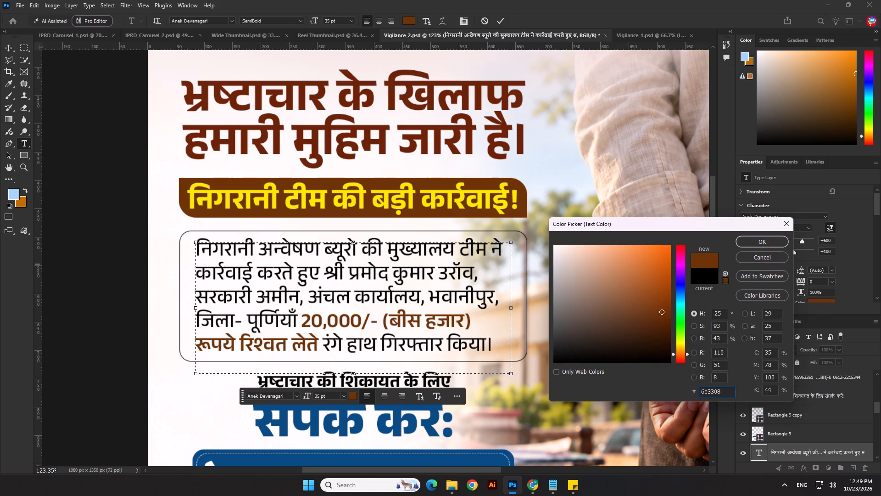
pyautogui.click(758, 245)
pyautogui.click(805, 228)
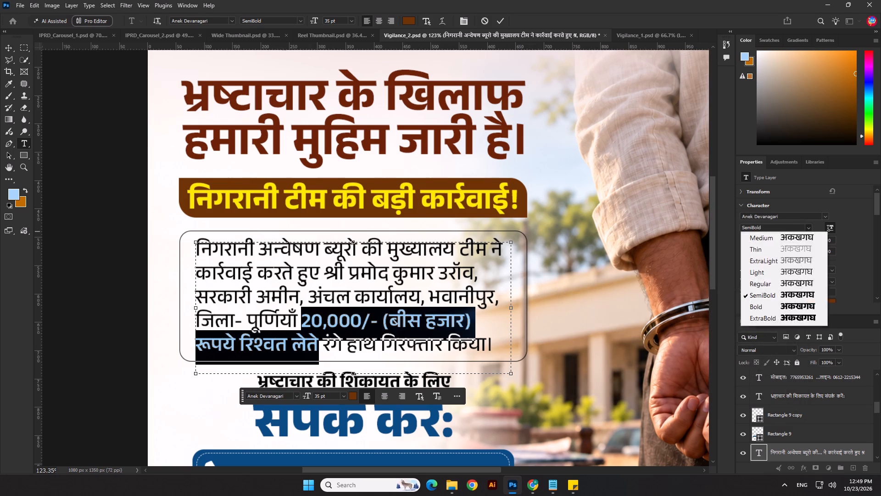
pyautogui.doubleClick(808, 231)
pyautogui.click(778, 308)
pyautogui.scroll(-4, 359, 245)
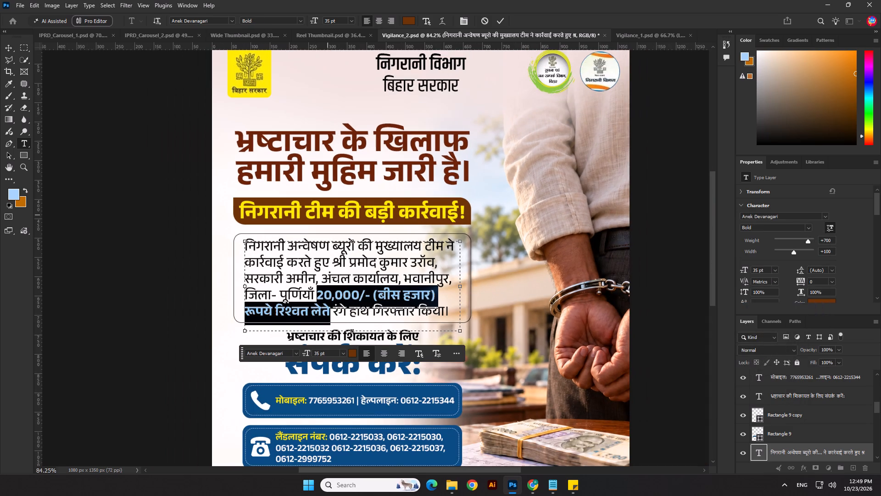
pyautogui.click(504, 18)
pyautogui.click(140, 321)
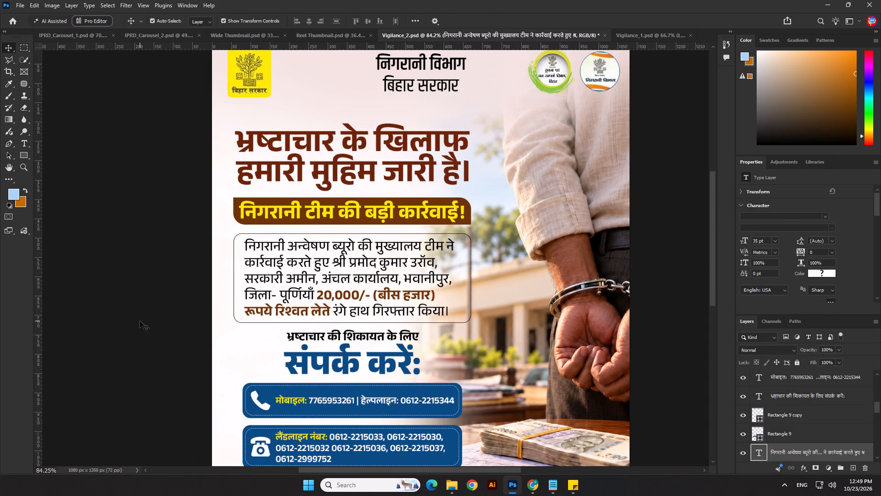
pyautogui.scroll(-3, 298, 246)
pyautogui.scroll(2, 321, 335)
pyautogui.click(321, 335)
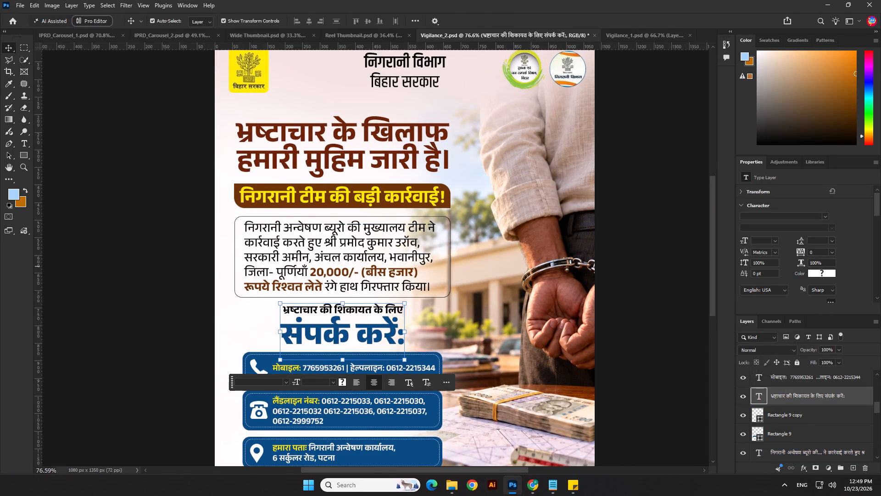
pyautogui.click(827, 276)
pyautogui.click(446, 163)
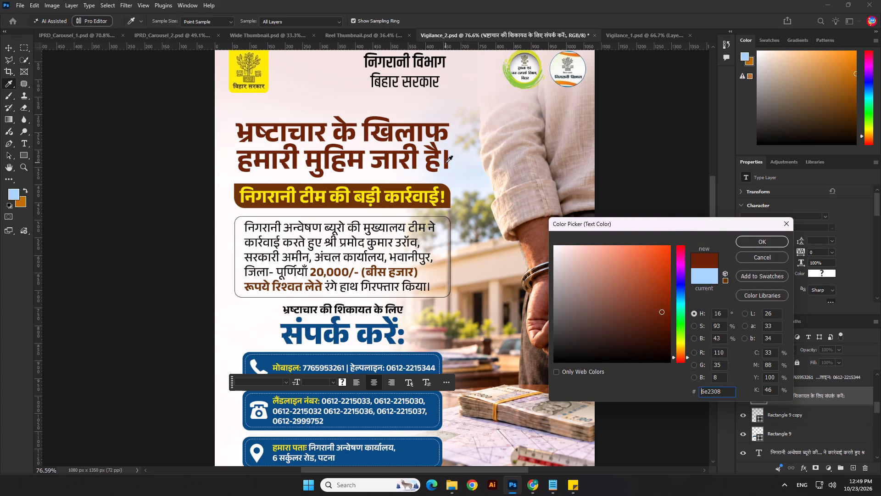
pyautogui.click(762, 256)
# Recolour only the large "संपर्क करें:" line of the contact heading to the banner's dark brown #6e3308.
pyautogui.doubleClick(401, 329)
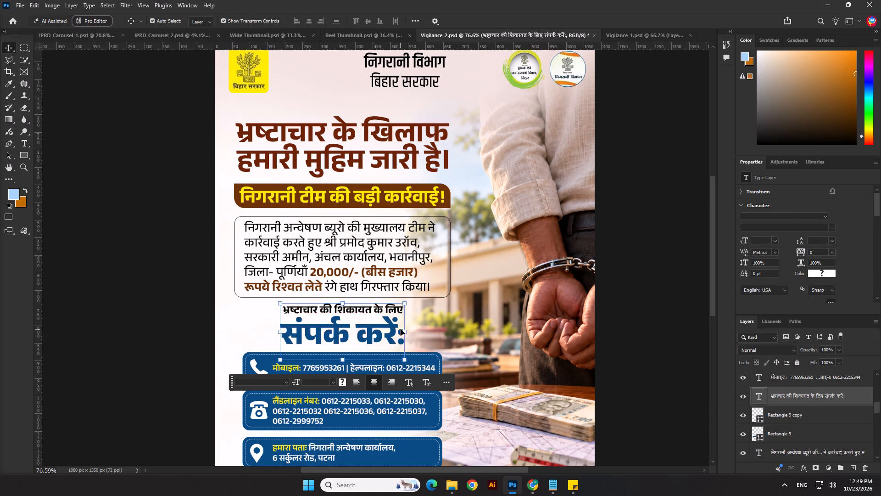
pyautogui.moveTo(404, 331); pyautogui.dragTo(203, 334)
pyautogui.scroll(-3, 850, 282)
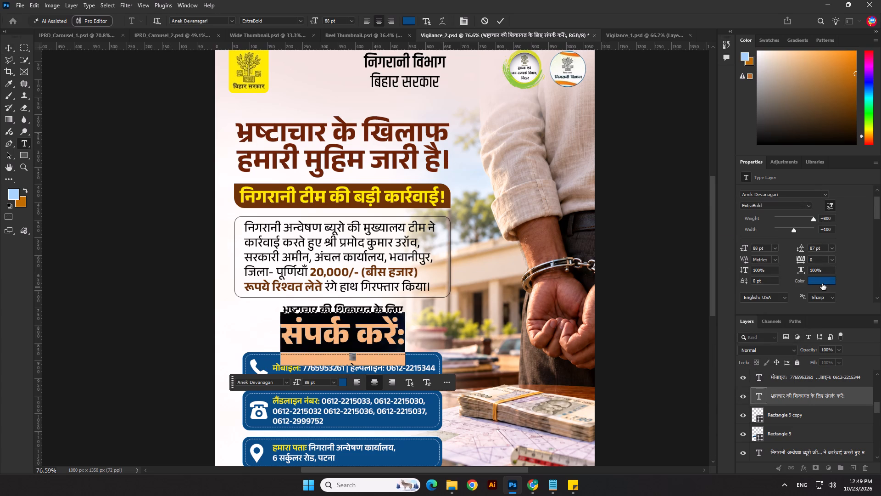
pyautogui.click(822, 282)
pyautogui.click(447, 194)
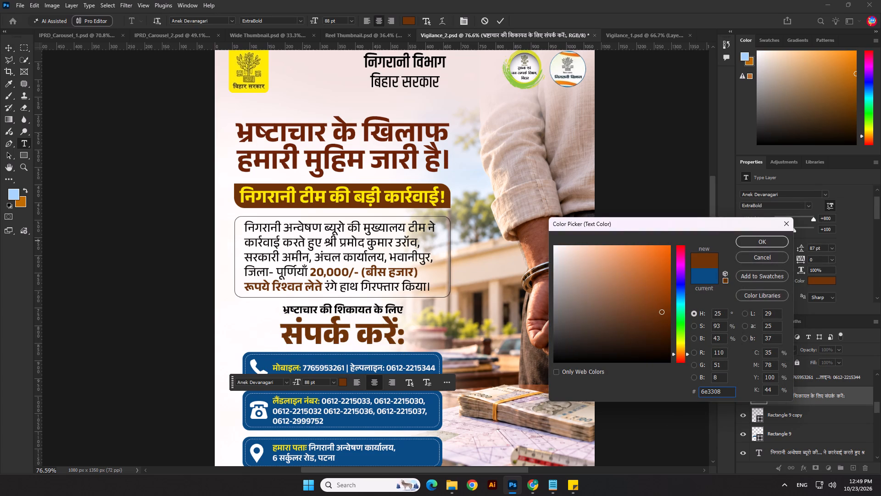
pyautogui.click(758, 241)
# Fill the mobile and helpline box, Rectangle 9, with the recently used dark brown.
pyautogui.scroll(6, 461, 382)
pyautogui.doubleClick(432, 361)
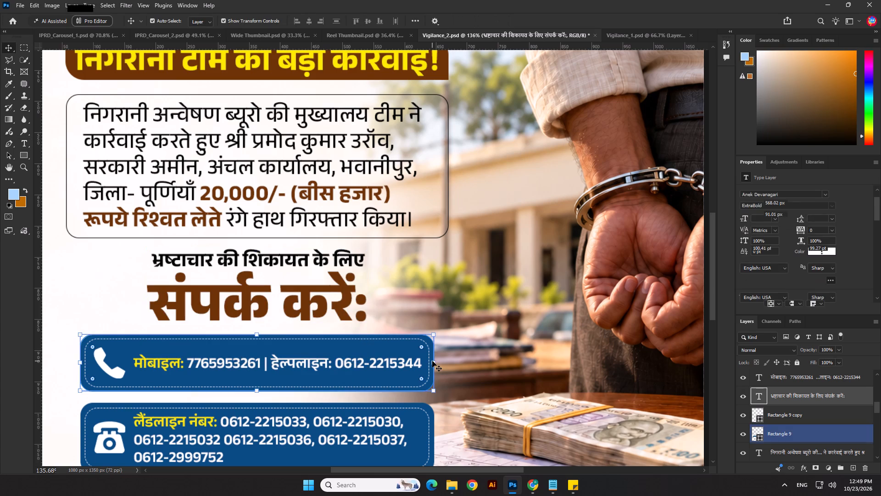
pyautogui.click(774, 269)
pyautogui.click(749, 316)
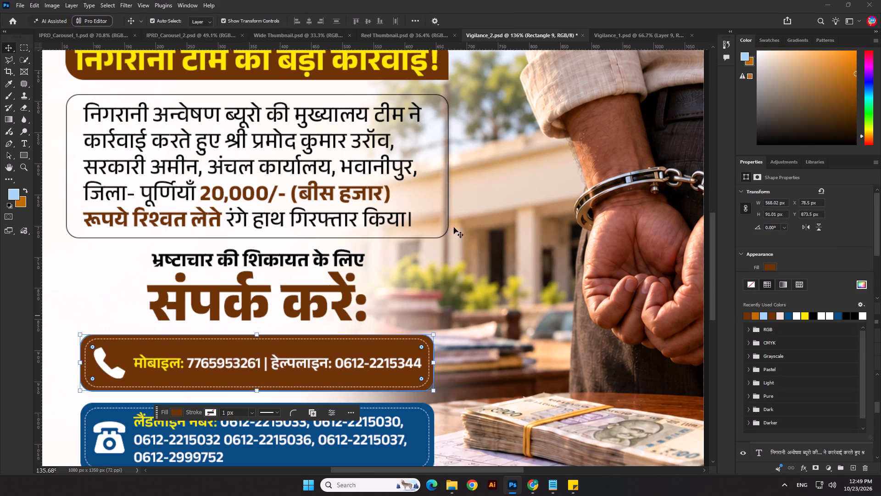
pyautogui.scroll(-6, 430, 210)
pyautogui.click(52, 292)
# Change the fill of the landline numbers box, Rectangle 9 copy 2, to the dark brown sampled from the mobile box.
pyautogui.scroll(3, 480, 332)
pyautogui.click(416, 344)
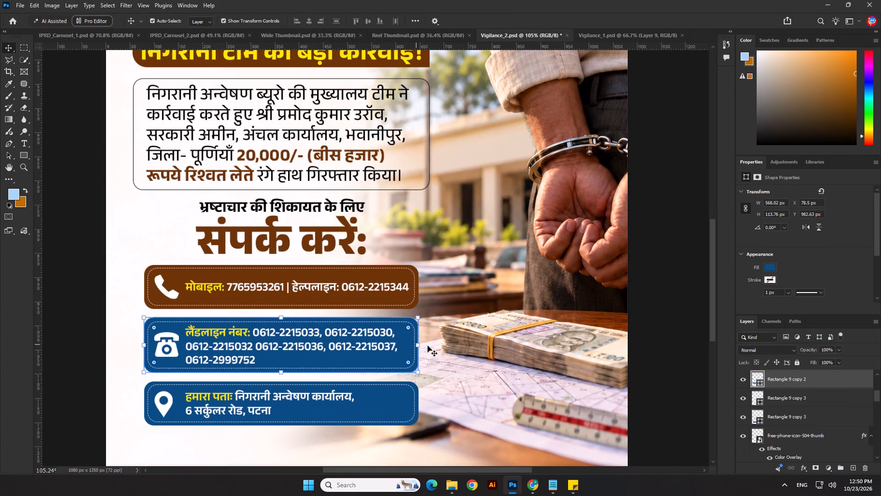
pyautogui.doubleClick(758, 382)
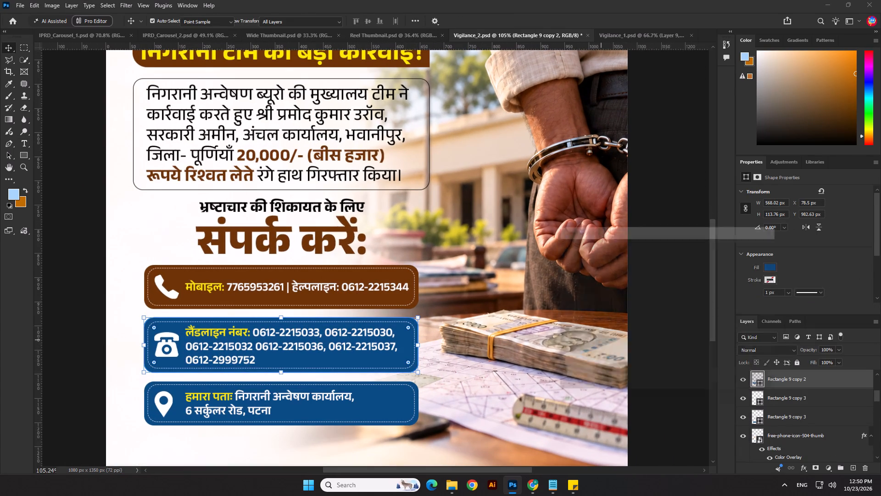
pyautogui.click(404, 272)
pyautogui.click(742, 247)
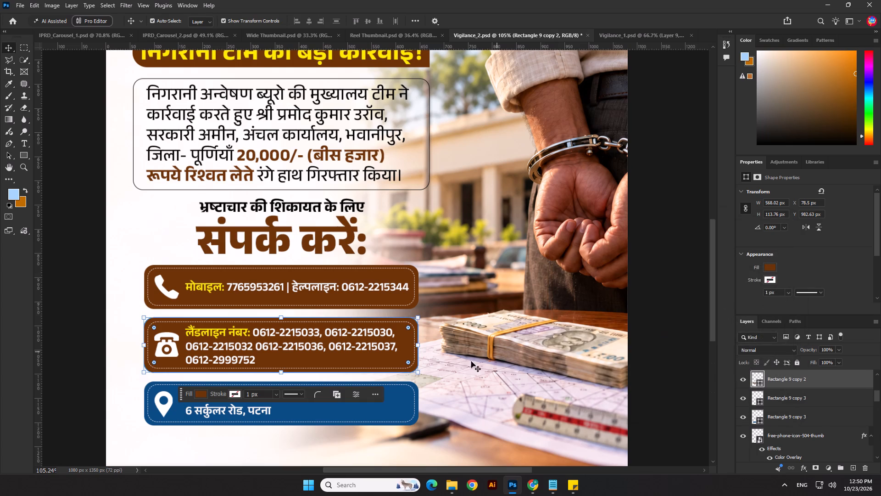
# Change the fill of the address box, the lower Rectangle 9 copy 3 layer, to dark brown #6e3308 sampled from the landline box.
pyautogui.click(416, 399)
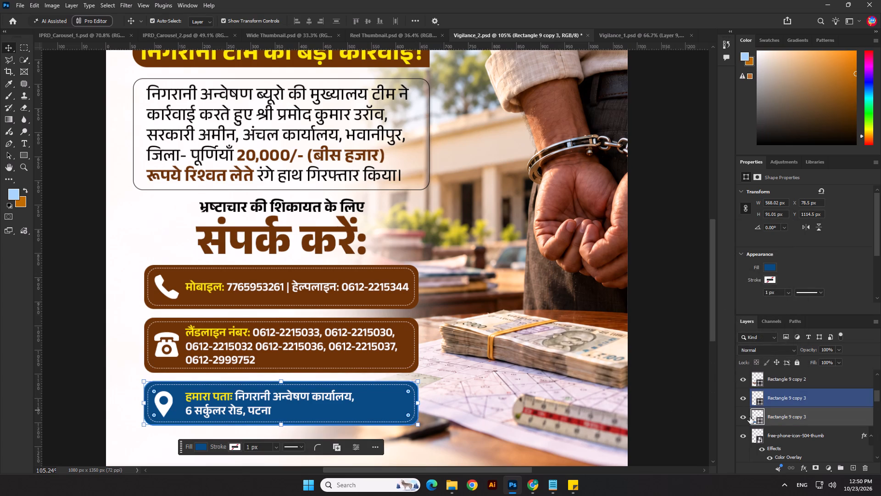
pyautogui.doubleClick(761, 423)
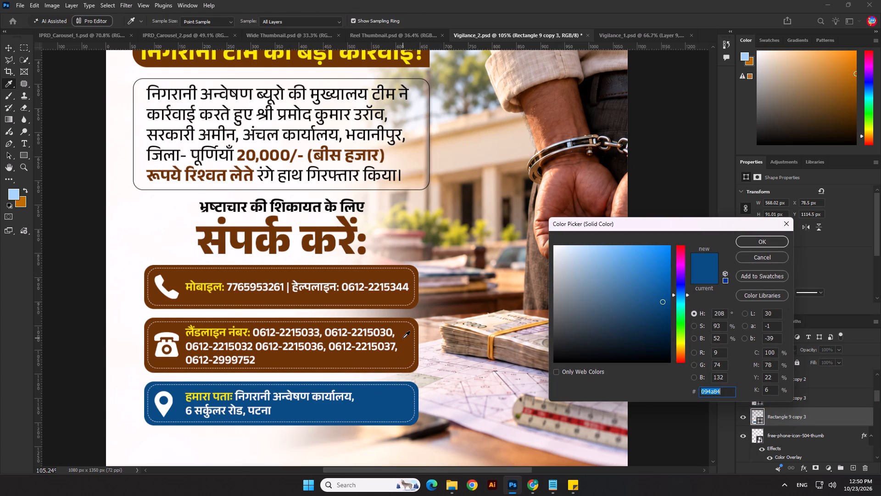
pyautogui.click(402, 338)
pyautogui.click(752, 234)
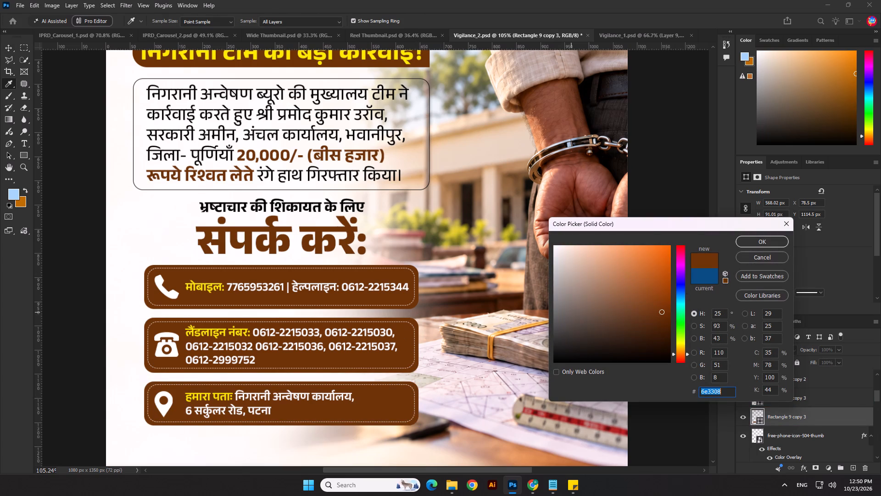
pyautogui.click(753, 243)
pyautogui.scroll(-8, 438, 233)
pyautogui.click(164, 254)
# Check the whole recoloured poster and save Vigilance_2.psd.
pyautogui.scroll(-3, 294, 326)
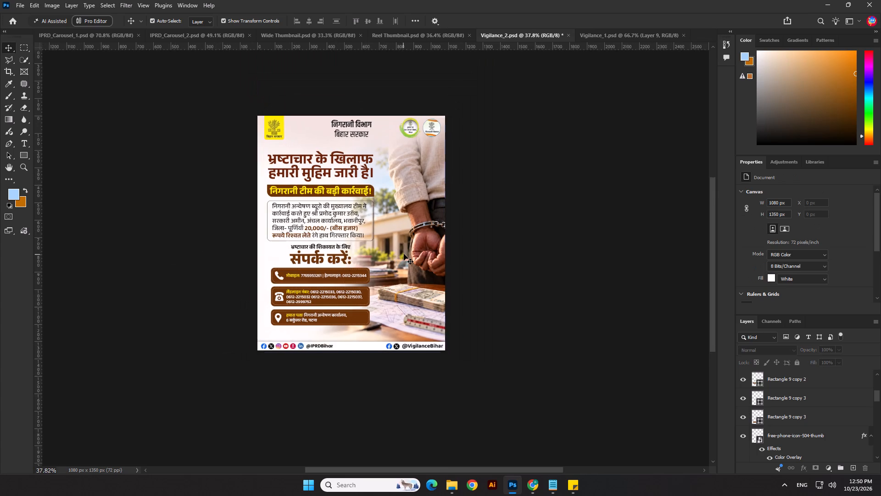
pyautogui.scroll(2, 381, 228)
pyautogui.click(513, 218)
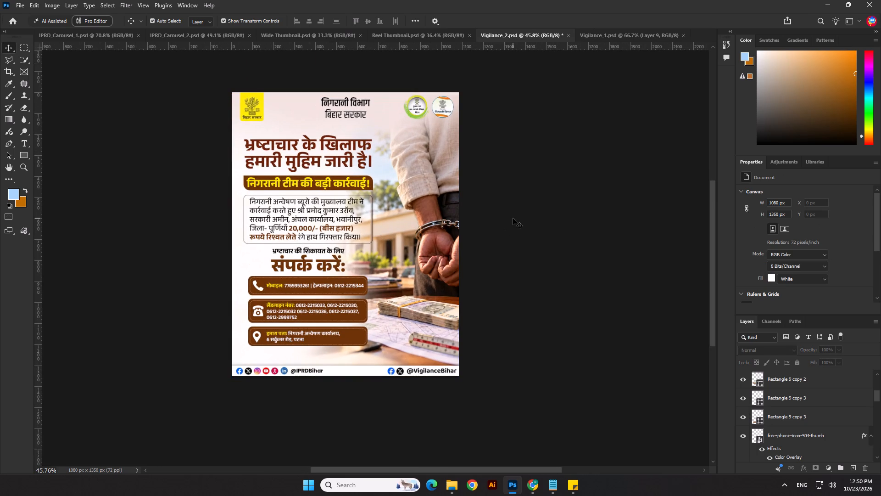
pyautogui.hotkey('ctrl', 's')
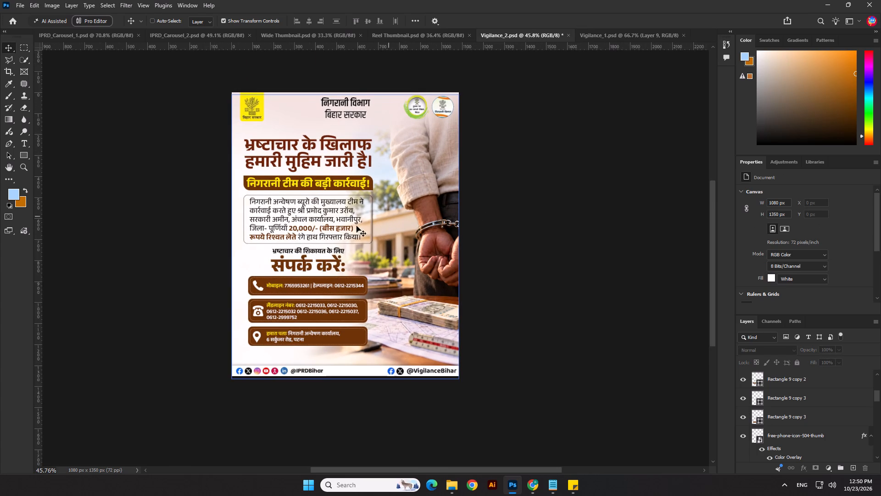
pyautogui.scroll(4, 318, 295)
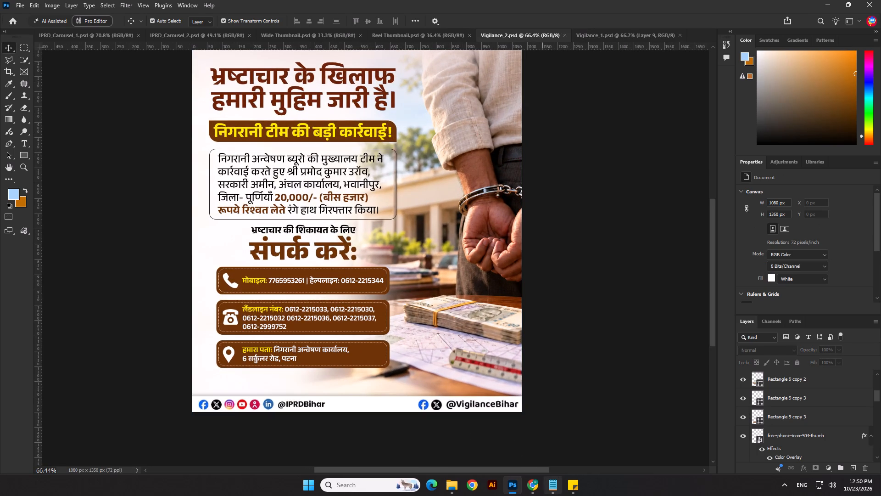
# Copy the second case's mobile and helpline numbers from the Notepad text, then select the mobile line in Vigilance_2.
pyautogui.click(546, 481)
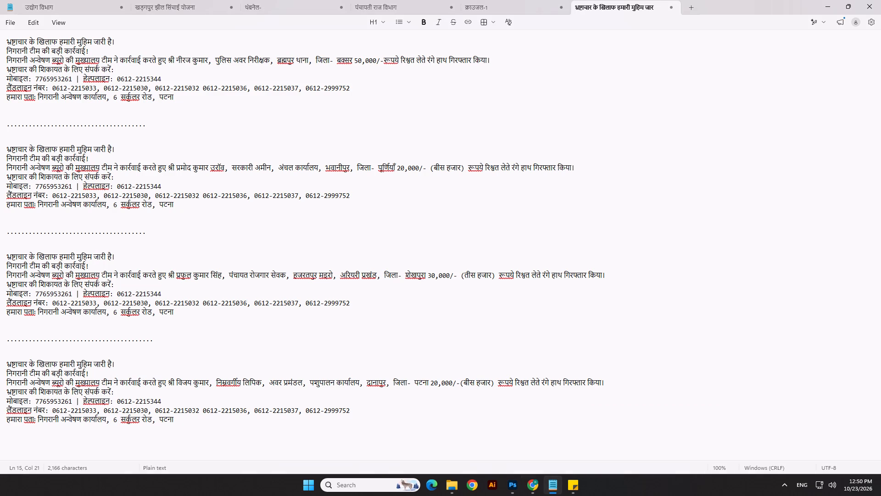
pyautogui.hotkey('alt', 'Tab')
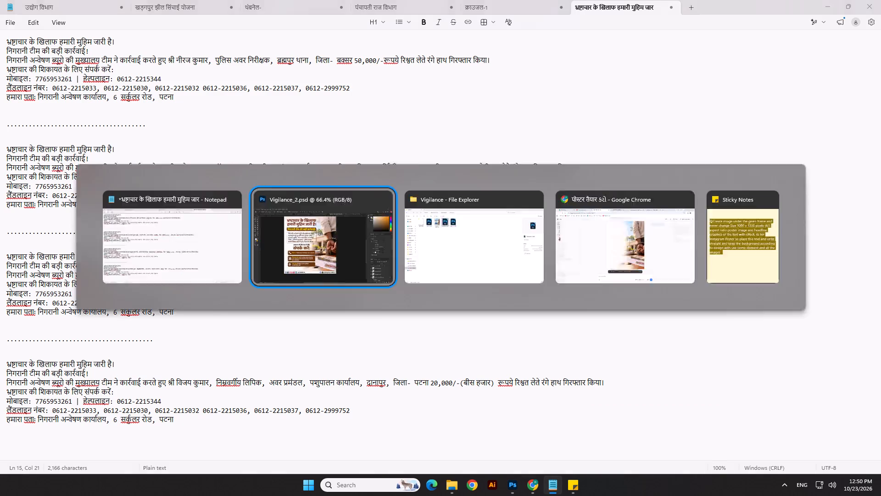
pyautogui.hotkey('alt', 'Tab')
pyautogui.moveTo(36, 186); pyautogui.dragTo(79, 191)
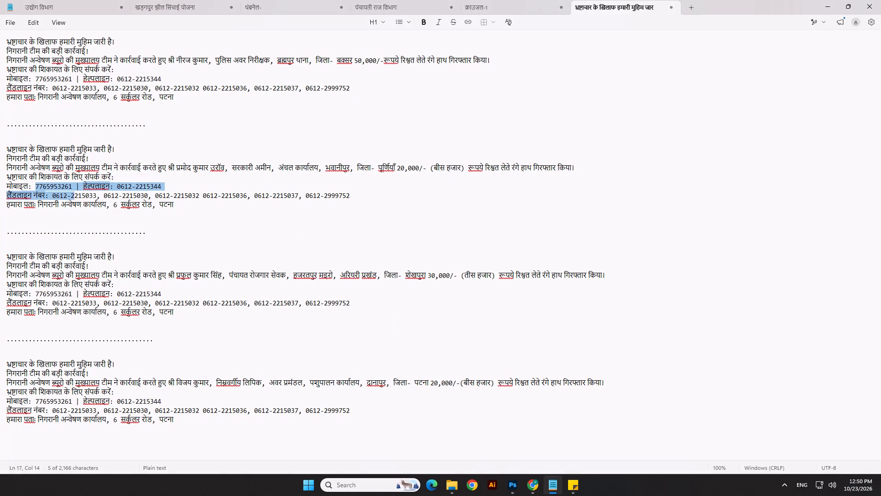
pyautogui.moveTo(79, 191); pyautogui.dragTo(162, 185)
pyautogui.hotkey('ctrl', 'c')
pyautogui.hotkey('ctrl', 'c')
pyautogui.hotkey('ctrl', 'c')
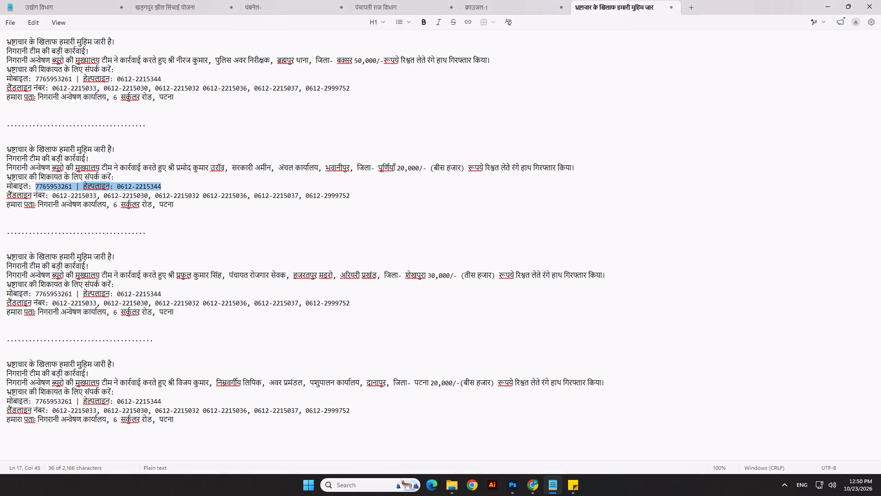
pyautogui.hotkey('alt', 'Tab')
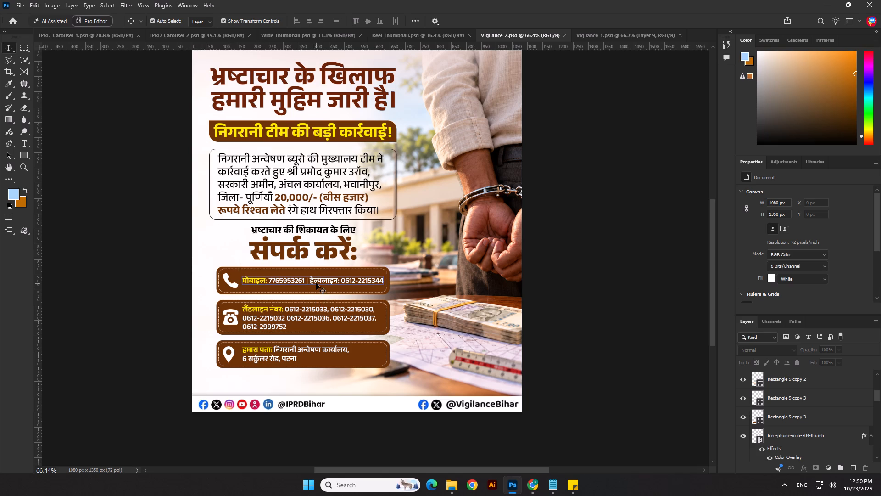
pyautogui.doubleClick(316, 283)
pyautogui.scroll(6, 320, 283)
pyautogui.doubleClick(338, 280)
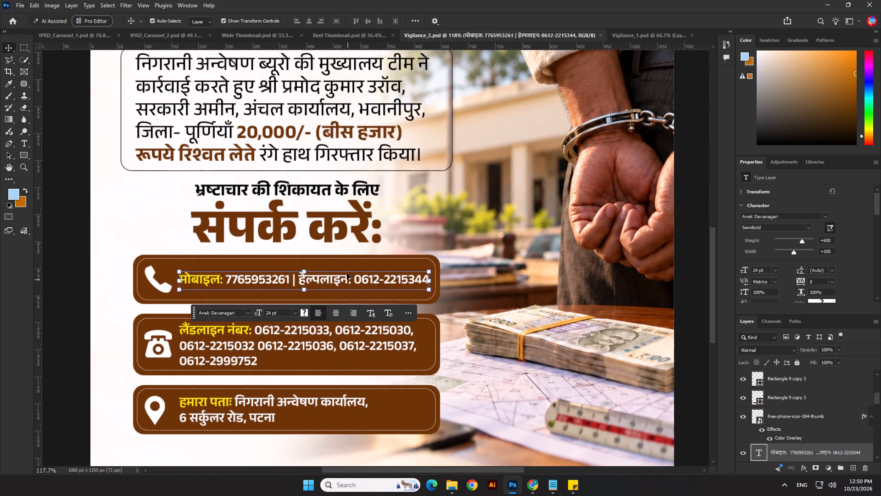
# In Vigilance_1, recolour the label हेल्पलाइन: in the mobile box with the yellow sampled from the banner heading.
pyautogui.click(629, 35)
pyautogui.scroll(7, 318, 297)
pyautogui.scroll(-1, 321, 335)
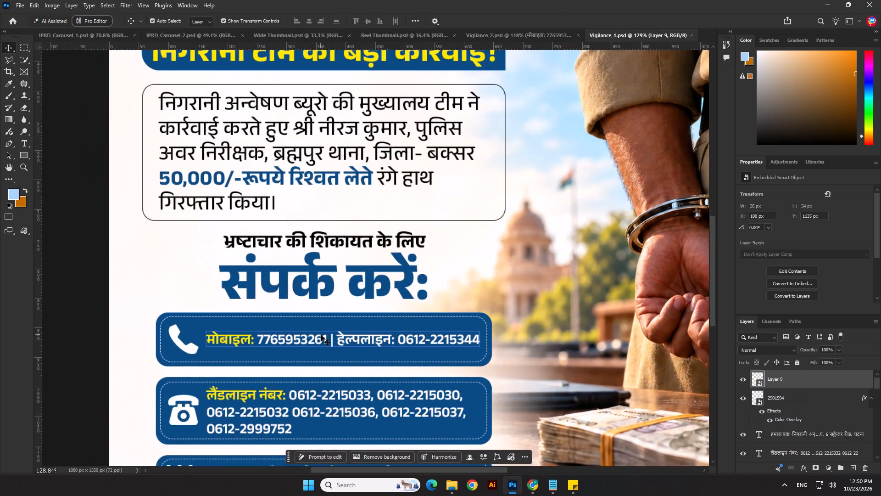
pyautogui.doubleClick(330, 337)
pyautogui.moveTo(337, 338); pyautogui.dragTo(388, 342)
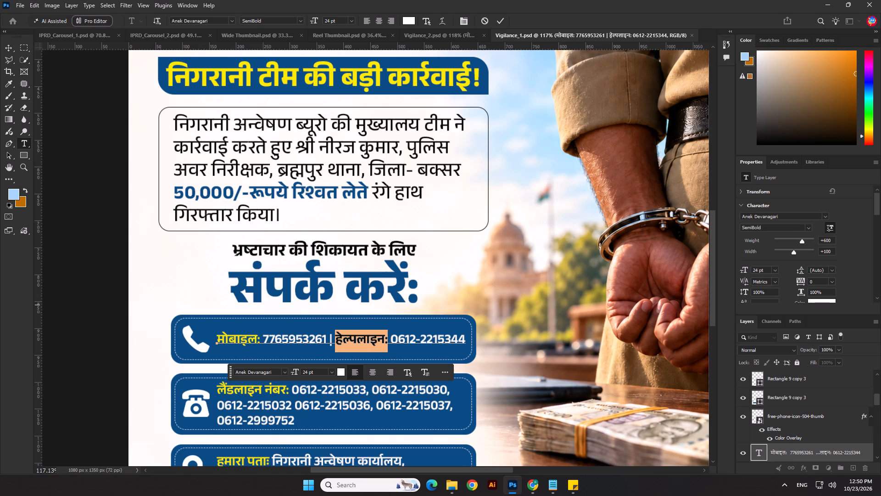
pyautogui.click(812, 301)
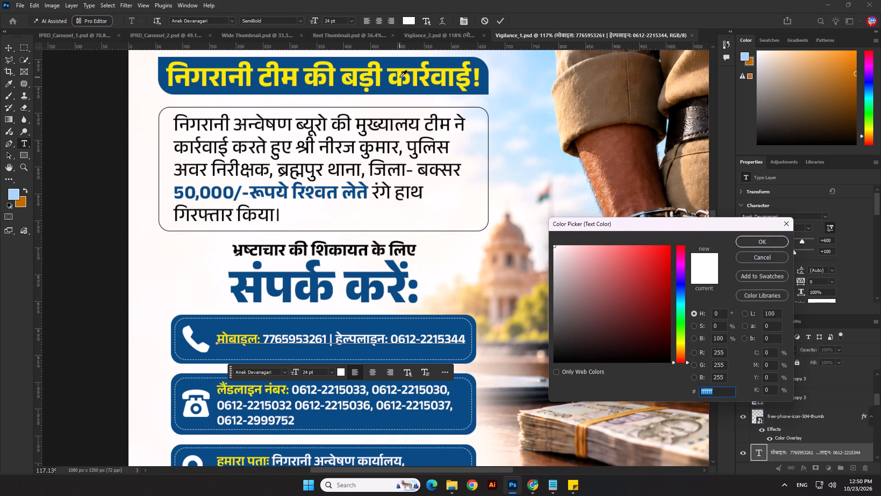
pyautogui.click(399, 77)
pyautogui.click(740, 242)
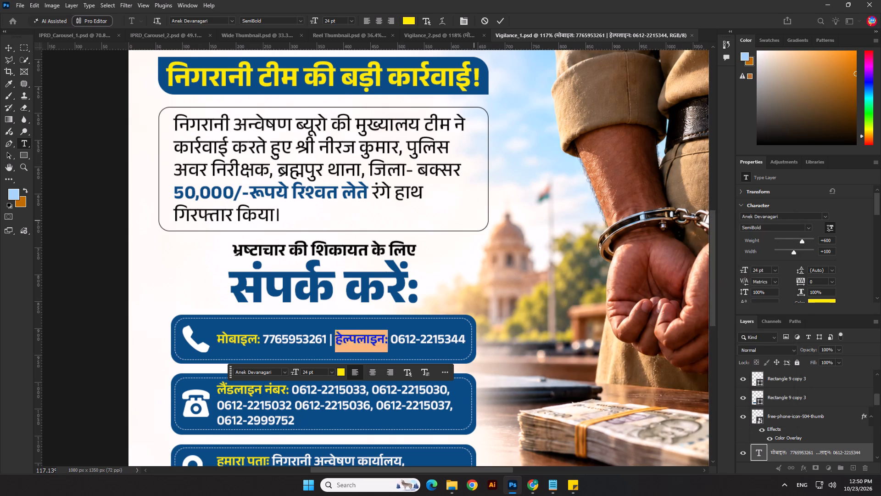
pyautogui.scroll(-5, 419, 212)
pyautogui.click(6, 44)
pyautogui.click(147, 223)
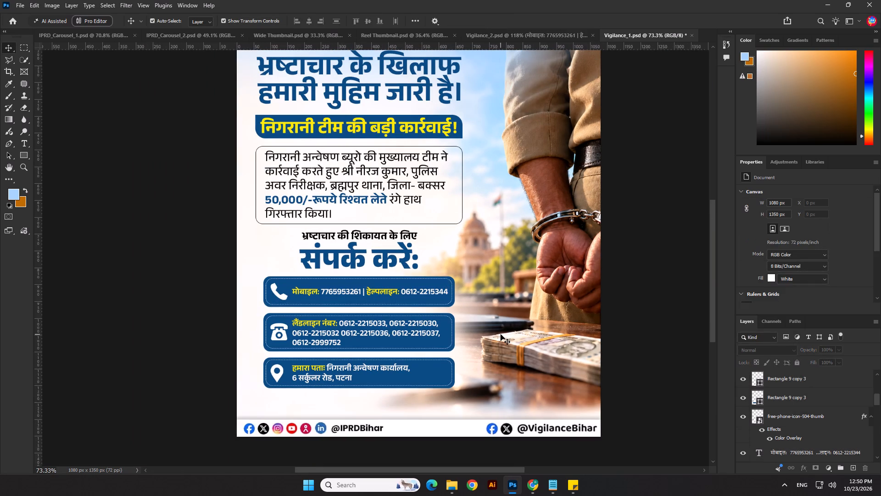
# Save Vigilance_1.psd and export a PNG copy, replacing the existing Vigilance_1 copy.png in the Vigilance folder.
pyautogui.hotkey('ctrl', 's')
pyautogui.click(19, 4)
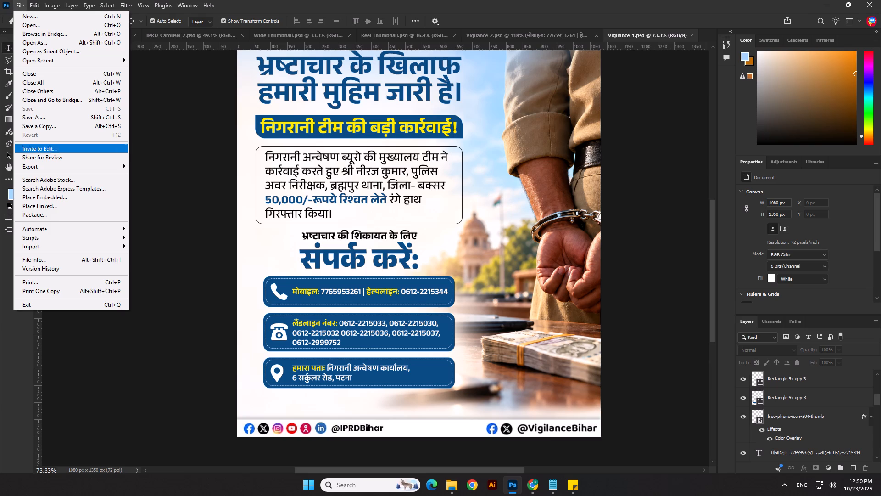
pyautogui.click(61, 124)
pyautogui.click(112, 383)
pyautogui.click(112, 376)
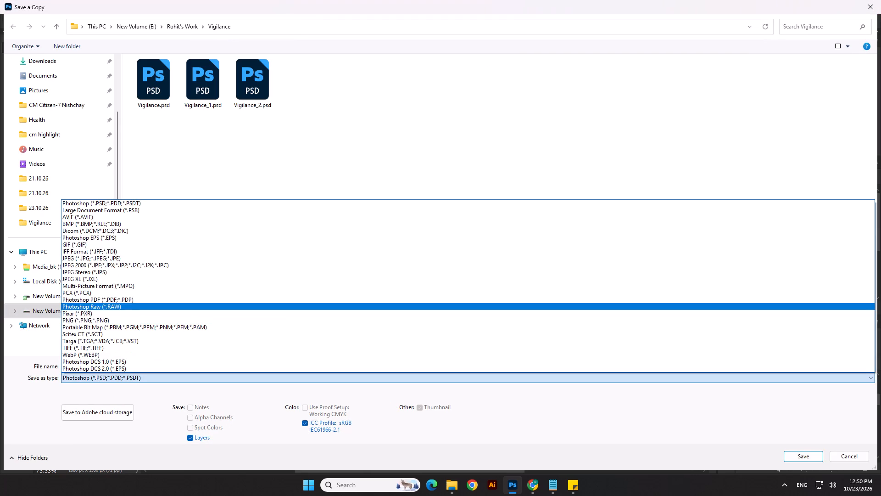
pyautogui.click(78, 322)
pyautogui.click(794, 455)
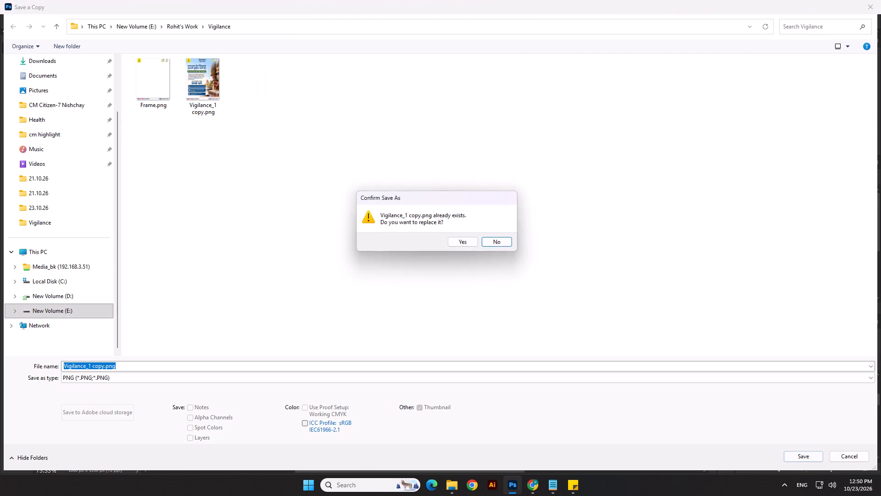
pyautogui.click(456, 241)
pyautogui.click(508, 141)
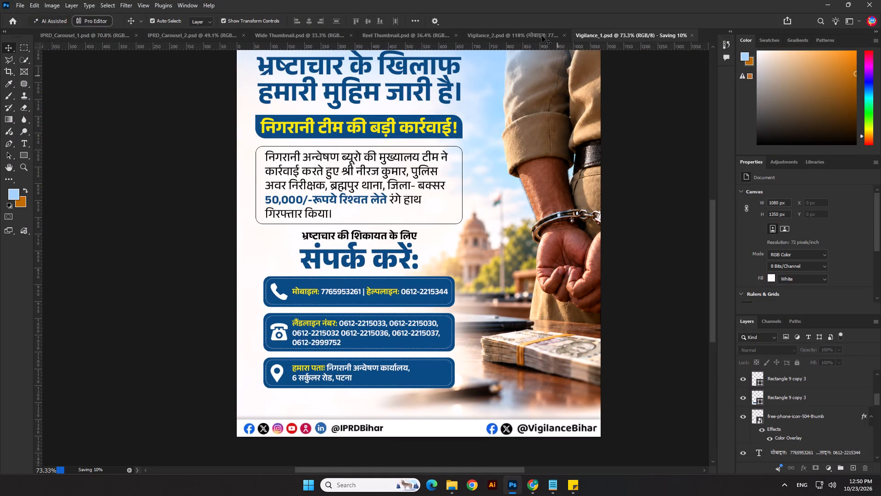
# In Vigilance_2, replace the text after मोबाइल: with the mobile and helpline numbers copied from the second case, checking against Notepad.
pyautogui.click(542, 36)
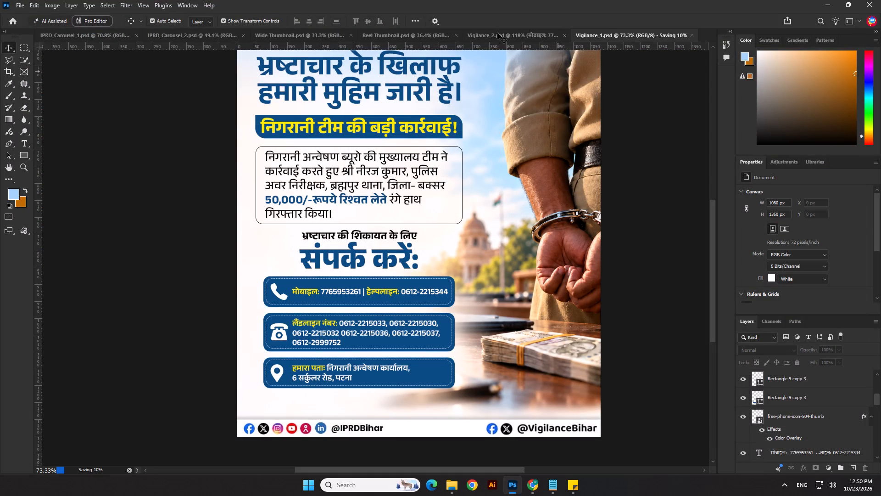
pyautogui.click(498, 34)
pyautogui.scroll(-4, 342, 276)
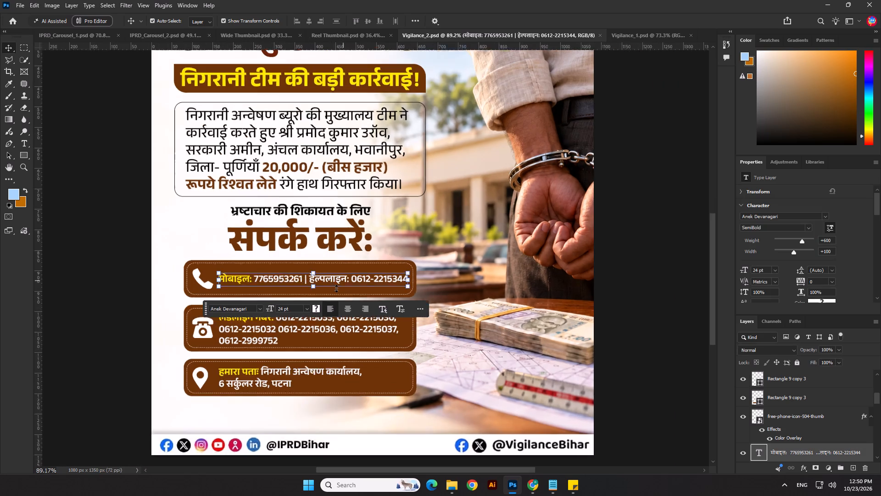
pyautogui.doubleClick(300, 279)
pyautogui.moveTo(262, 281); pyautogui.dragTo(356, 287)
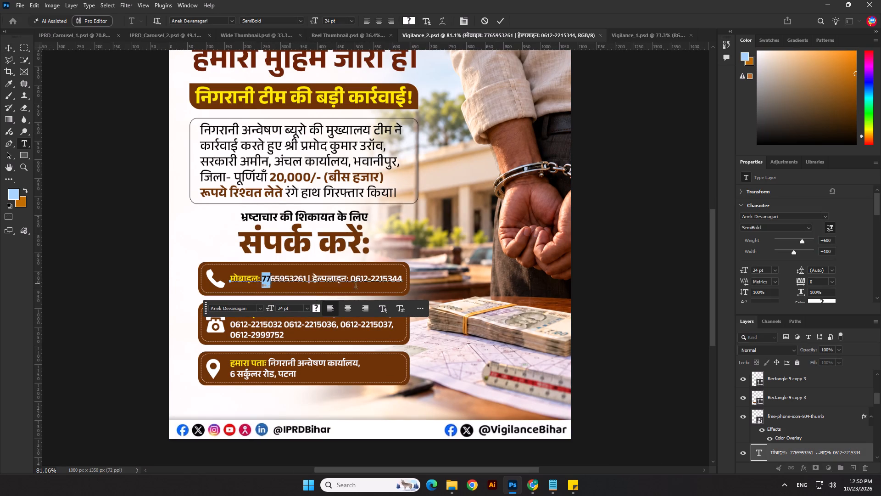
pyautogui.moveTo(356, 287); pyautogui.dragTo(409, 288)
pyautogui.hotkey('ctrl', 'v')
pyautogui.hotkey('alt', 'Tab')
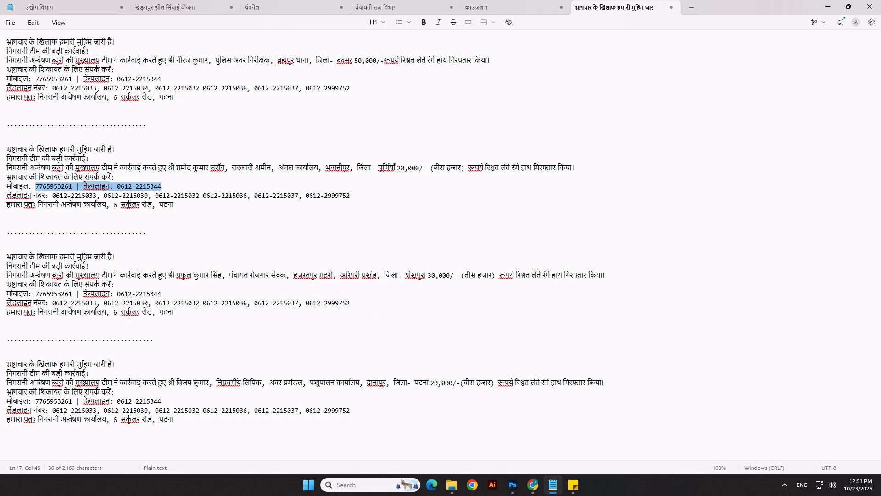
pyautogui.hotkey('alt', 'Tab')
# Recolour the label हेल्पलाइन: in Vigilance_2's mobile box yellow #ffea00, sampled from the banner heading.
pyautogui.scroll(2, 325, 282)
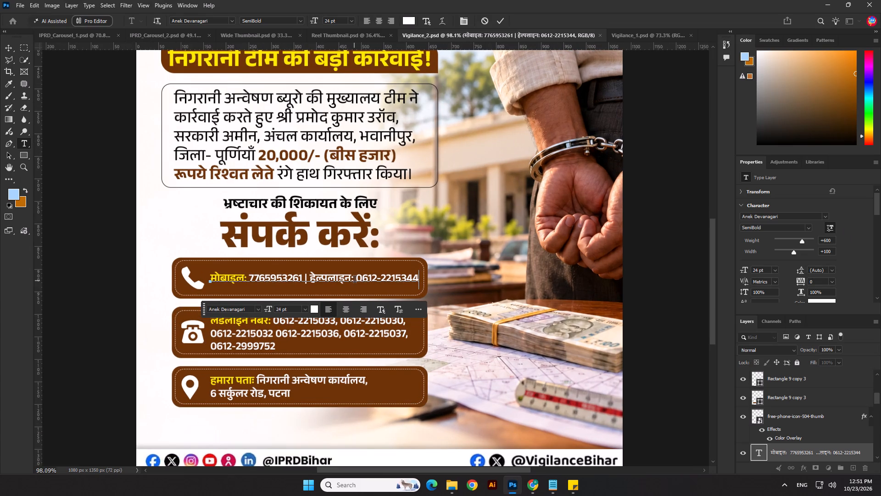
pyautogui.moveTo(354, 280); pyautogui.dragTo(312, 275)
pyautogui.scroll(-5, 226, 214)
pyautogui.scroll(12, 252, 35)
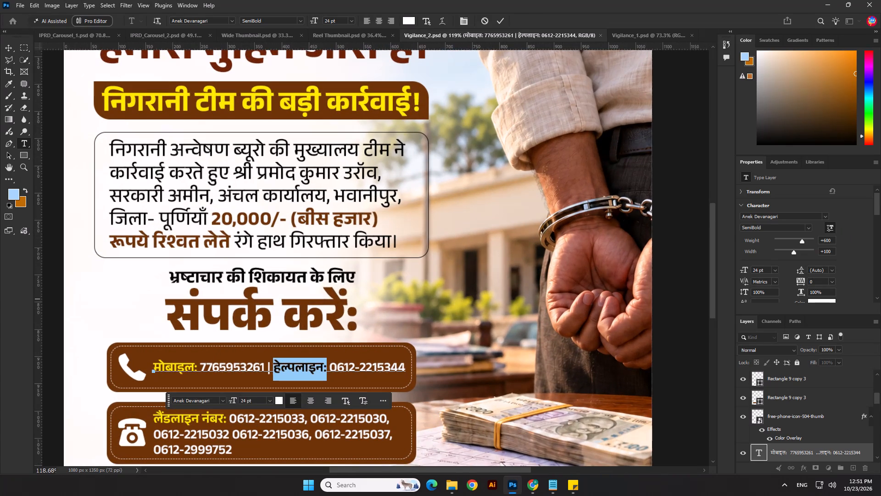
pyautogui.scroll(-1, 771, 287)
pyautogui.click(814, 295)
pyautogui.click(383, 98)
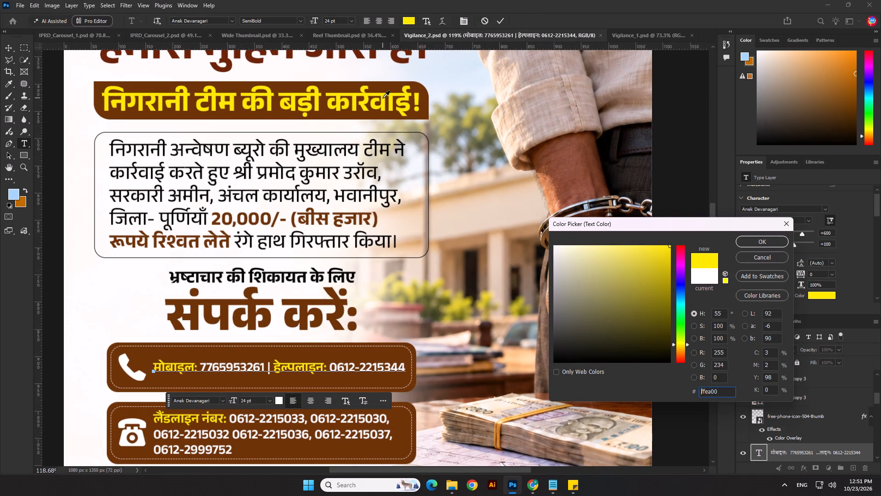
pyautogui.click(767, 243)
pyautogui.click(496, 21)
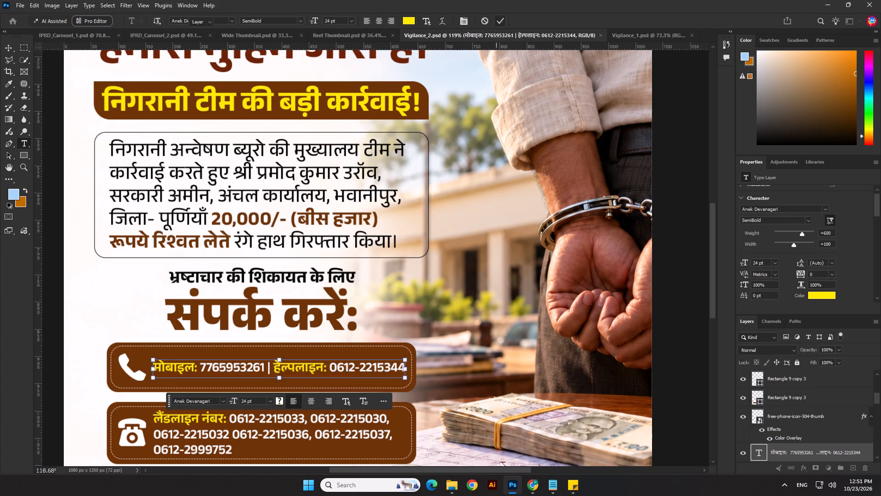
pyautogui.scroll(-9, 392, 171)
pyautogui.click(114, 220)
pyautogui.scroll(3, 235, 322)
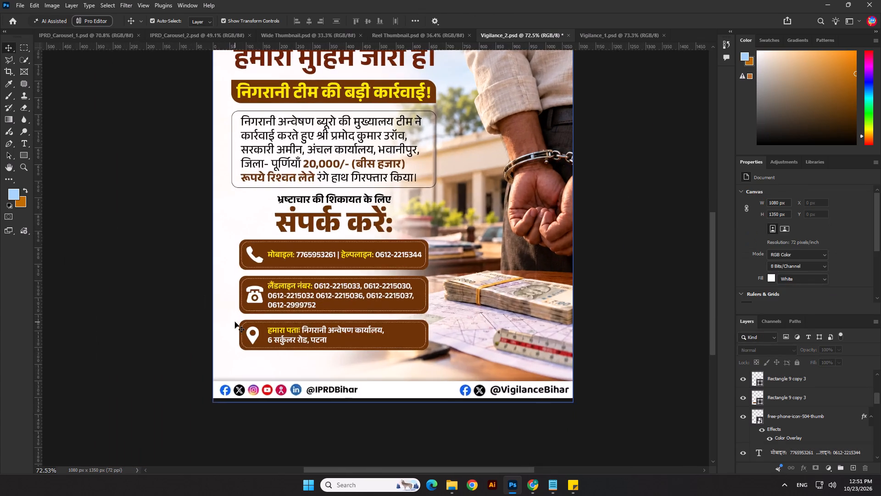
# Replace Vigilance_2's landline numbers with the second case's from Notepad, breaking the lines after the second and fifth numbers.
pyautogui.hotkey('alt', 'Tab')
pyautogui.moveTo(53, 196); pyautogui.dragTo(351, 195)
pyautogui.hotkey('ctrl', 'c')
pyautogui.hotkey('ctrl', 'c')
pyautogui.hotkey('alt', 'Tab')
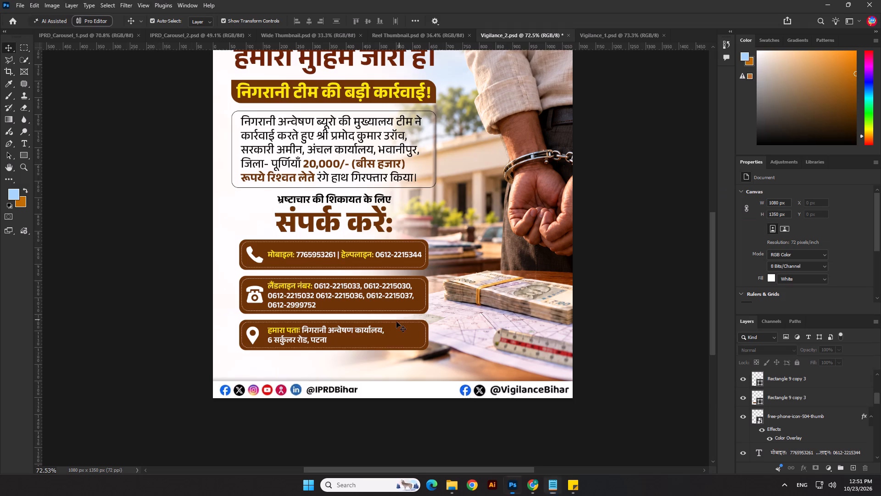
pyautogui.scroll(2, 350, 327)
pyautogui.doubleClick(342, 280)
pyautogui.moveTo(307, 277); pyautogui.dragTo(324, 297)
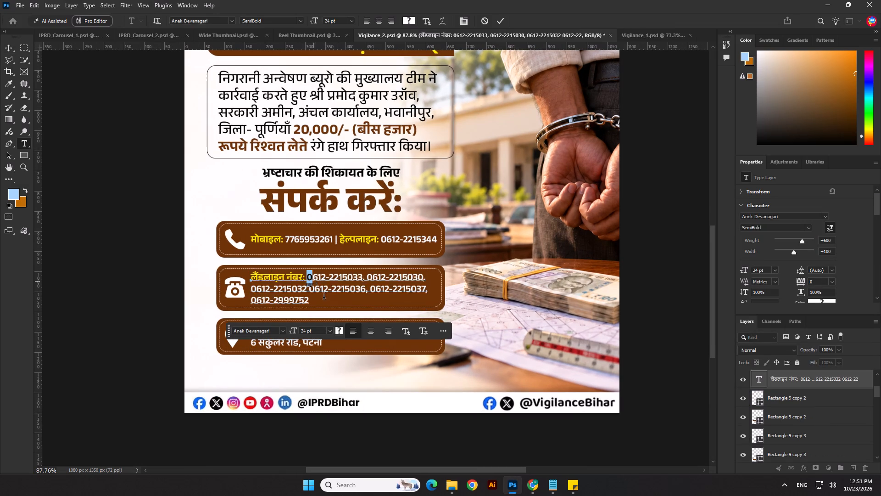
pyautogui.moveTo(324, 297); pyautogui.dragTo(325, 302)
pyautogui.hotkey('ctrl', 'v')
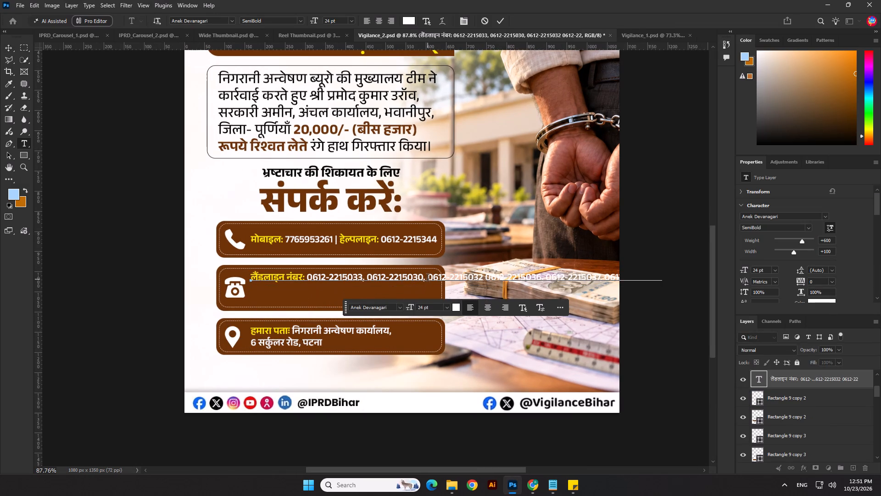
pyautogui.click(428, 278)
pyautogui.press('BackSpace')
pyautogui.press('Return')
pyautogui.click(429, 288)
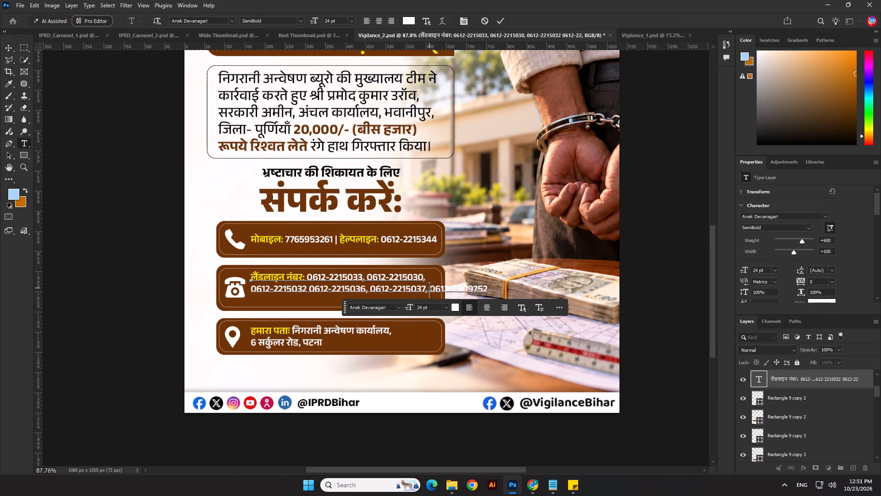
pyautogui.press('BackSpace')
pyautogui.press('Return')
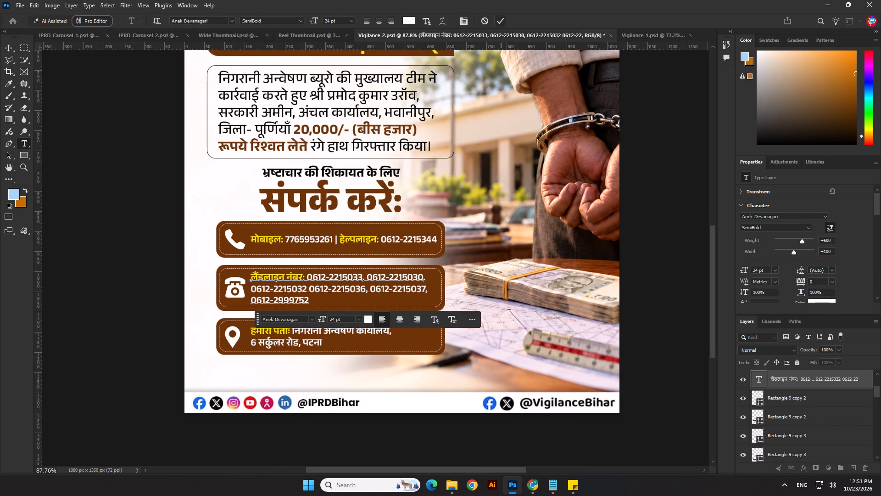
pyautogui.click(501, 20)
pyautogui.click(120, 329)
# Replace the office address in Vigilance_2 with the second case's address from Notepad, breaking the line after कार्यालय,.
pyautogui.hotkey('alt', 'Tab')
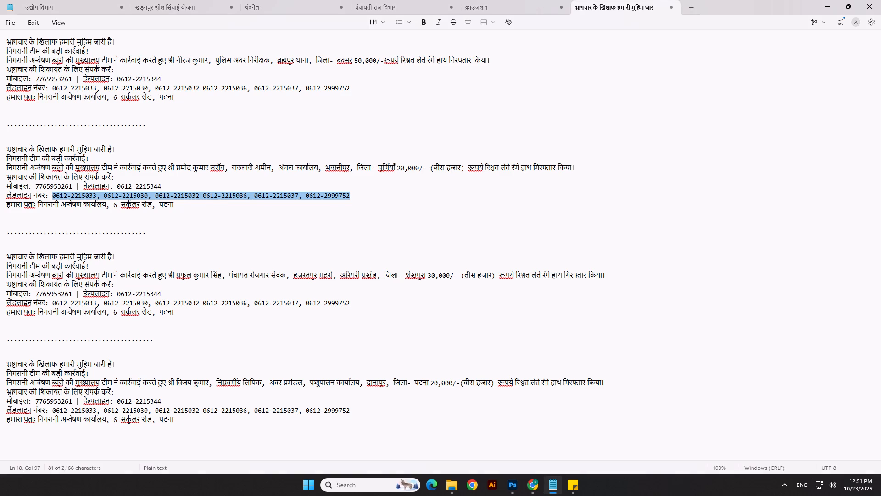
pyautogui.moveTo(38, 203); pyautogui.dragTo(174, 207)
pyautogui.hotkey('ctrl', 'c')
pyautogui.hotkey('ctrl', 'c')
pyautogui.hotkey('ctrl', 'c')
pyautogui.hotkey('alt', 'Tab')
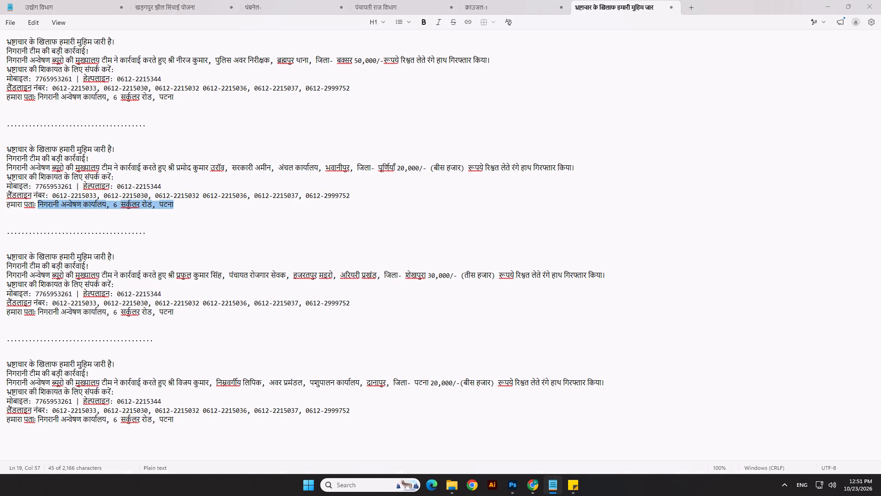
pyautogui.doubleClick(300, 339)
pyautogui.moveTo(291, 332); pyautogui.dragTo(323, 349)
pyautogui.hotkey('ctrl', 'v')
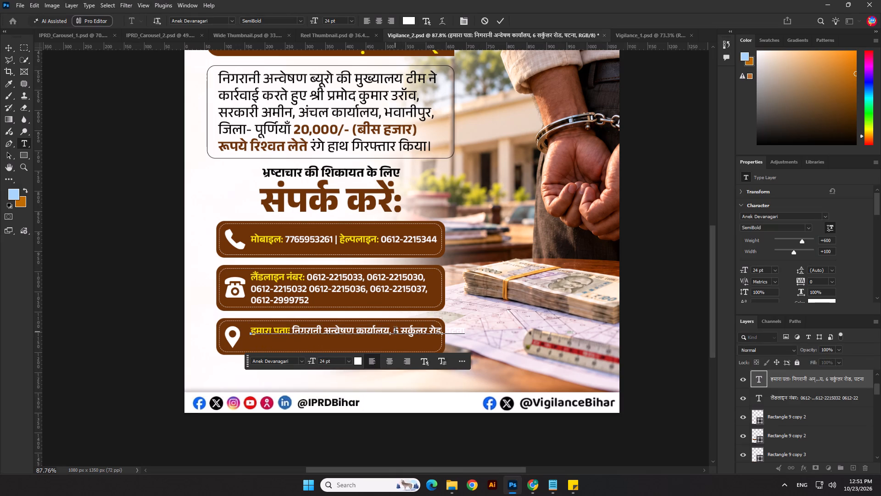
pyautogui.click(395, 332)
pyautogui.press('BackSpace')
pyautogui.press('Return')
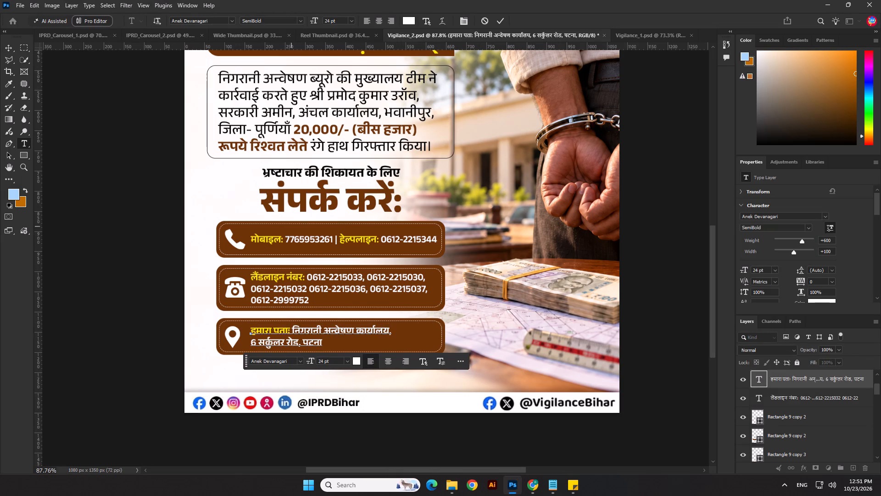
pyautogui.click(501, 20)
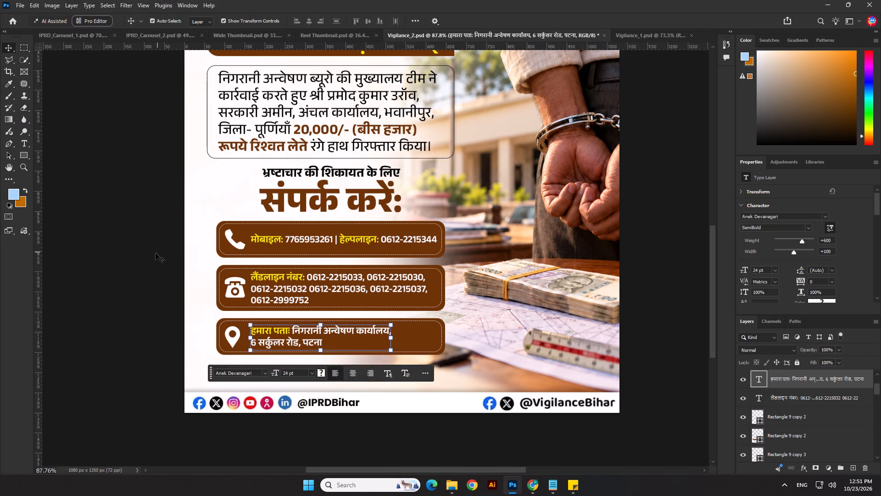
pyautogui.click(156, 253)
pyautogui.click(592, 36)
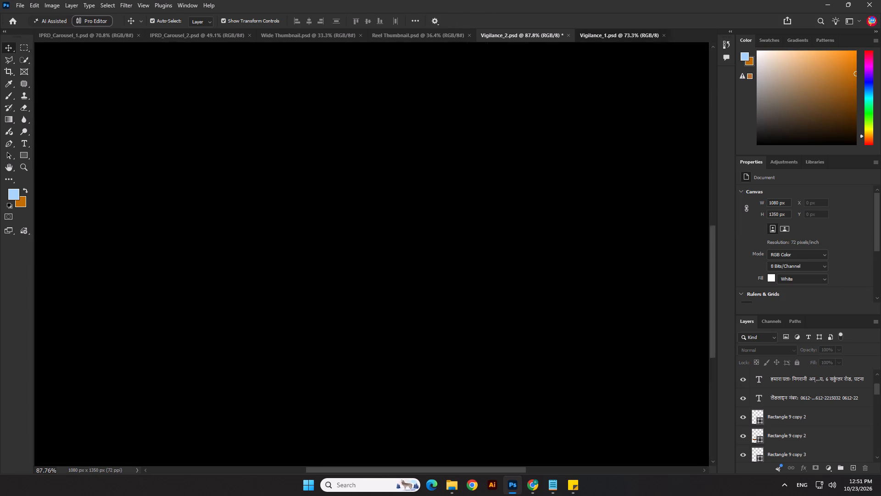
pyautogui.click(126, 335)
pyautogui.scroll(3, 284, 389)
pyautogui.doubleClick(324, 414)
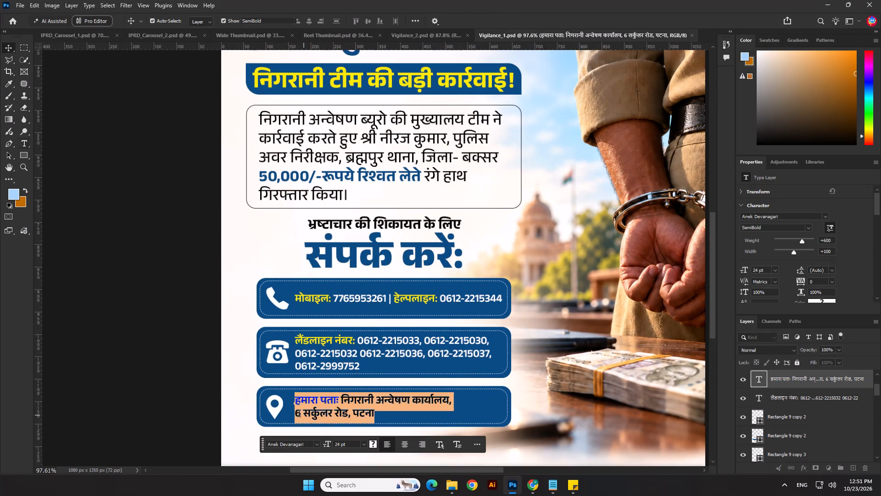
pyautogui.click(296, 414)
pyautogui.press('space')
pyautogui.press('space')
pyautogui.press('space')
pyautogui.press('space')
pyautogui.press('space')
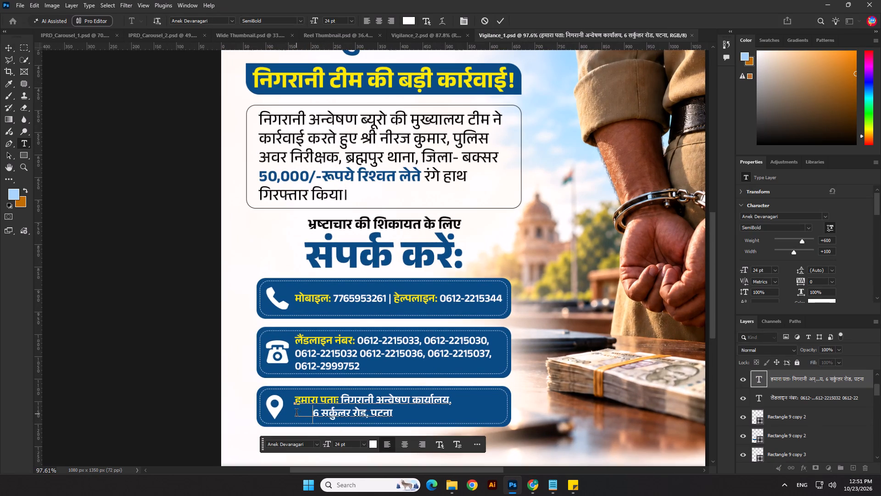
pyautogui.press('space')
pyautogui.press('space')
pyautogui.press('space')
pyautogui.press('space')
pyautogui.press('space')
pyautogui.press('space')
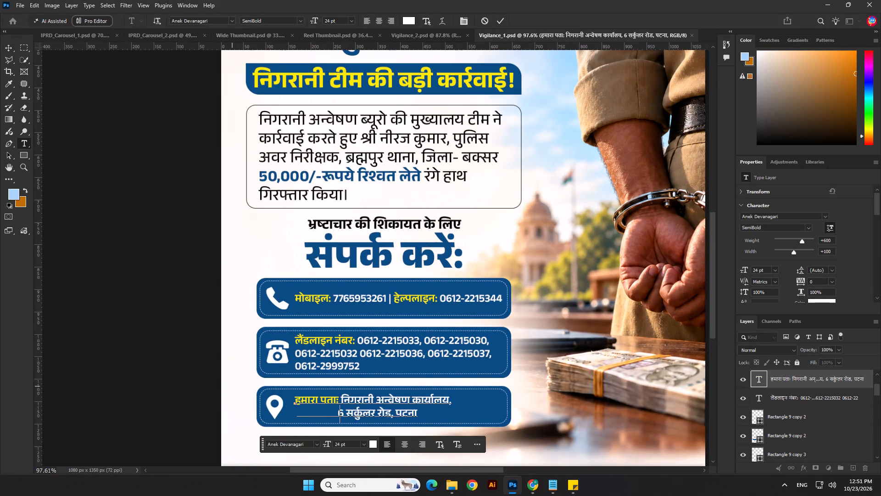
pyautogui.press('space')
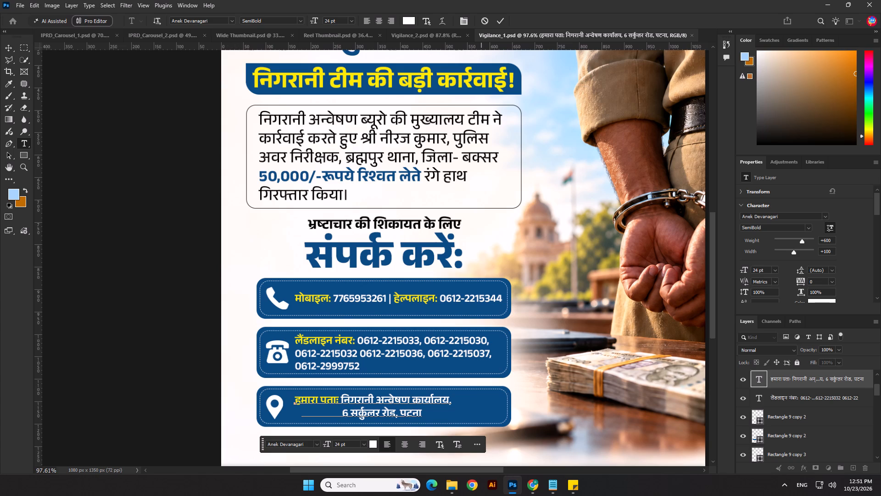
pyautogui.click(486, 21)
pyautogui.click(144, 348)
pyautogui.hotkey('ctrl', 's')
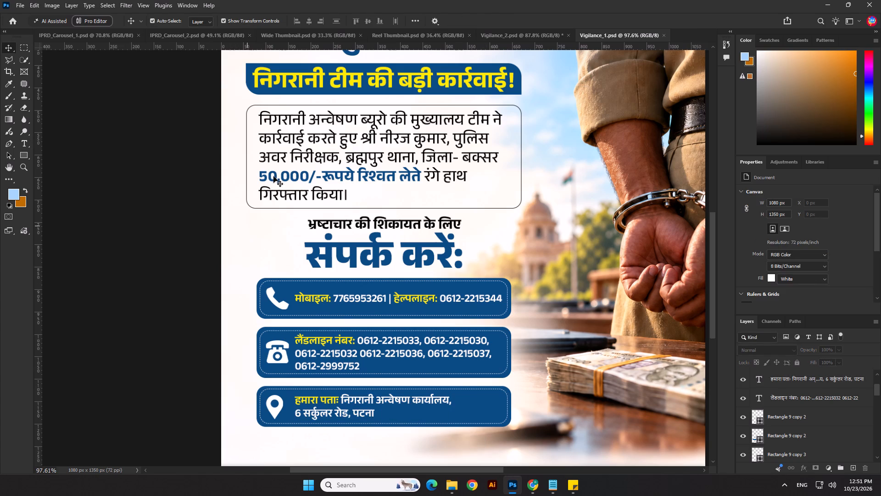
# Return to the Vigilance_2 poster and save the document with its refreshed contact details.
pyautogui.click(524, 34)
pyautogui.scroll(-3, 232, 267)
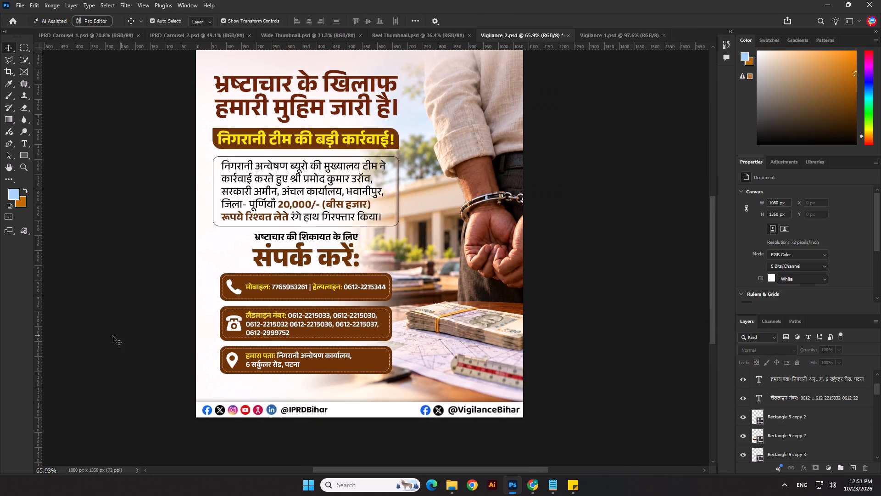
pyautogui.click(112, 336)
pyautogui.keyDown('ctrl'); pyautogui.scroll(-5, 346, 321); pyautogui.keyUp('ctrl')
pyautogui.hotkey('ctrl', 's')
pyautogui.scroll(2, 296, 226)
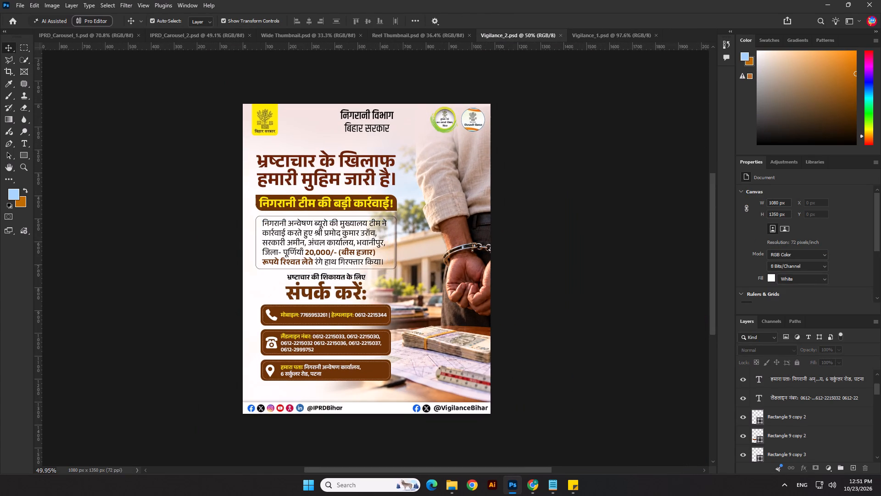
# Export a PNG copy of the poster as Vigilance_2 copy.png in the Vigilance folder and save the document again.
pyautogui.click(19, 6)
pyautogui.click(32, 127)
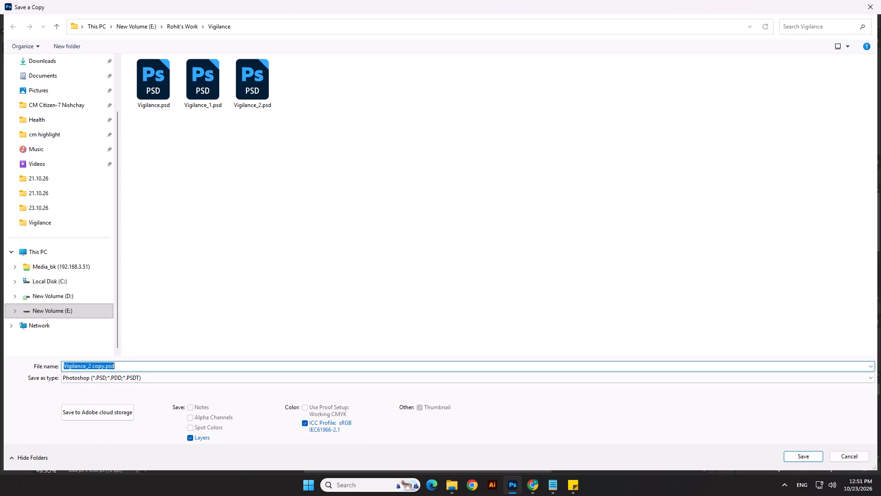
pyautogui.click(102, 378)
pyautogui.click(98, 319)
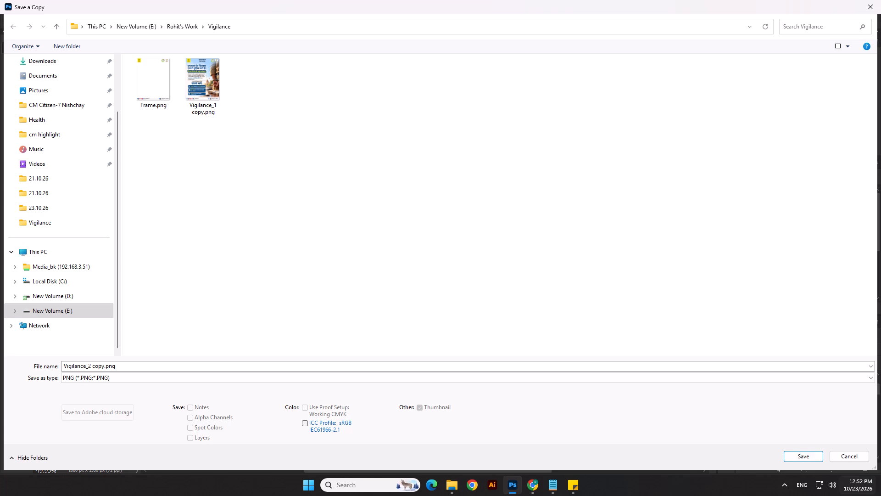
pyautogui.click(795, 462)
pyautogui.click(495, 140)
pyautogui.click(594, 249)
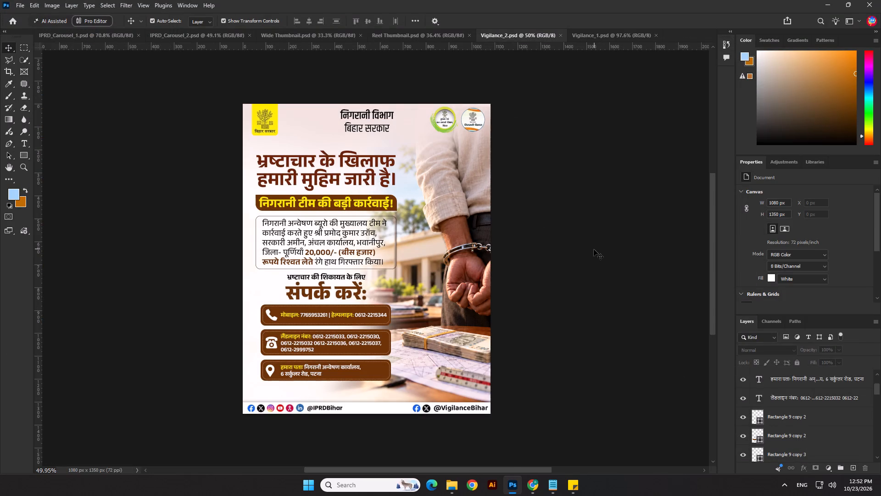
pyautogui.hotkey('ctrl', 's')
# Copy the whole third case (शेखपुरा, 30,000/-) from the Notepad text, from its heading through the office address.
pyautogui.click(548, 486)
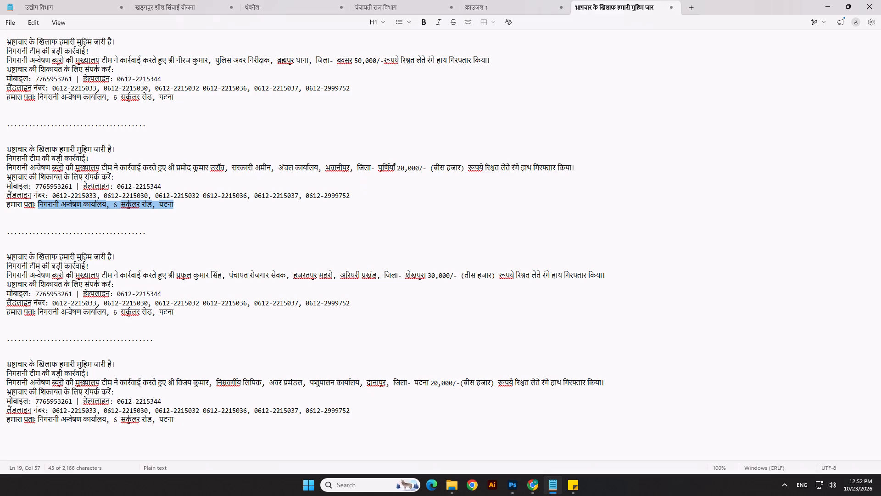
pyautogui.moveTo(7, 254); pyautogui.dragTo(226, 317)
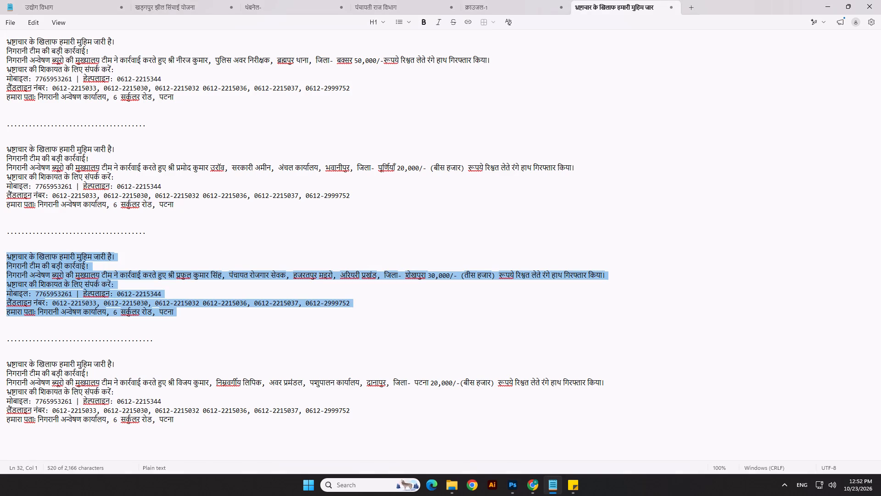